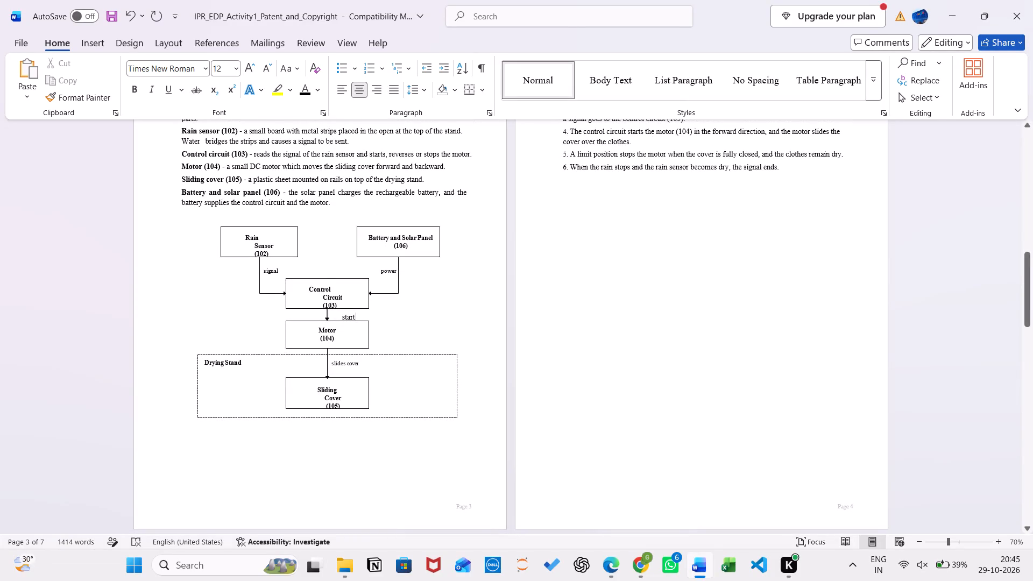
Open the PDF version of IPR_EDP_Activity1_Patent_and_Copyright from the Downloads folder.
{"action": "left_click", "coordinate": [344, 566]}
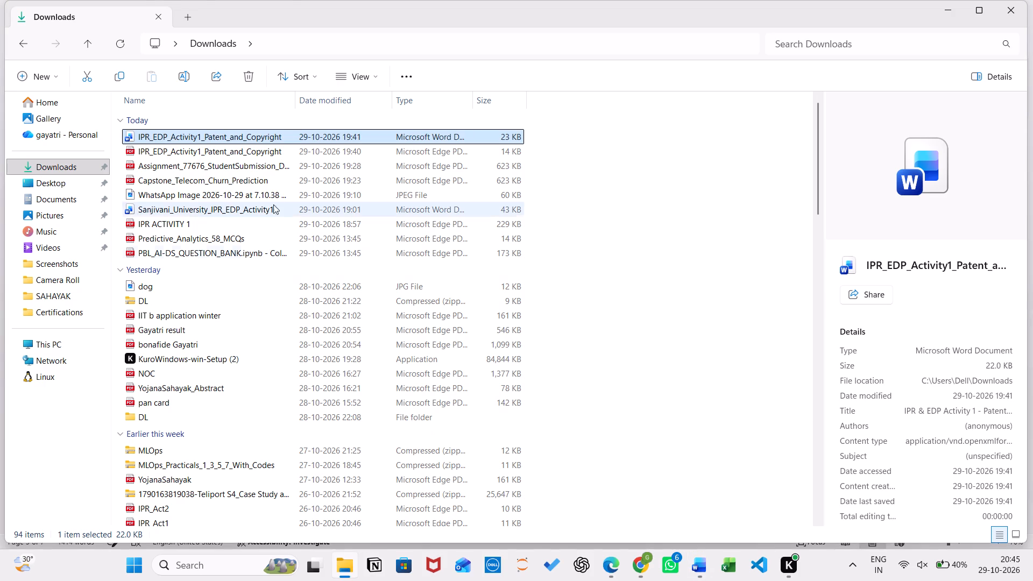
{"action": "double_click", "coordinate": [230, 137]}
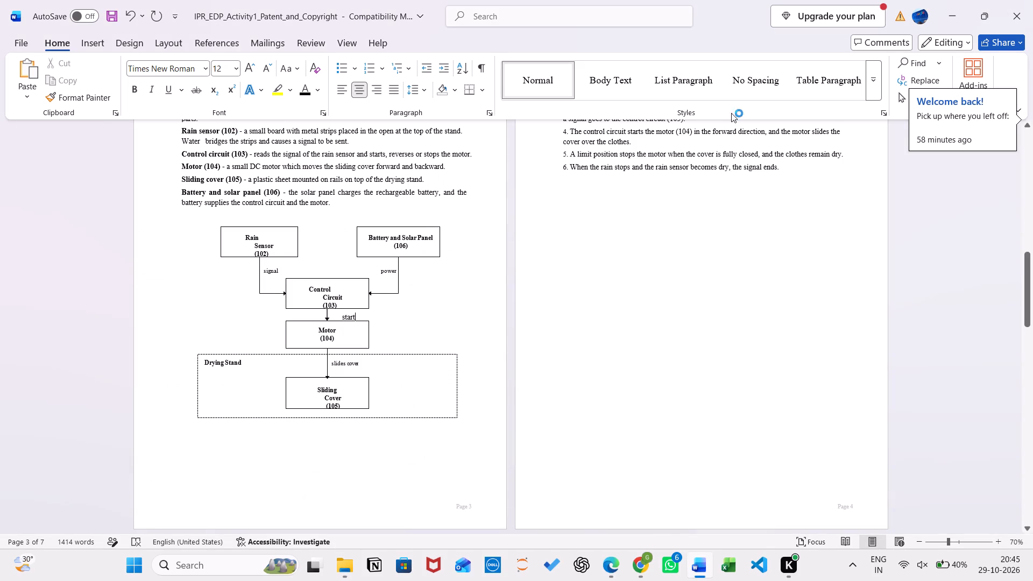
{"action": "left_click", "coordinate": [924, 184]}
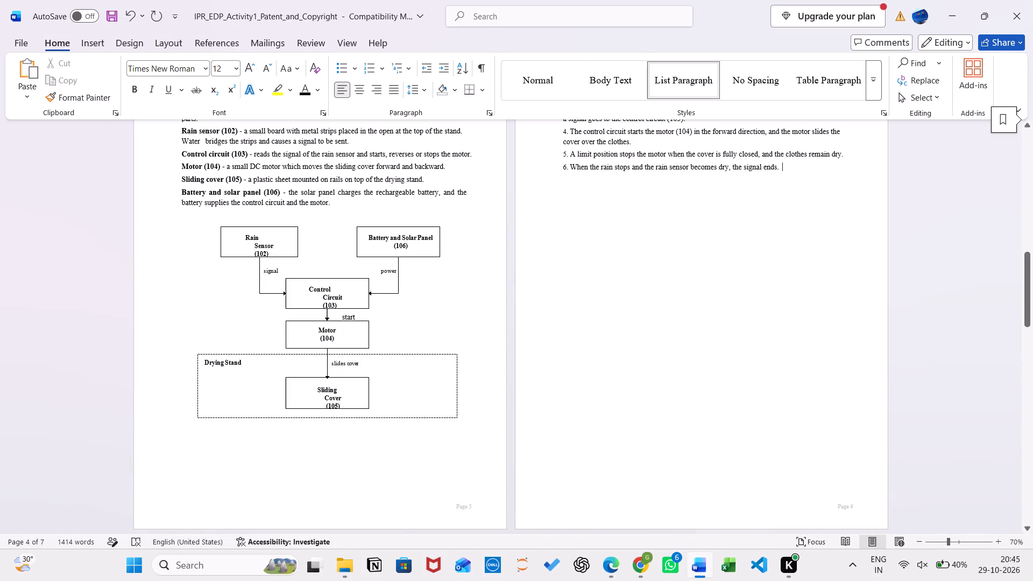
{"action": "left_click", "coordinate": [702, 563]}
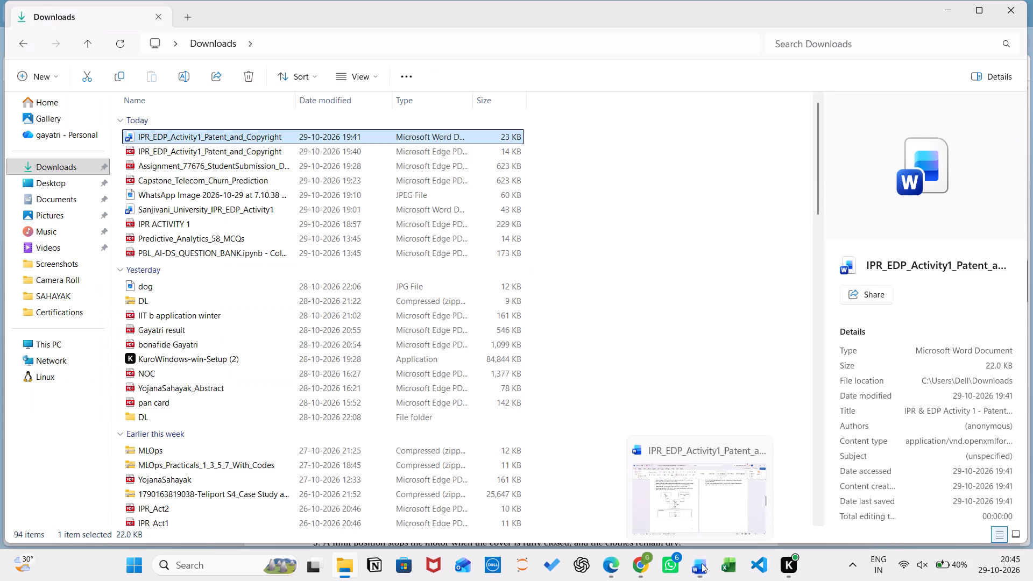
{"action": "double_click", "coordinate": [292, 150]}
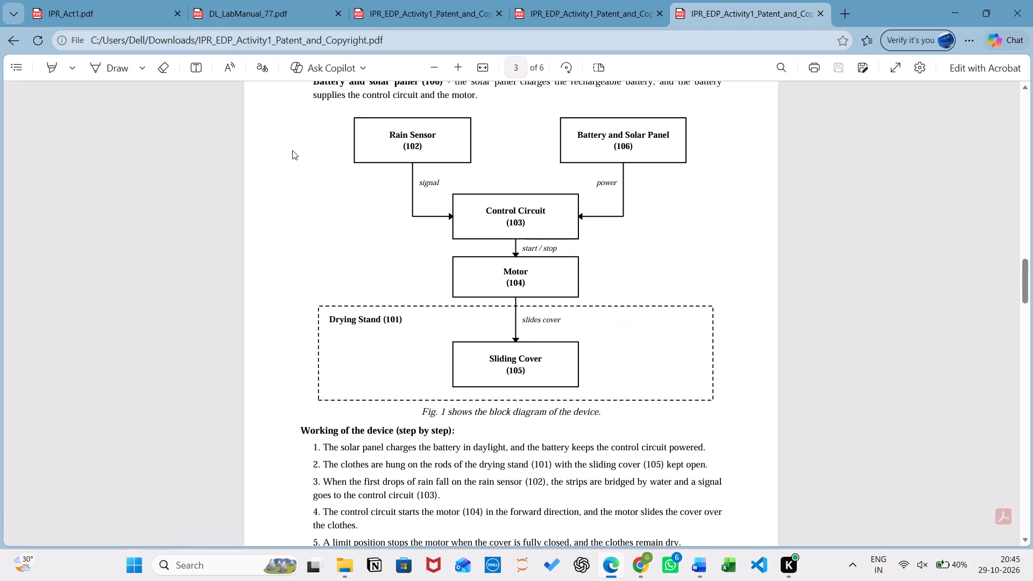
Capture a screen snip of the block diagram on page 3 of the PDF, including its Fig. 1 caption.
{"action": "scroll", "coordinate": [544, 350], "scroll_direction": "up", "scroll_amount": 1}
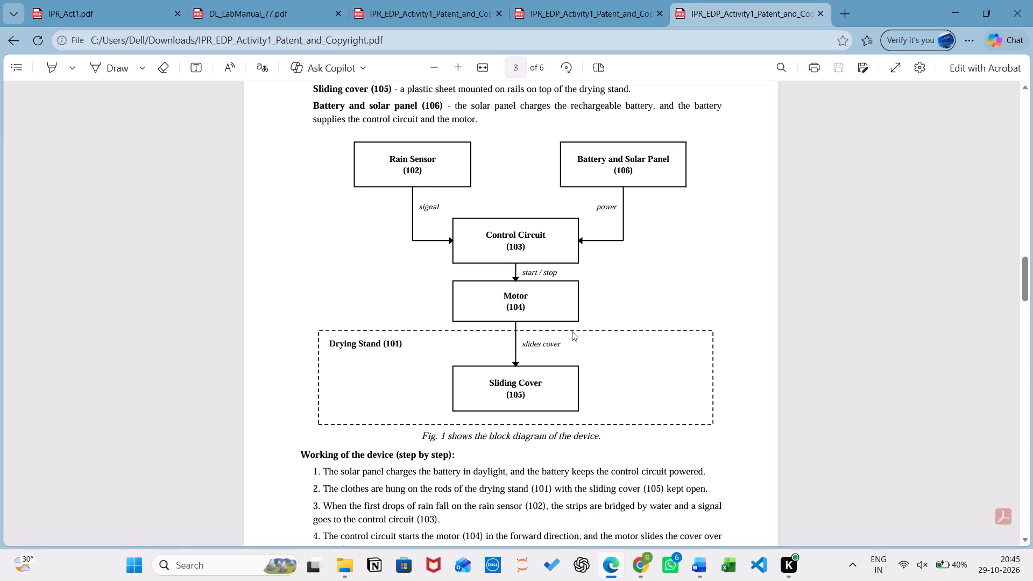
{"action": "left_click", "coordinate": [415, 226]}
{"action": "key", "text": "shift+super+s"}
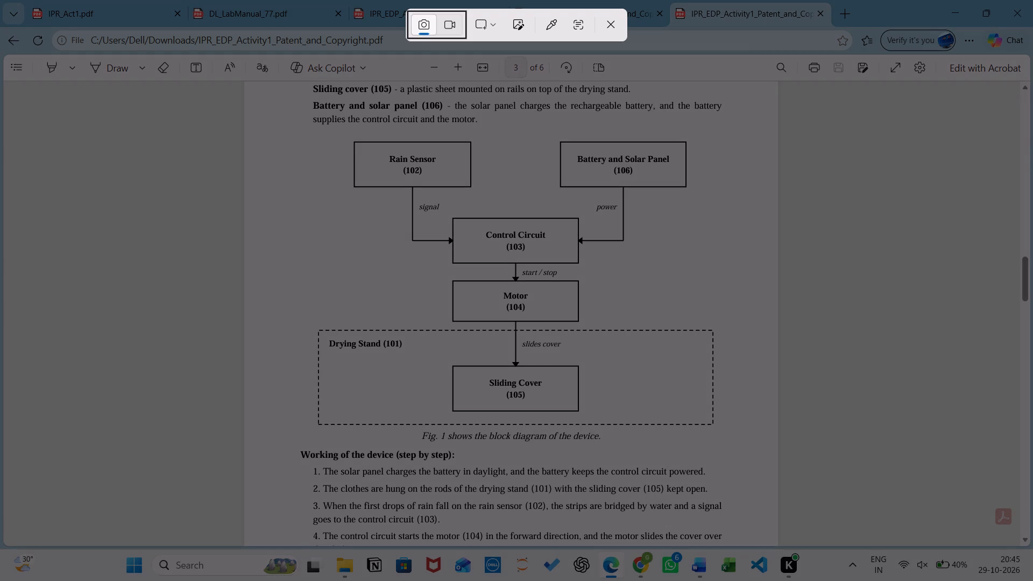
{"action": "left_click_drag", "start_coordinate": [286, 129], "coordinate": [743, 444]}
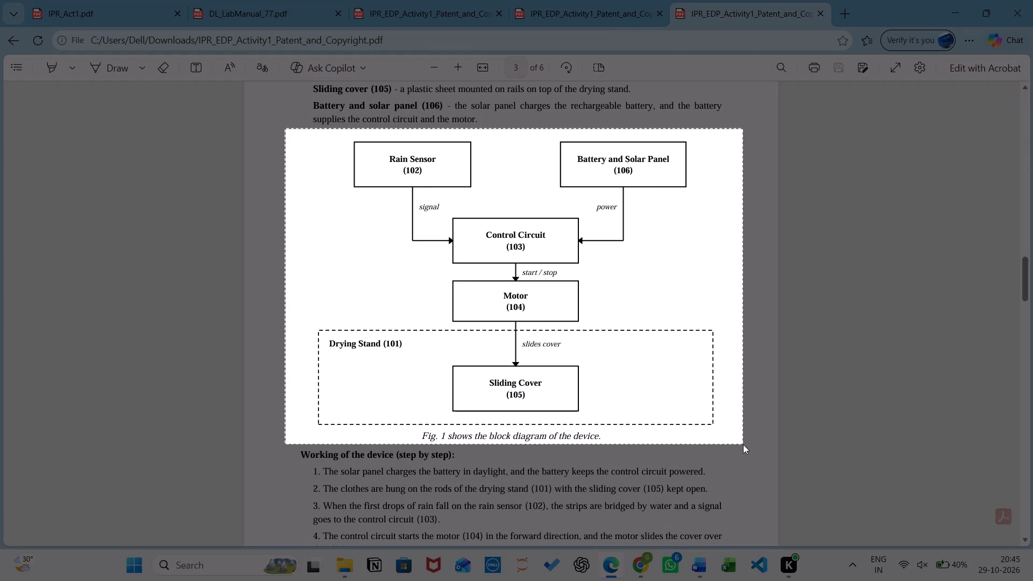
{"action": "left_click_drag", "start_coordinate": [743, 444], "coordinate": [744, 439]}
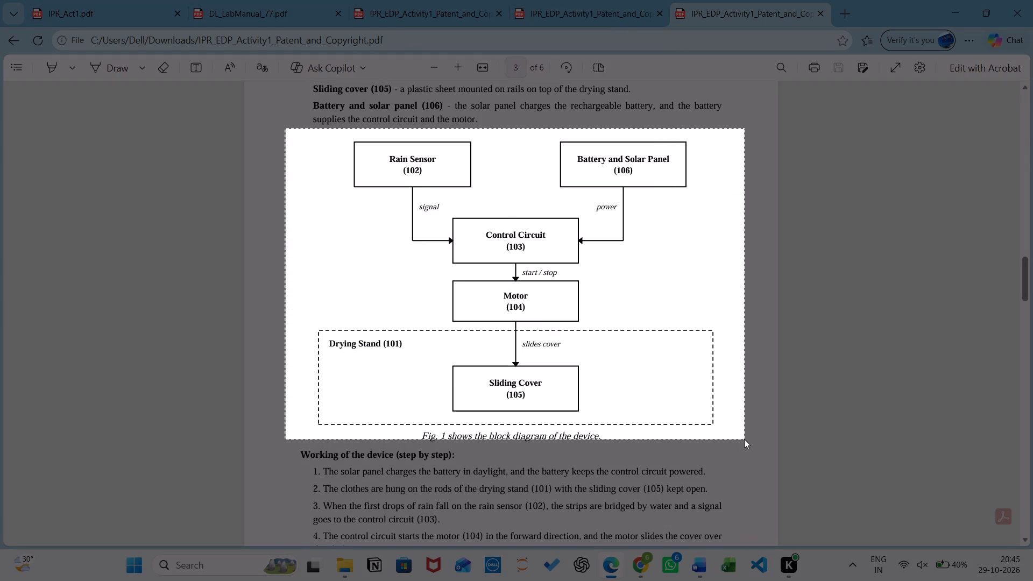
{"action": "left_click_drag", "start_coordinate": [744, 439], "coordinate": [741, 444]}
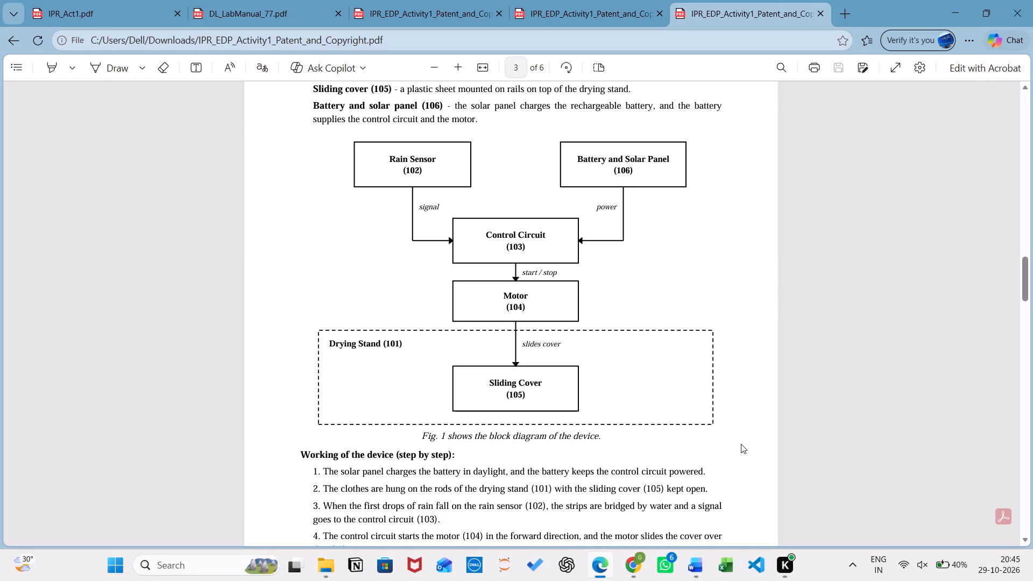
Switch to the Word document and replace the block diagram on page 3 with the captured diagram image.
{"action": "left_click", "coordinate": [704, 559]}
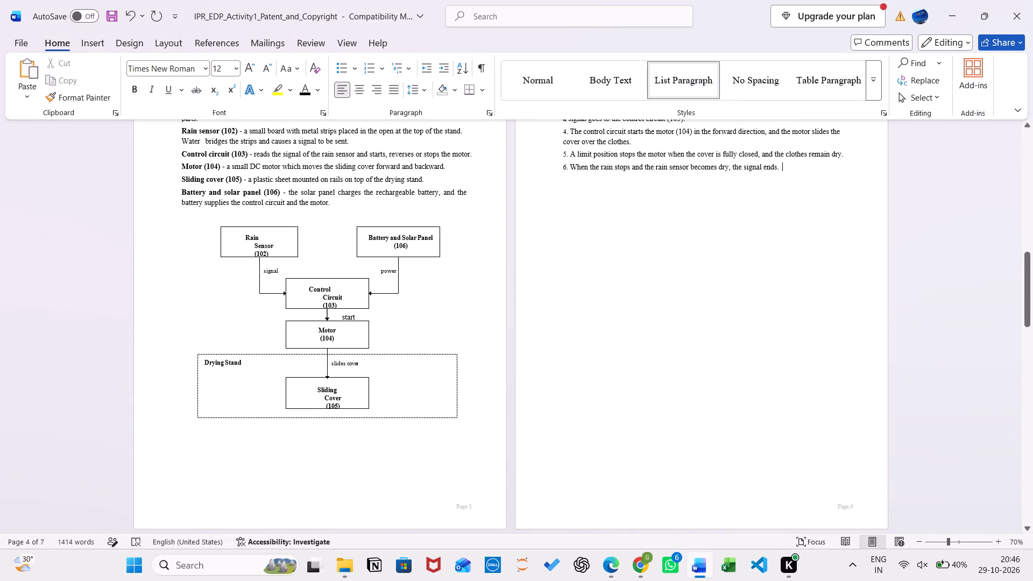
{"action": "left_click", "coordinate": [339, 356]}
{"action": "key", "text": "BackSpace"}
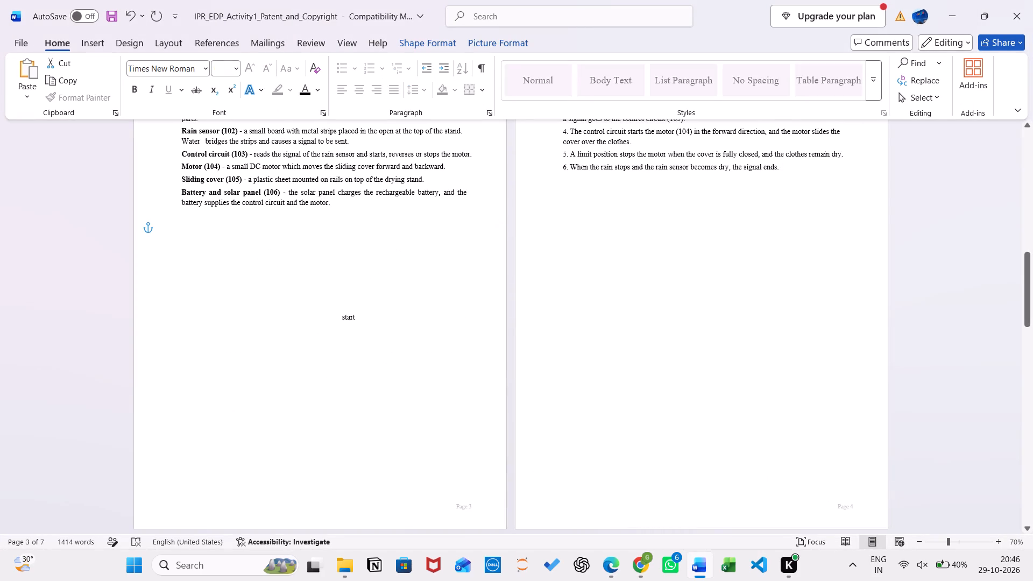
{"action": "key", "text": "ctrl+v"}
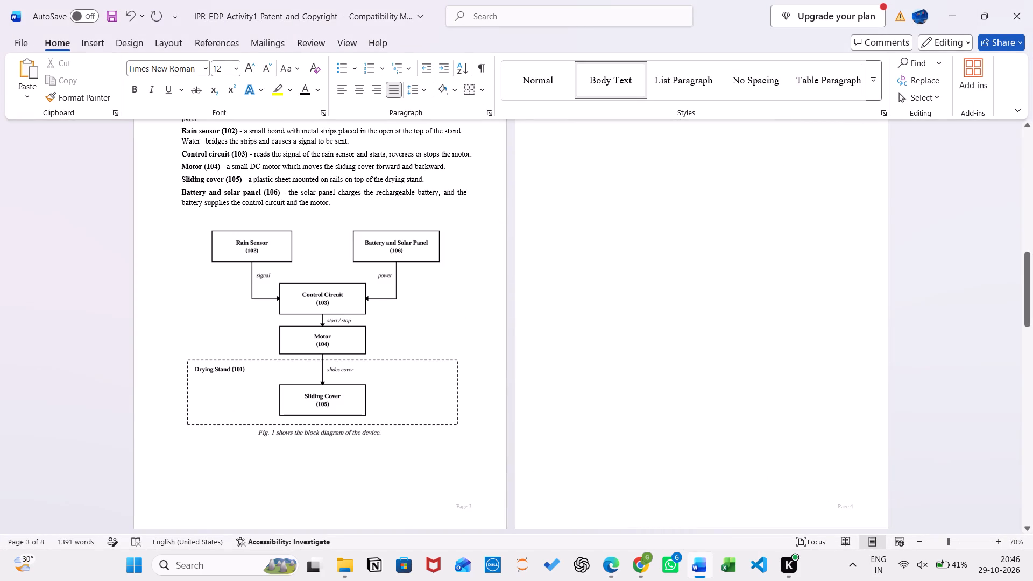
Delete the leftover "start" text at the top of page 4.
{"action": "scroll", "coordinate": [407, 448], "scroll_direction": "up", "scroll_amount": 1, "text": "ctrl"}
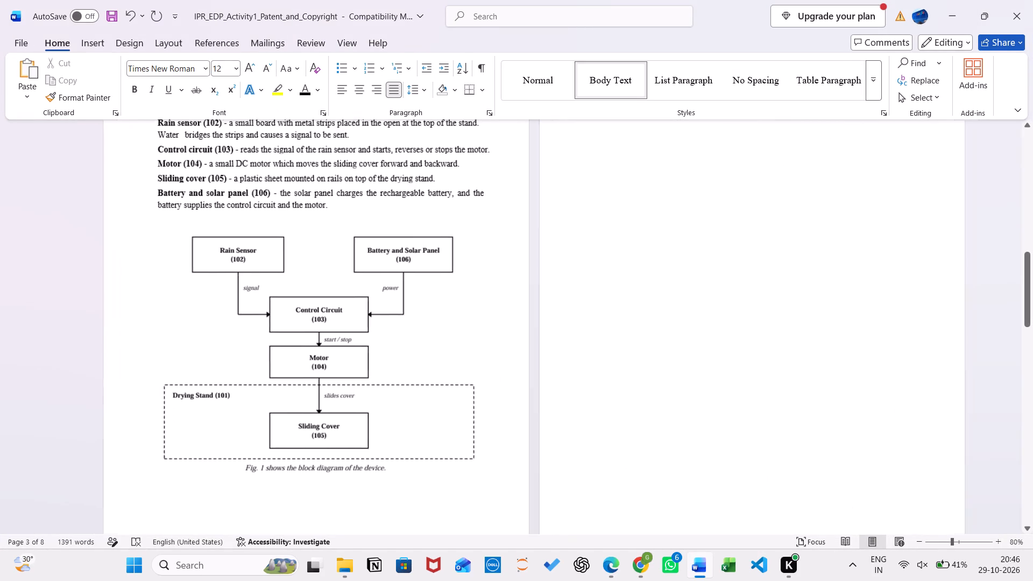
{"action": "scroll", "coordinate": [407, 448], "scroll_direction": "up", "scroll_amount": 4}
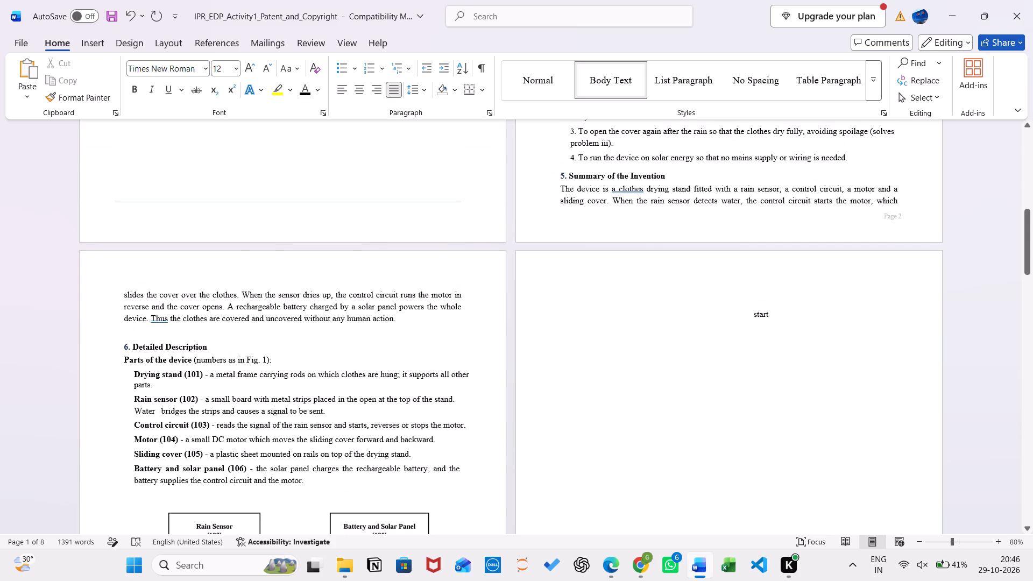
{"action": "scroll", "coordinate": [515, 441], "scroll_direction": "down", "scroll_amount": 2}
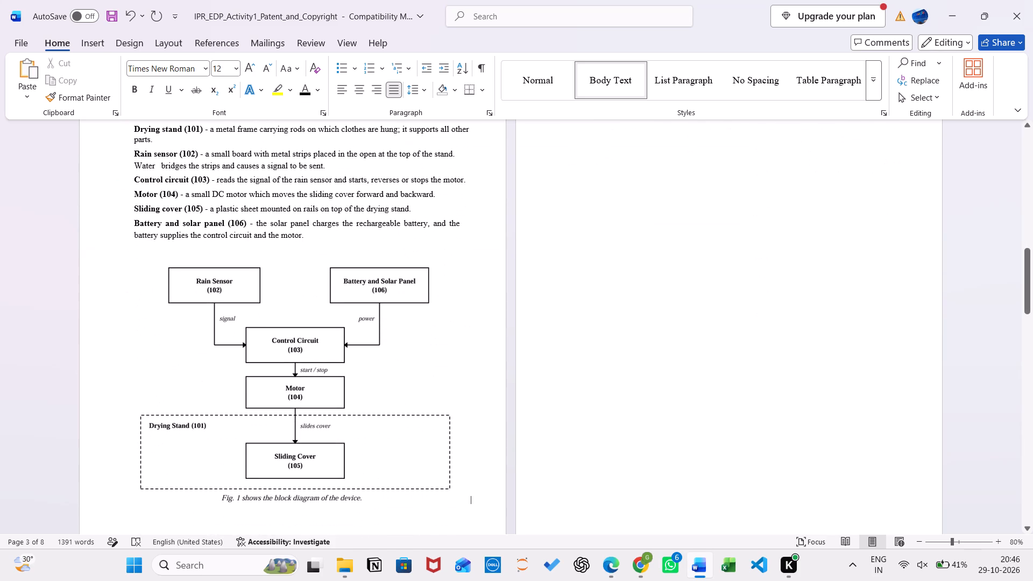
{"action": "scroll", "coordinate": [773, 185], "scroll_direction": "up", "scroll_amount": 1}
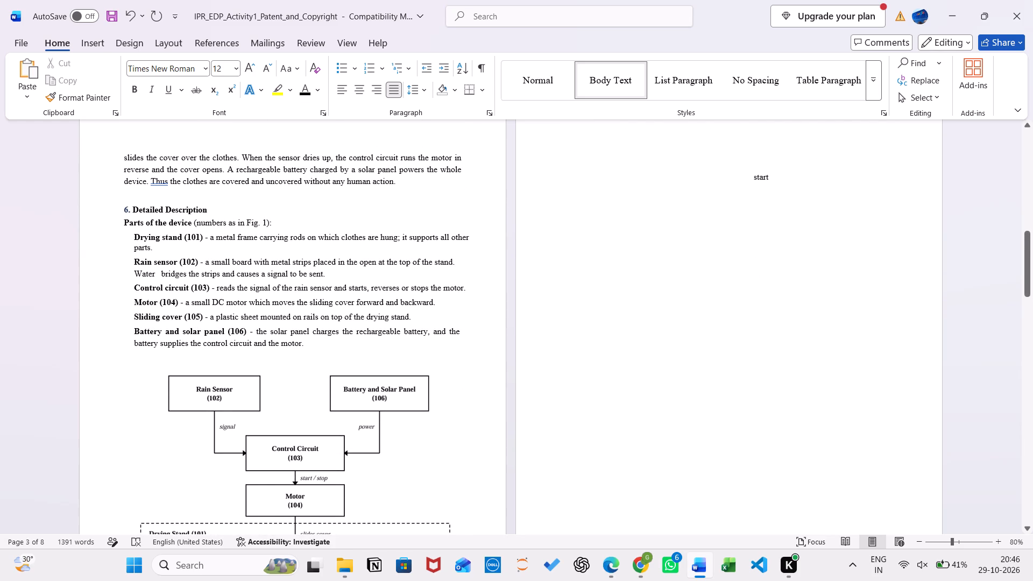
{"action": "left_click_drag", "start_coordinate": [782, 171], "coordinate": [749, 177]}
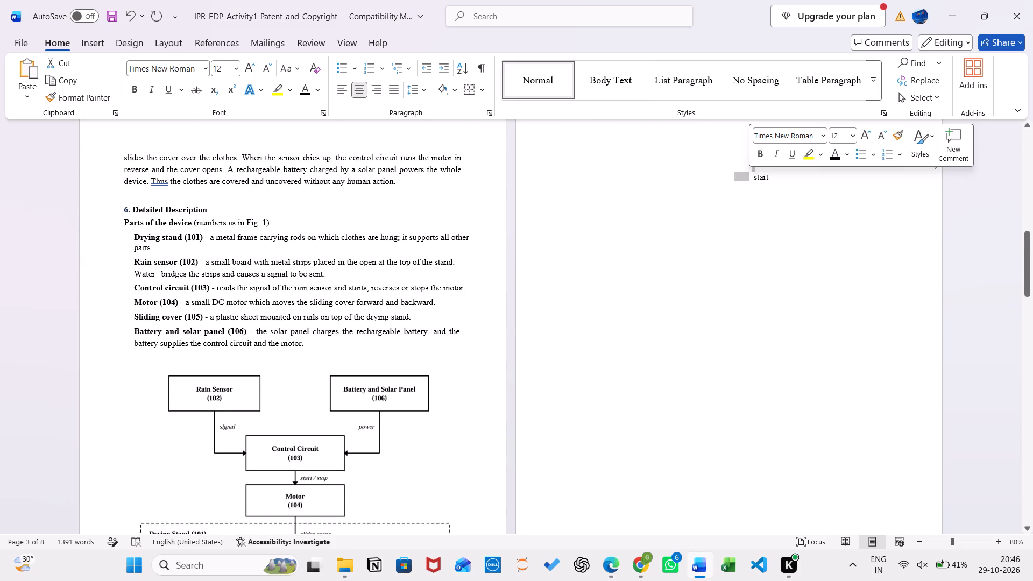
{"action": "left_click_drag", "start_coordinate": [783, 177], "coordinate": [750, 182]}
{"action": "key", "text": "BackSpace"}
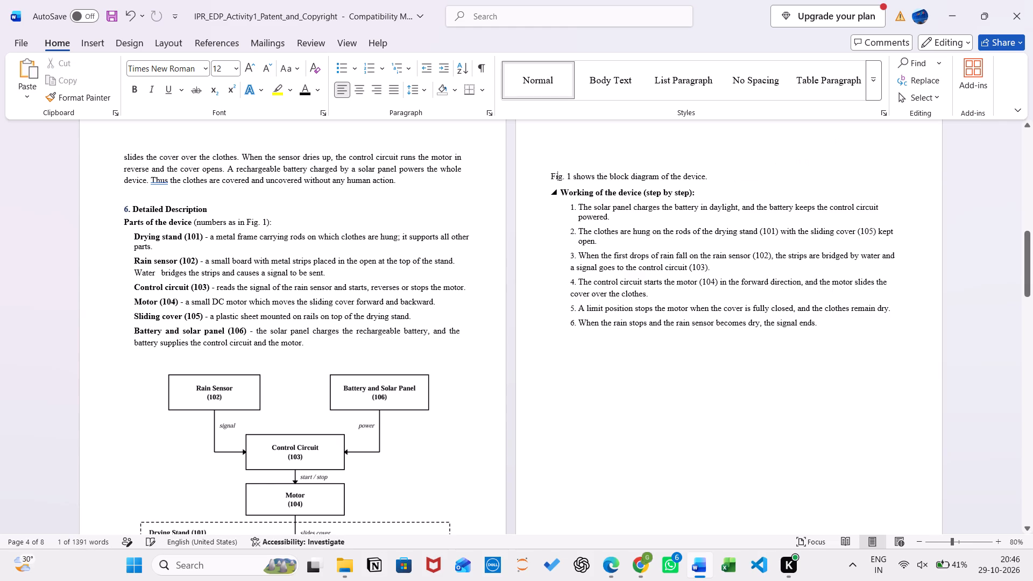
{"action": "scroll", "coordinate": [371, 442], "scroll_direction": "down", "scroll_amount": 2}
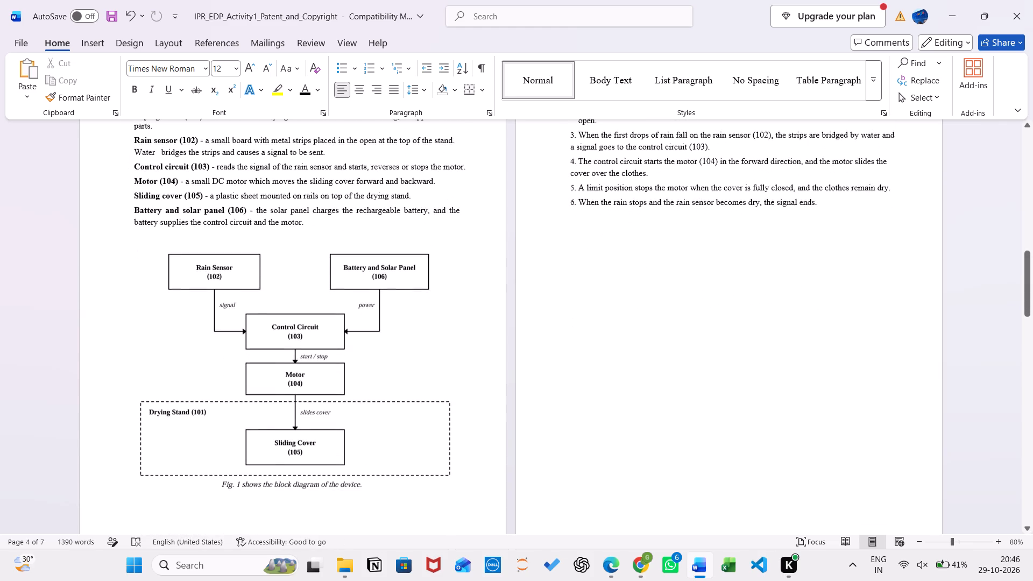
{"action": "left_click", "coordinate": [641, 560]}
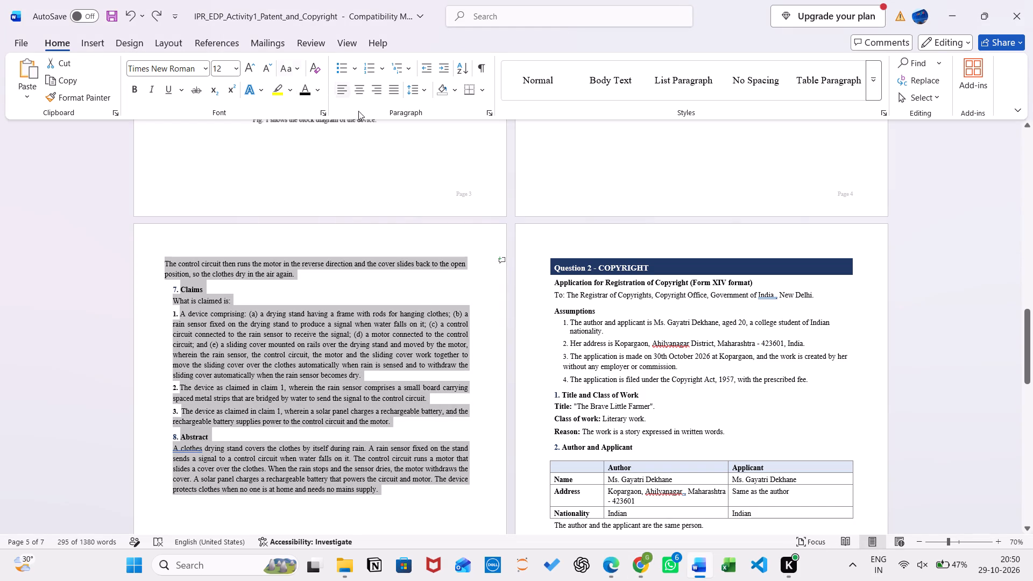
{"action": "left_click", "coordinate": [636, 559]}
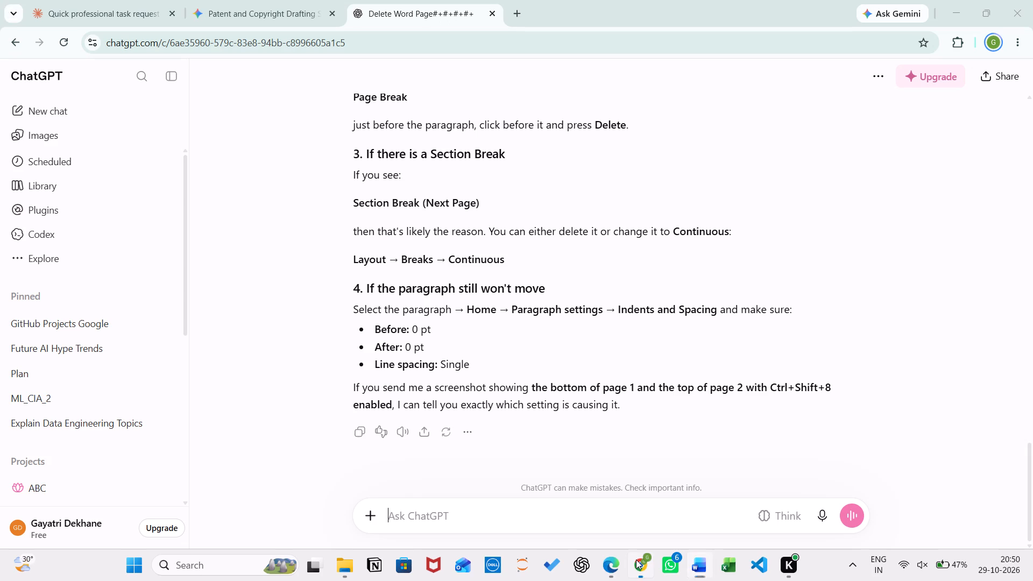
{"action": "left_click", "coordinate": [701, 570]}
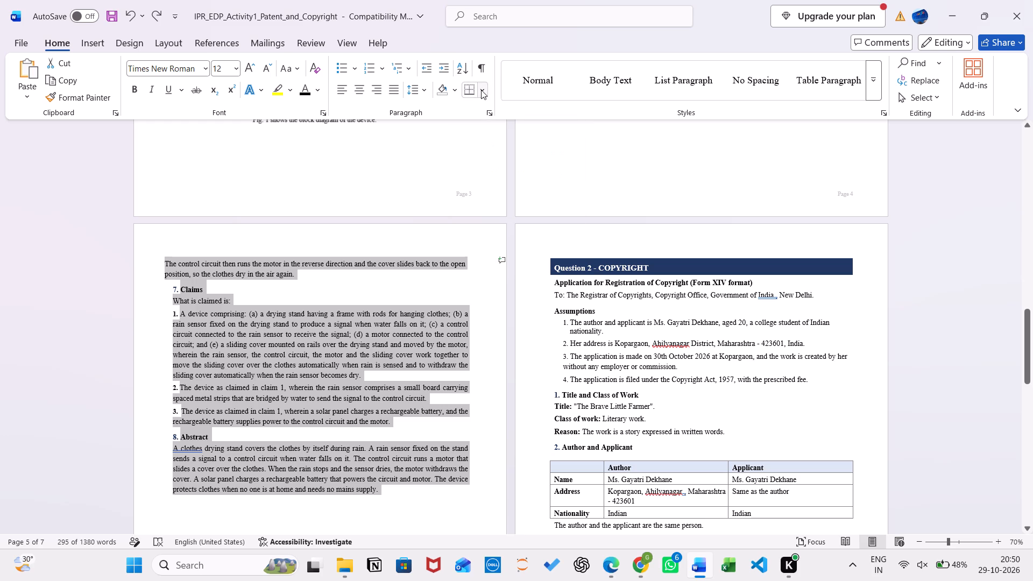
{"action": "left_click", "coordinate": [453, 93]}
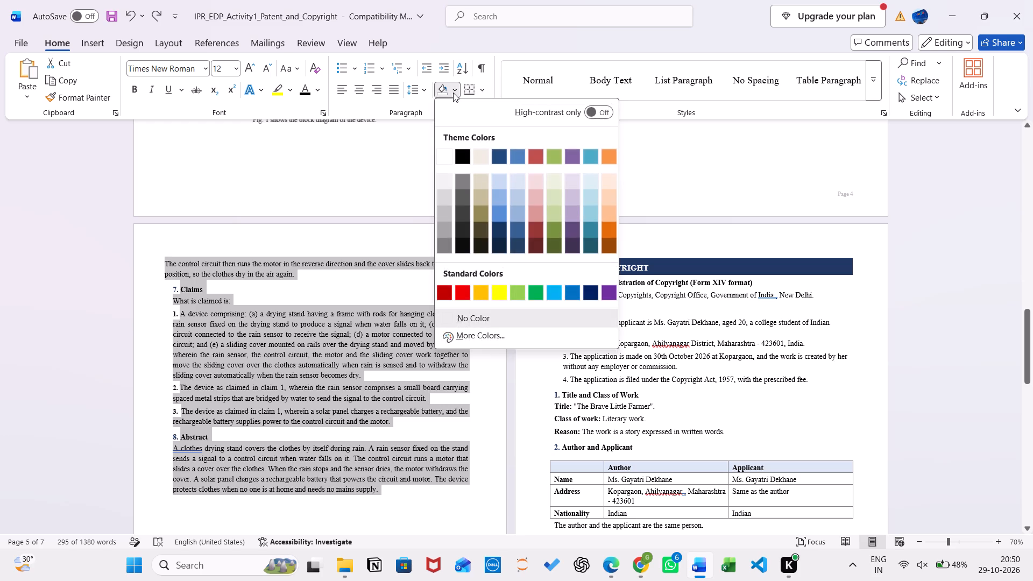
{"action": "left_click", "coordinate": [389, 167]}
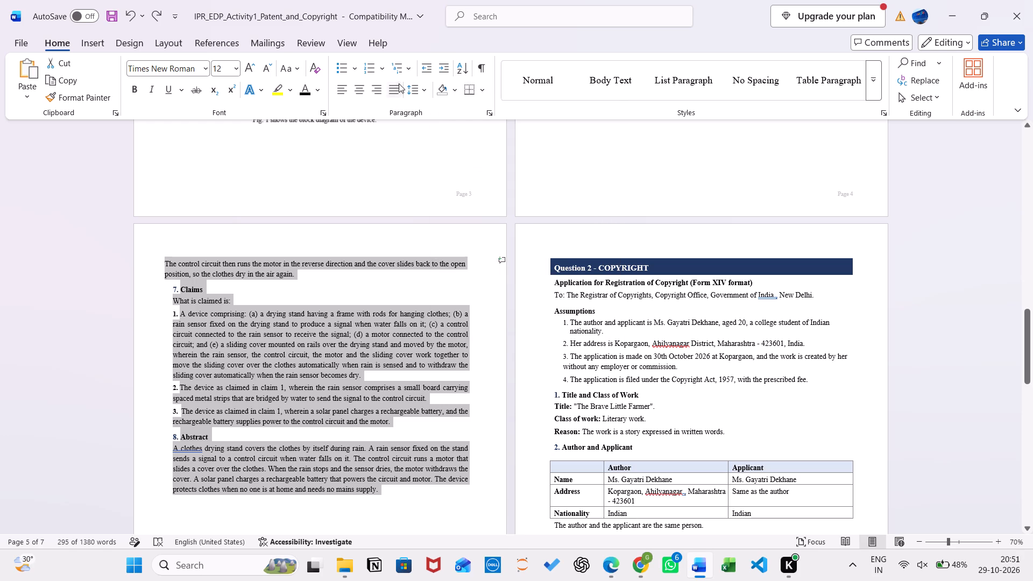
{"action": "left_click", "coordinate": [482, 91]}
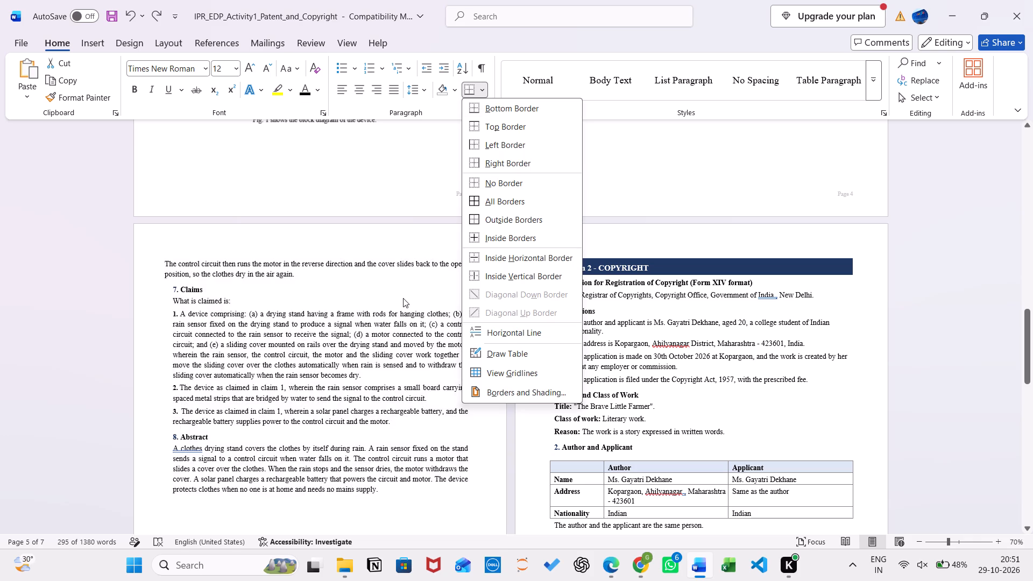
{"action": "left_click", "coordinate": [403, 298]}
Try to pull page 5's first paragraph onto page 4 by deleting backwards from its start, removing "l ends" from the end of item 6.
{"action": "scroll", "coordinate": [403, 298], "scroll_direction": "up", "scroll_amount": 5}
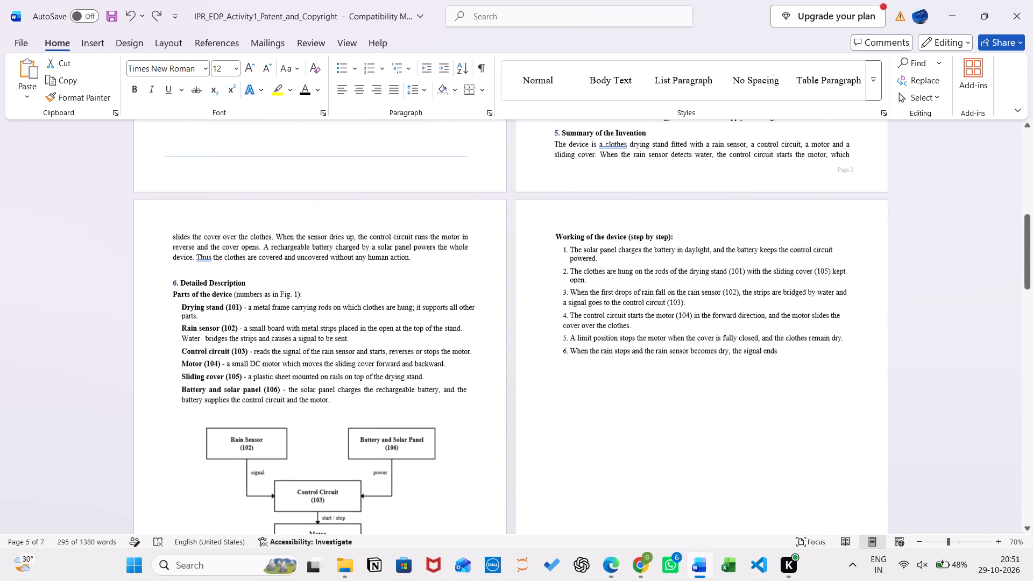
{"action": "scroll", "coordinate": [403, 298], "scroll_direction": "down", "scroll_amount": 3, "text": "ctrl"}
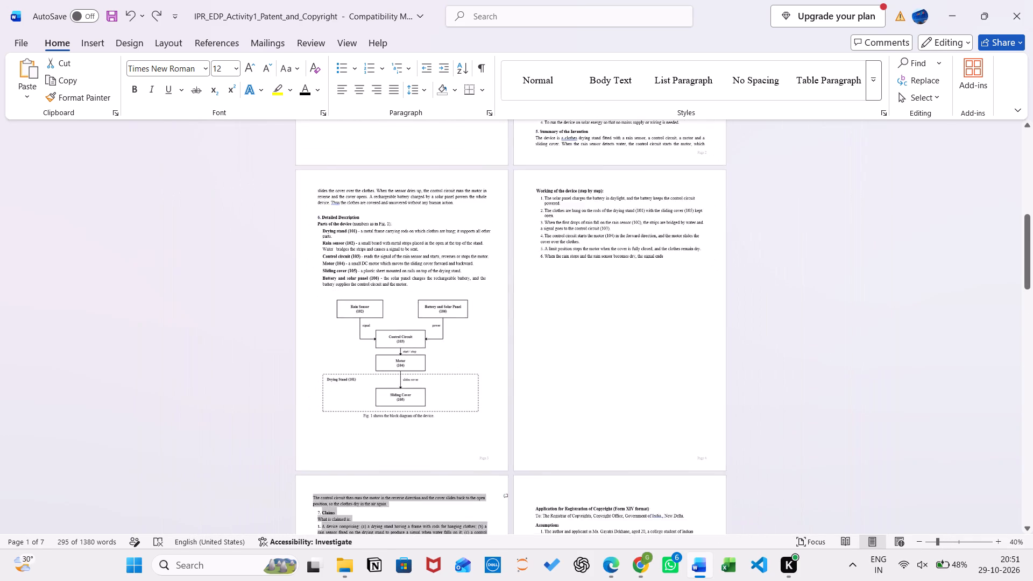
{"action": "scroll", "coordinate": [405, 389], "scroll_direction": "up", "scroll_amount": 2}
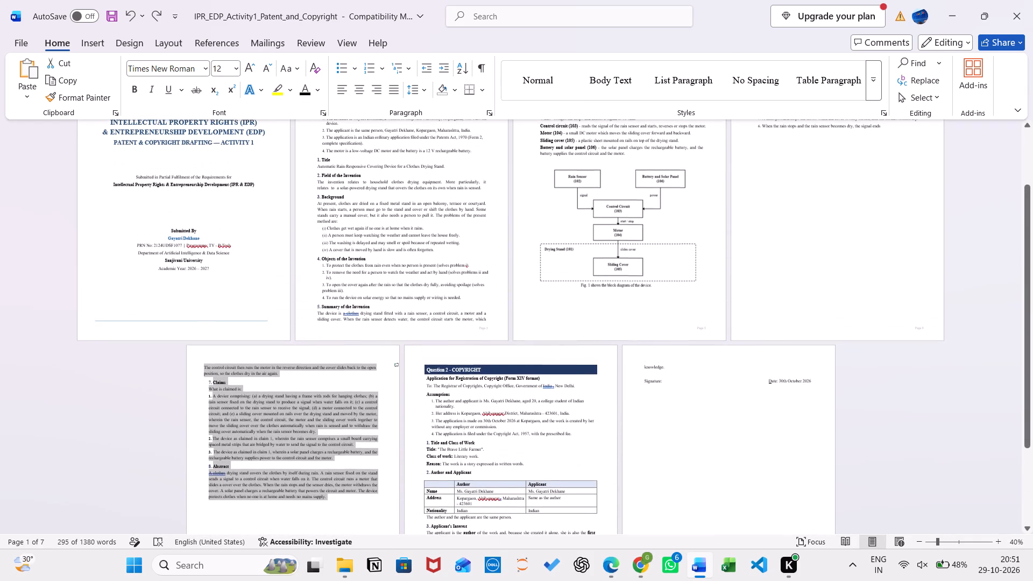
{"action": "left_click", "coordinate": [206, 365]}
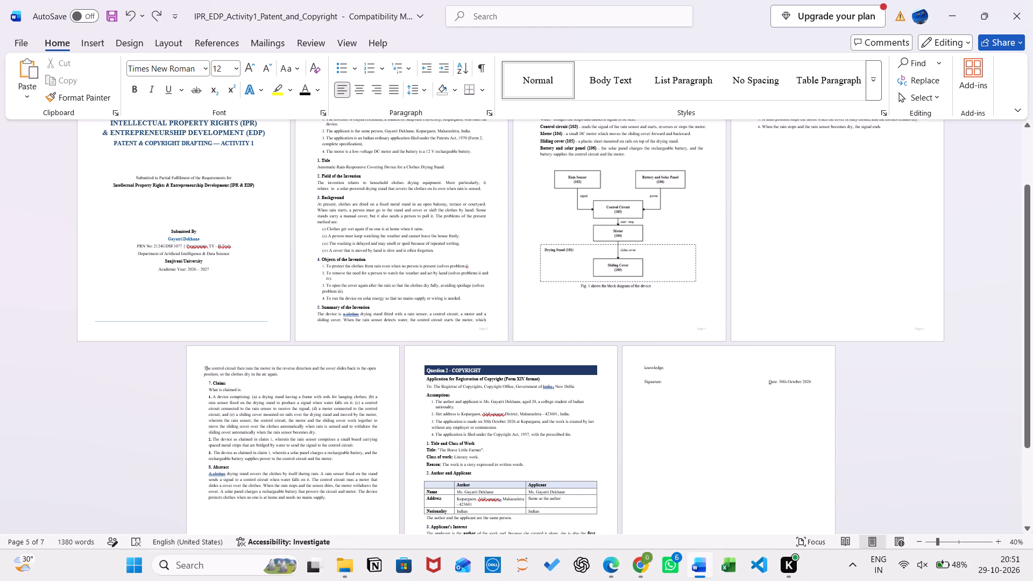
{"action": "left_click", "coordinate": [203, 370]}
{"action": "key", "text": "BackSpace"}
{"action": "key", "text": "BackSpace"}
{"action": "key", "text": "BackSpace"}
{"action": "key", "text": "BackSpace"}
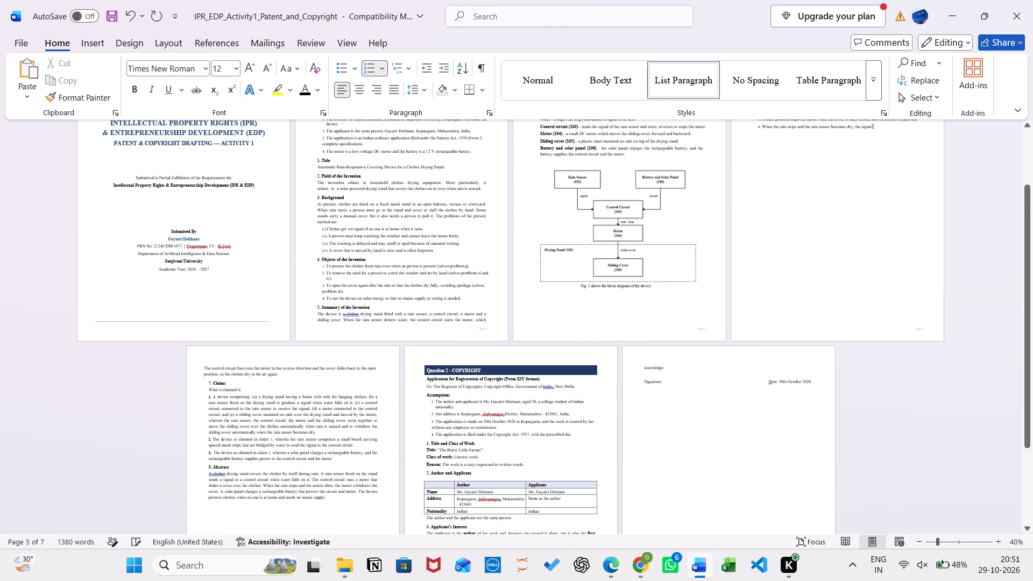
{"action": "key", "text": "BackSpace"}
{"action": "key", "text": "BackSpace"}
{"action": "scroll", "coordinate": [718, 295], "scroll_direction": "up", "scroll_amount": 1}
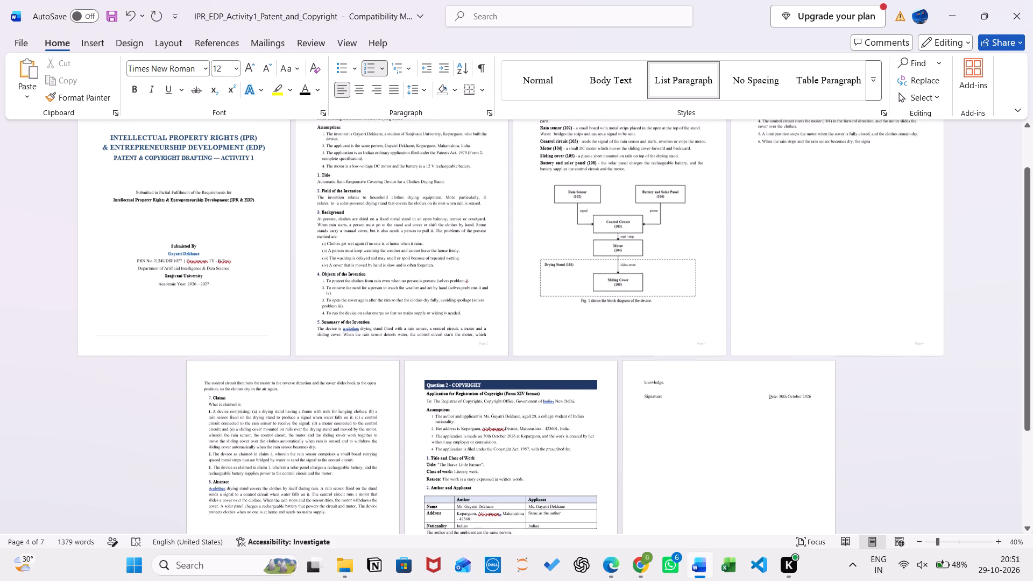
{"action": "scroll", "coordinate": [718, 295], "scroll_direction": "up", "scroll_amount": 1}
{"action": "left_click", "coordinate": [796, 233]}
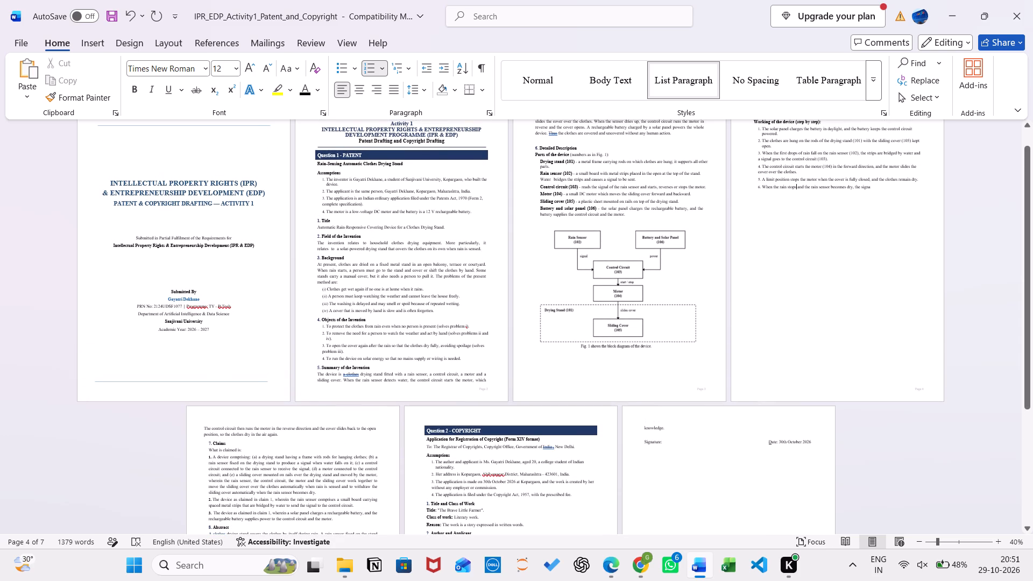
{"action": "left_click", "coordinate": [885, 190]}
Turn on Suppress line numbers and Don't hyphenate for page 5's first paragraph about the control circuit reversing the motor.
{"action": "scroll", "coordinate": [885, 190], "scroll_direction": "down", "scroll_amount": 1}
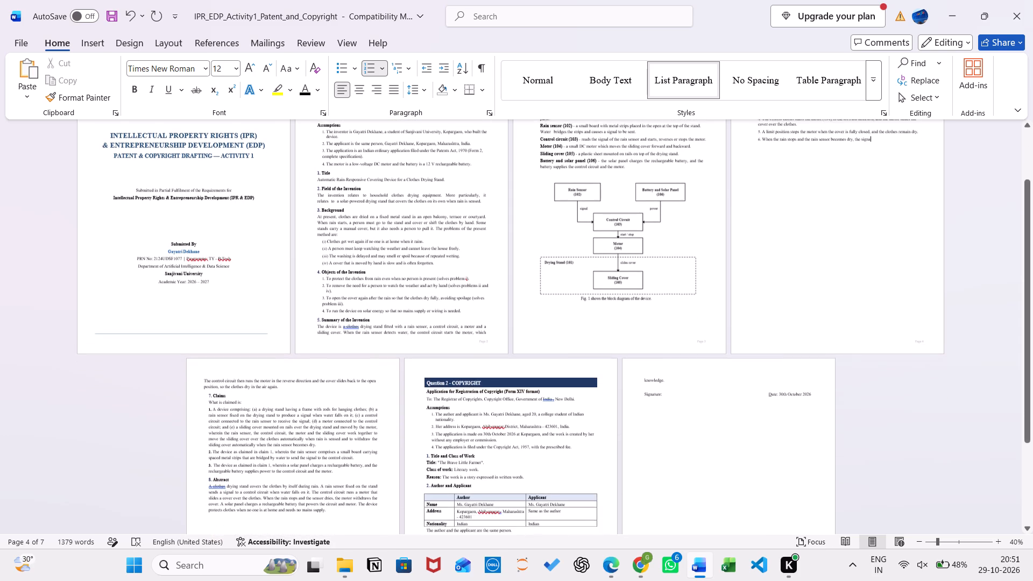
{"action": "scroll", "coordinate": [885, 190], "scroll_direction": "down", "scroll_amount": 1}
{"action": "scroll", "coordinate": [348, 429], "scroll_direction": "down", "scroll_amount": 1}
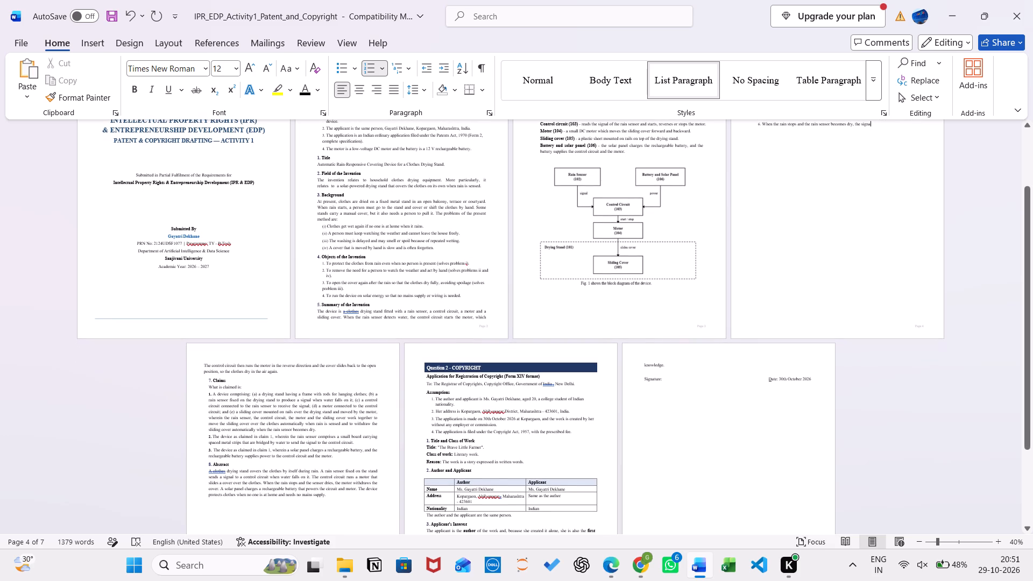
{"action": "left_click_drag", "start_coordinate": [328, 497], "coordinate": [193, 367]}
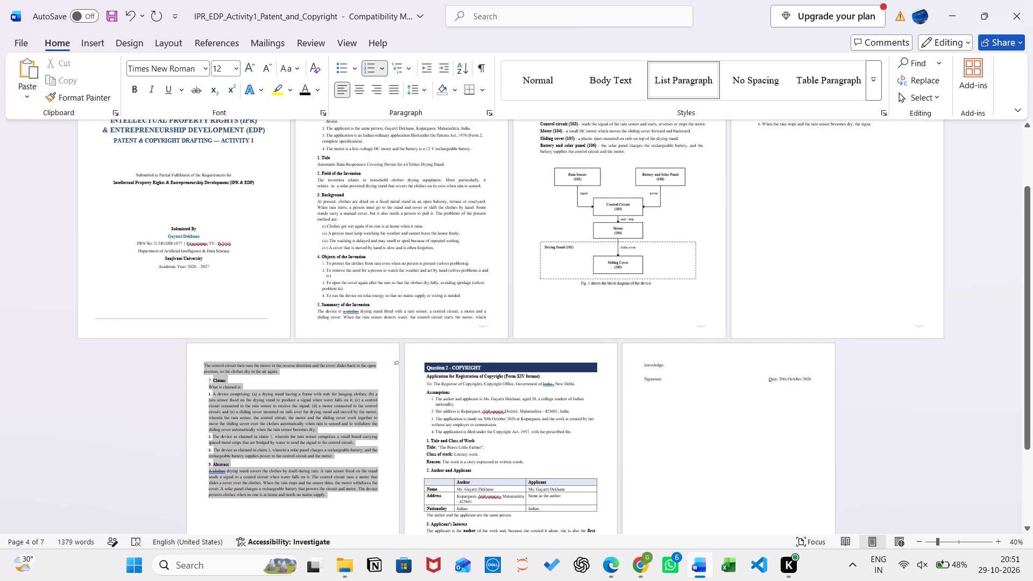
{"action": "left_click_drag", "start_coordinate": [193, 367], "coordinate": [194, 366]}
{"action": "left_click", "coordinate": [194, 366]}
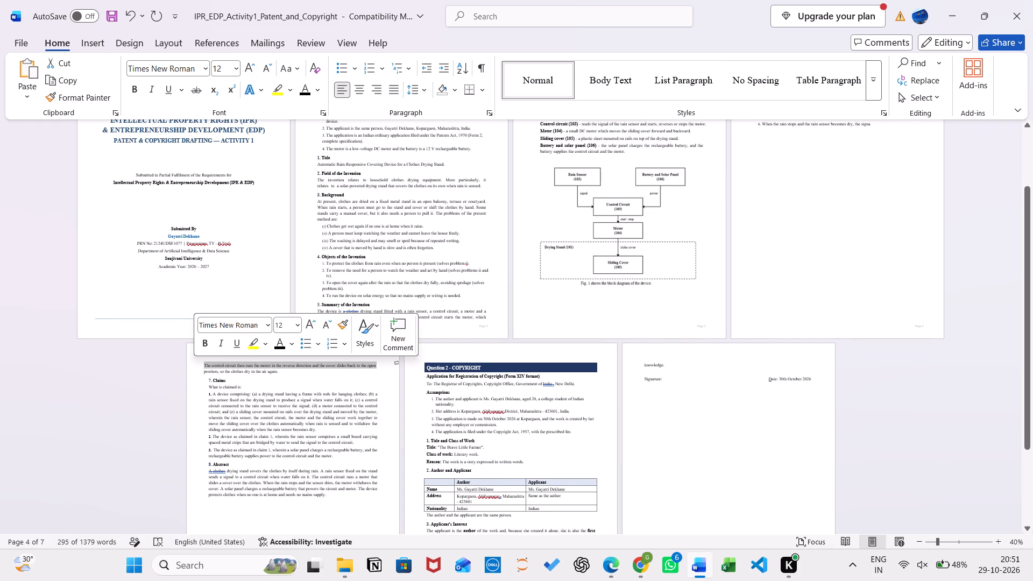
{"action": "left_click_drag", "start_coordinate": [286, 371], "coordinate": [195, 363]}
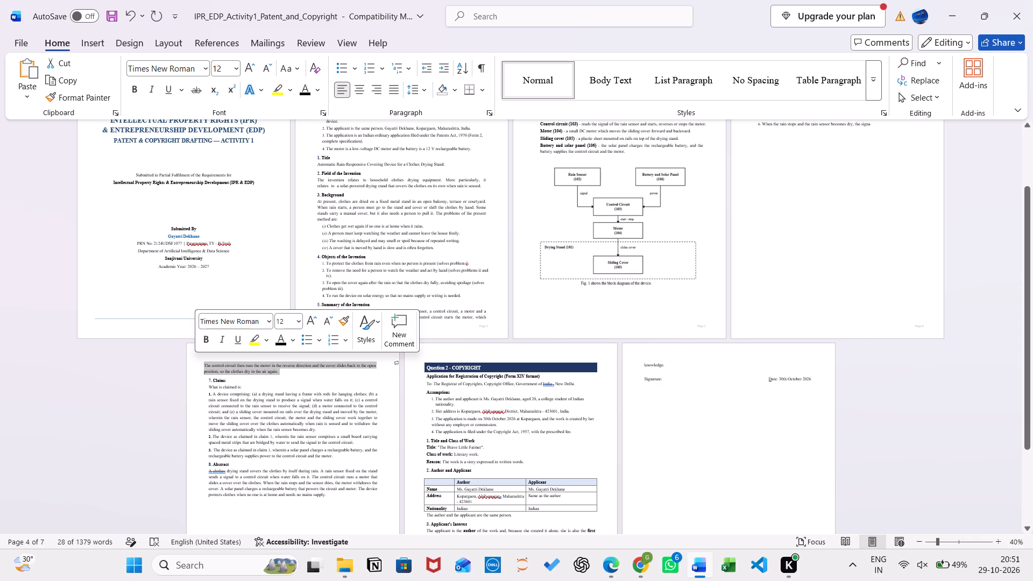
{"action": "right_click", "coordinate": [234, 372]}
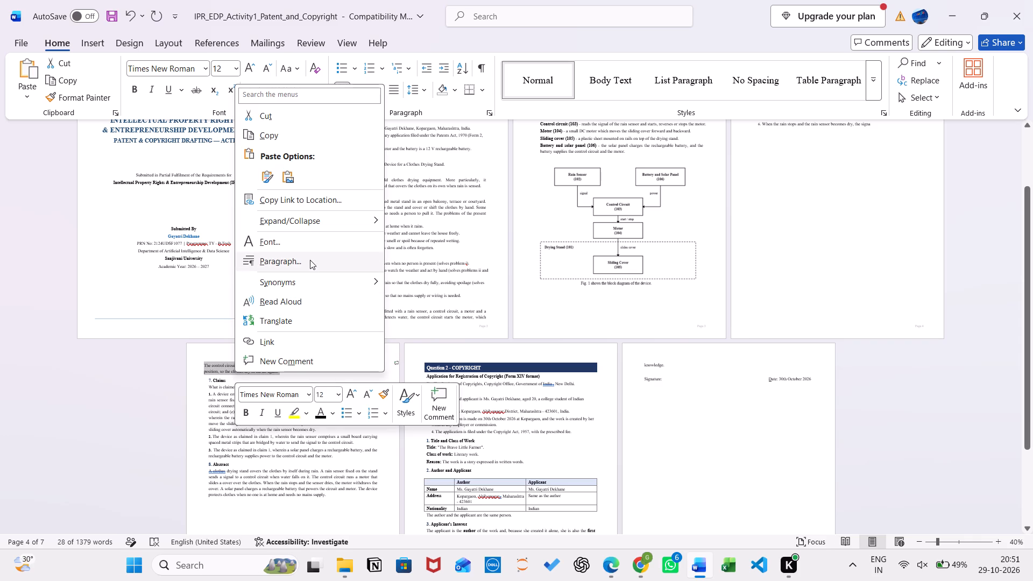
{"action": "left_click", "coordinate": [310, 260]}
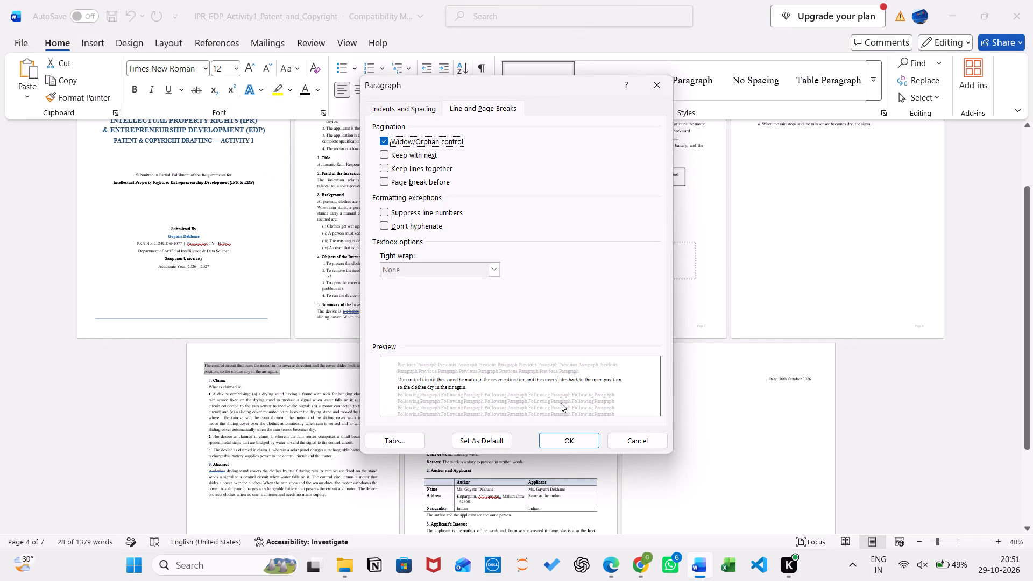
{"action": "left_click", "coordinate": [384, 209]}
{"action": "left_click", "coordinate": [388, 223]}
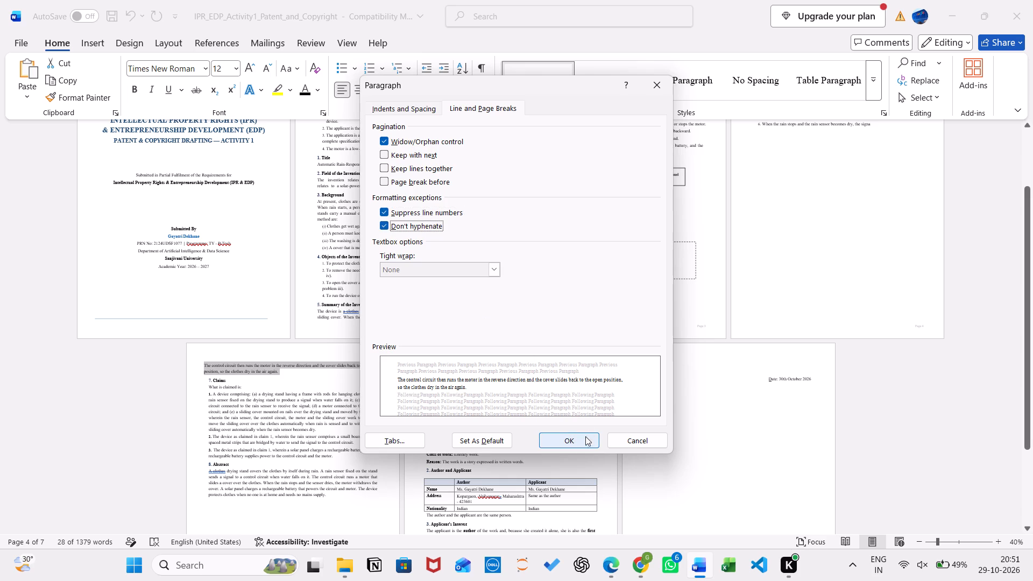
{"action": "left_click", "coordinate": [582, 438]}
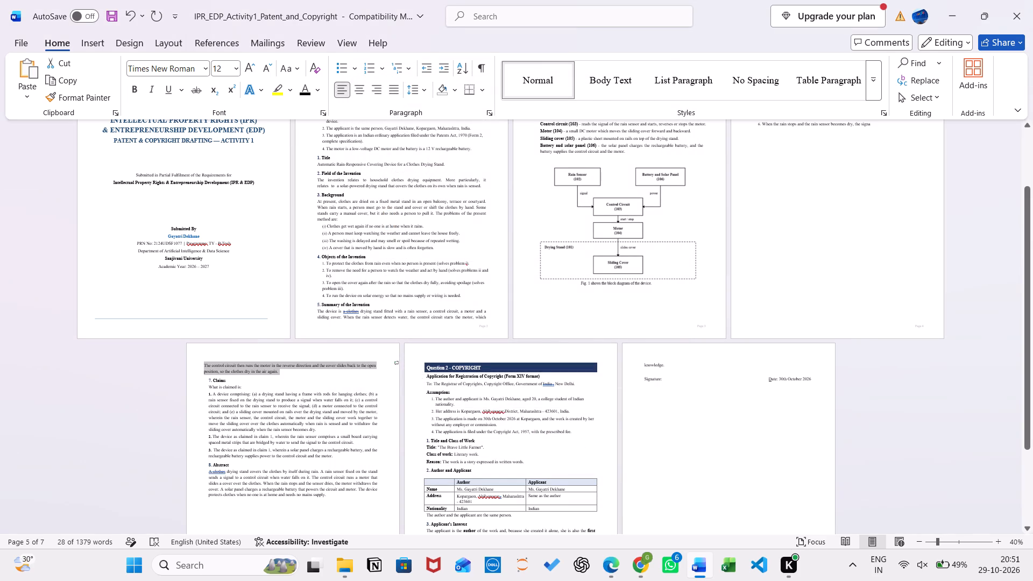
For all page 5 text through the Abstract, turn off Suppress line numbers, Don't hyphenate and Widow/Orphan control, and turn on Keep with next.
{"action": "scroll", "coordinate": [325, 429], "scroll_direction": "down", "scroll_amount": 2}
{"action": "scroll", "coordinate": [325, 429], "scroll_direction": "up", "scroll_amount": 4, "text": "ctrl"}
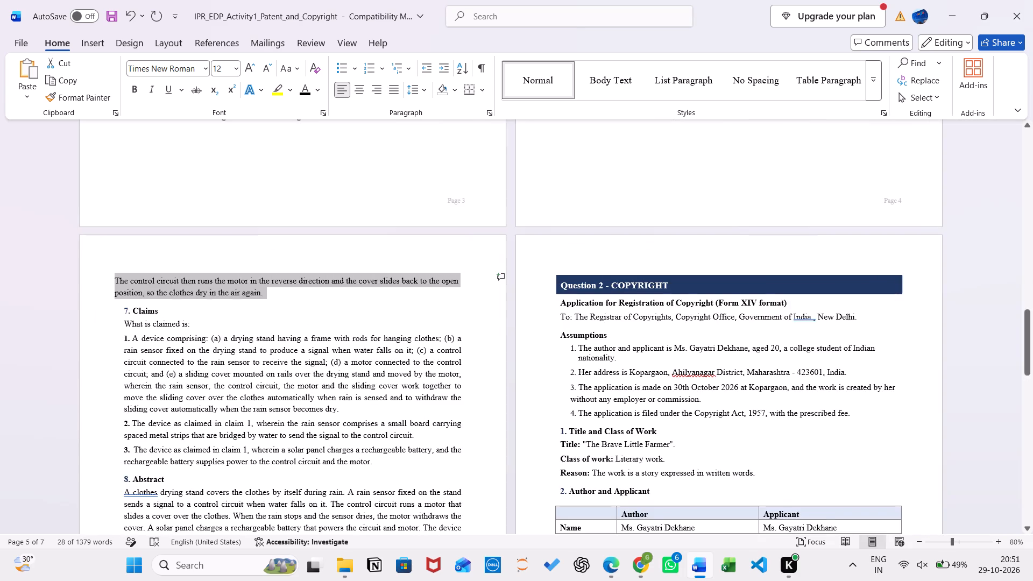
{"action": "scroll", "coordinate": [325, 429], "scroll_direction": "down", "scroll_amount": 2}
{"action": "left_click_drag", "start_coordinate": [375, 419], "coordinate": [285, 370]}
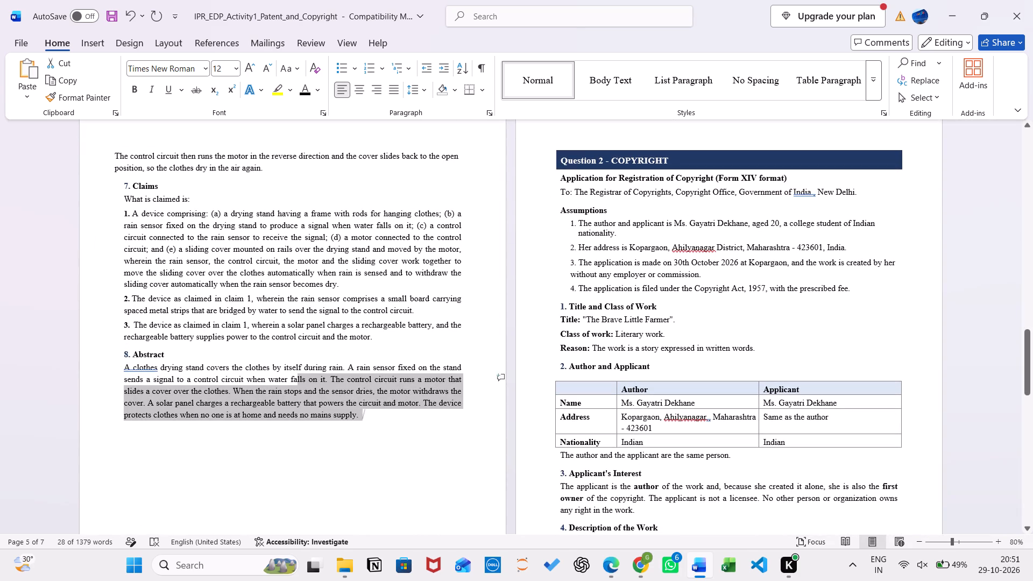
{"action": "left_click_drag", "start_coordinate": [285, 370], "coordinate": [97, 148]}
{"action": "right_click", "coordinate": [198, 214]}
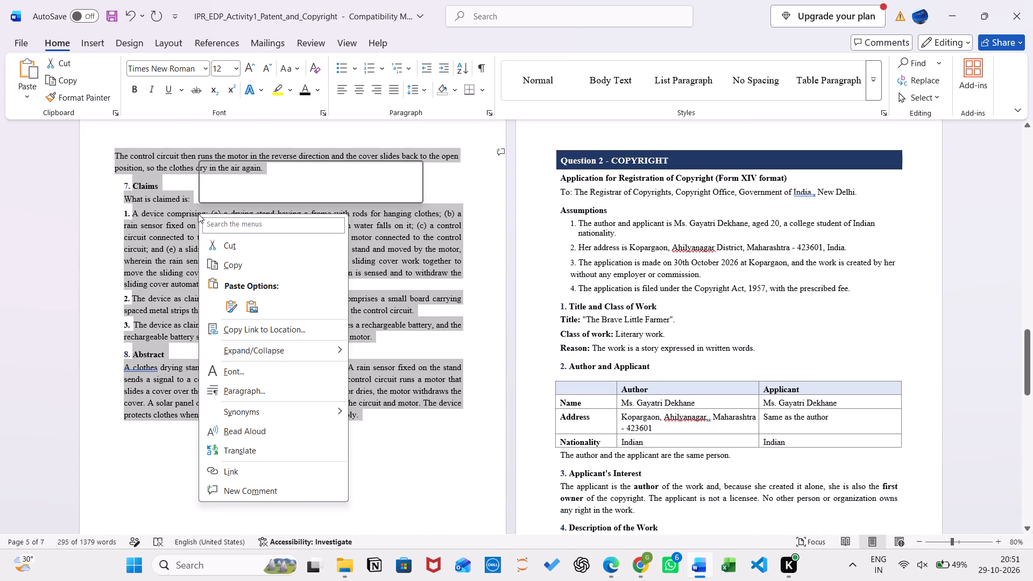
{"action": "left_click", "coordinate": [246, 391]}
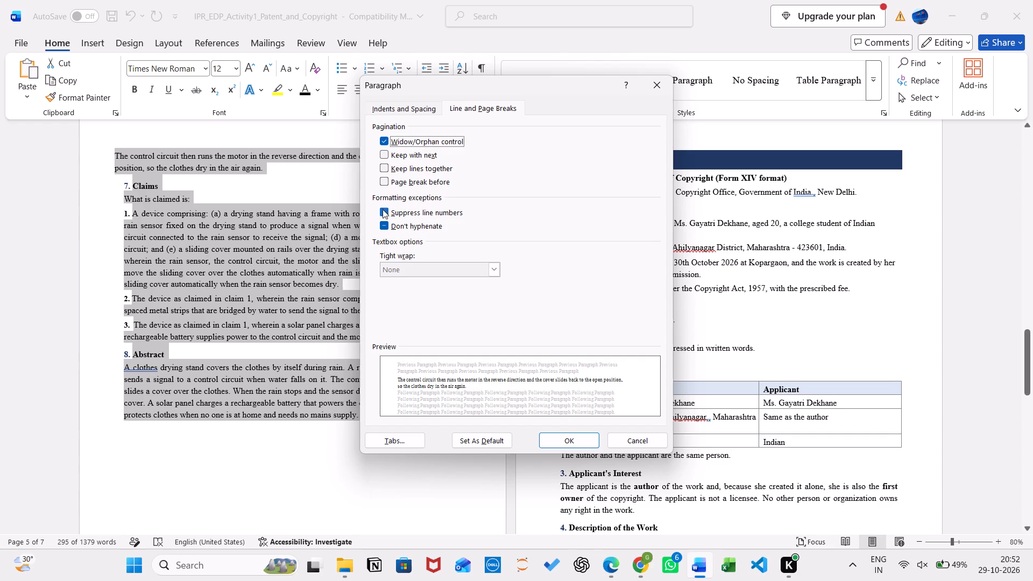
{"action": "left_click", "coordinate": [384, 210]}
{"action": "left_click", "coordinate": [387, 230]}
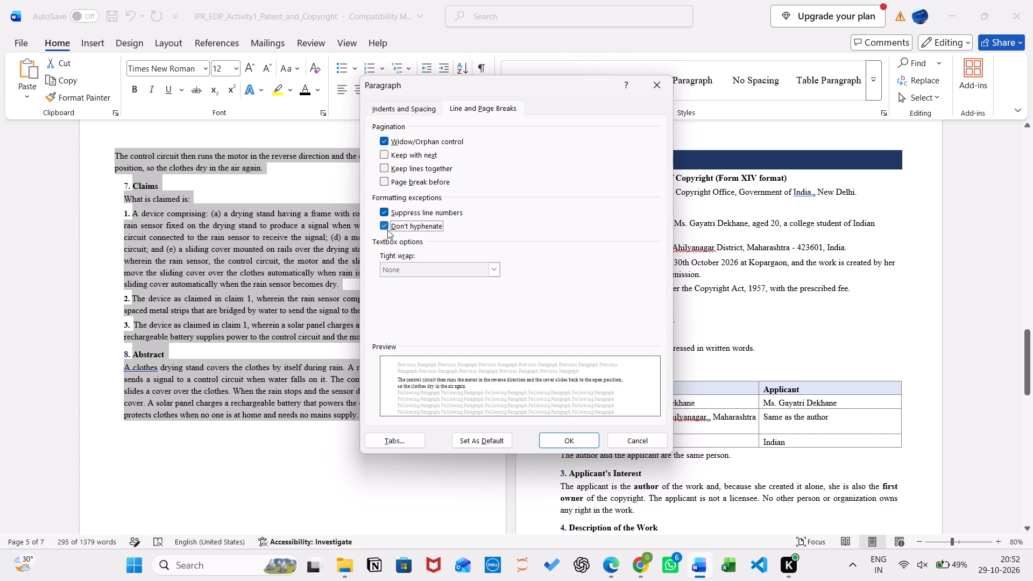
{"action": "left_click", "coordinate": [383, 224]}
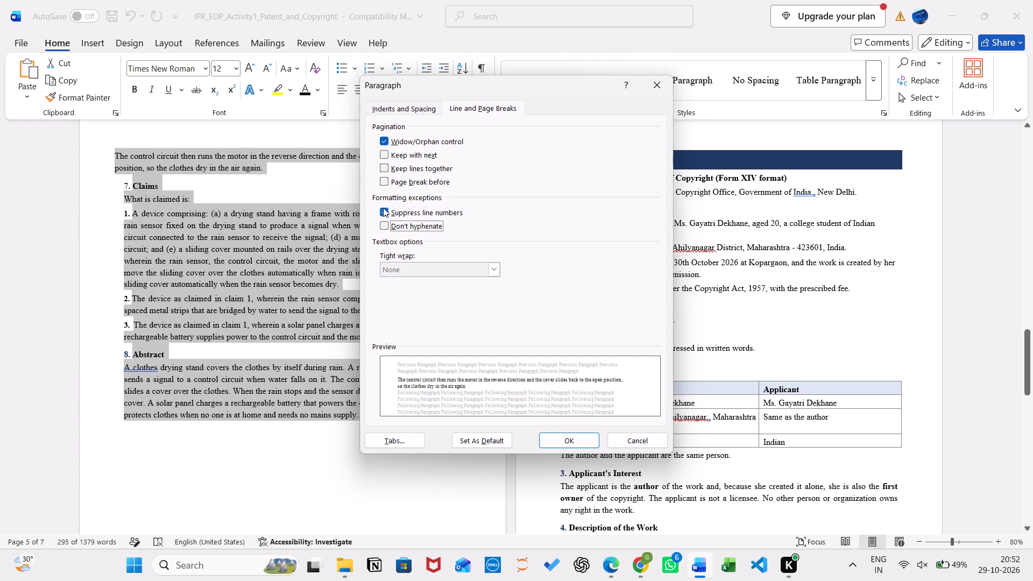
{"action": "left_click", "coordinate": [383, 208]}
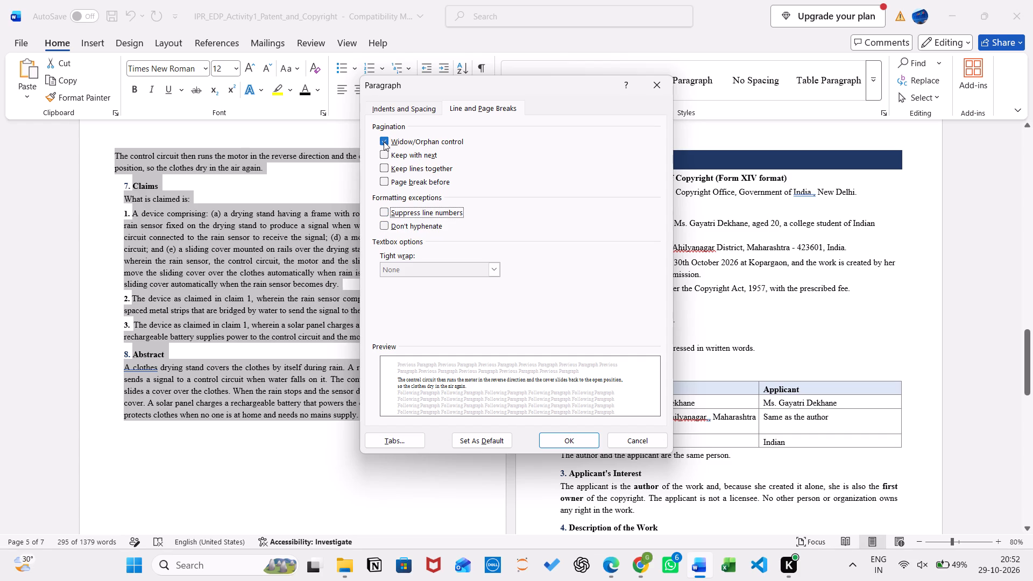
{"action": "left_click", "coordinate": [384, 141]}
{"action": "left_click", "coordinate": [381, 154]}
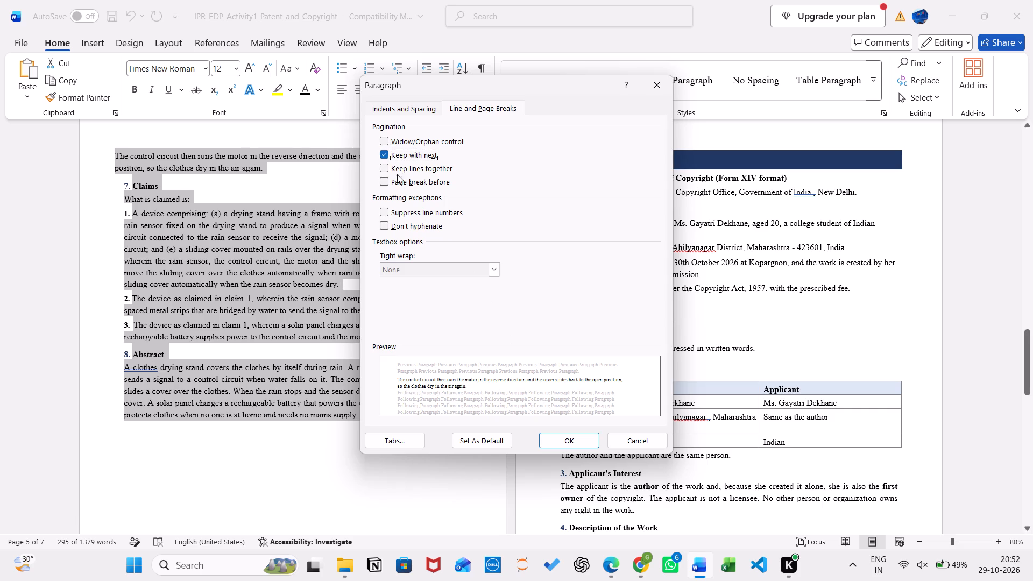
{"action": "left_click", "coordinate": [562, 438]}
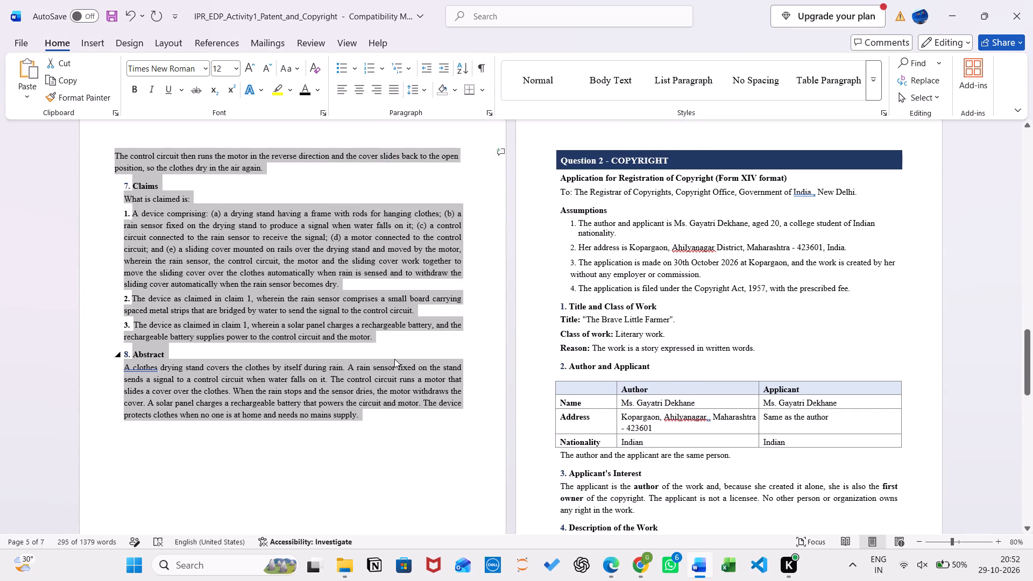
Turn on Widow/Orphan control and Keep lines together for the selected page 5 text, keeping Keep with next on.
{"action": "right_click", "coordinate": [362, 414]}
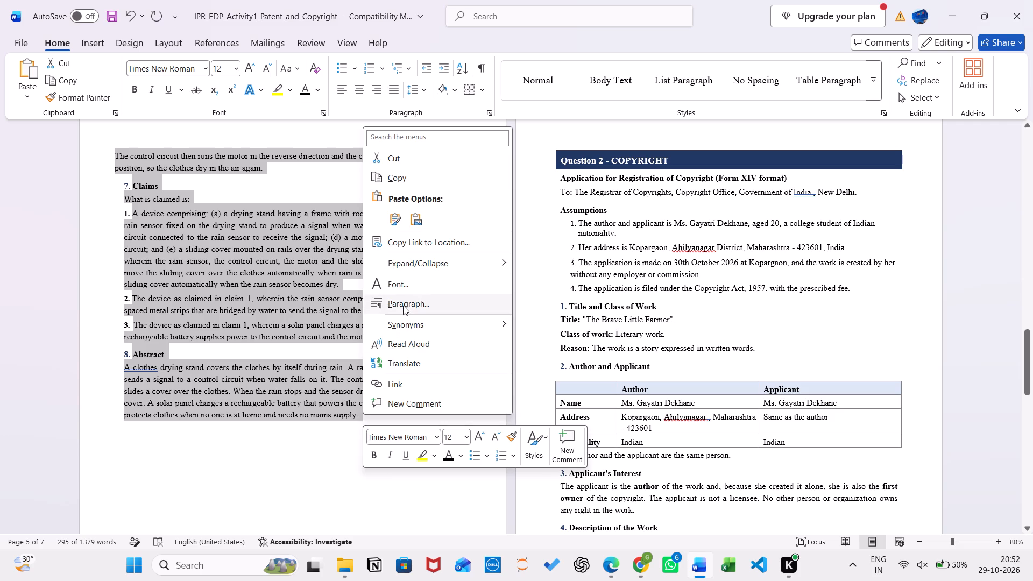
{"action": "left_click", "coordinate": [403, 306]}
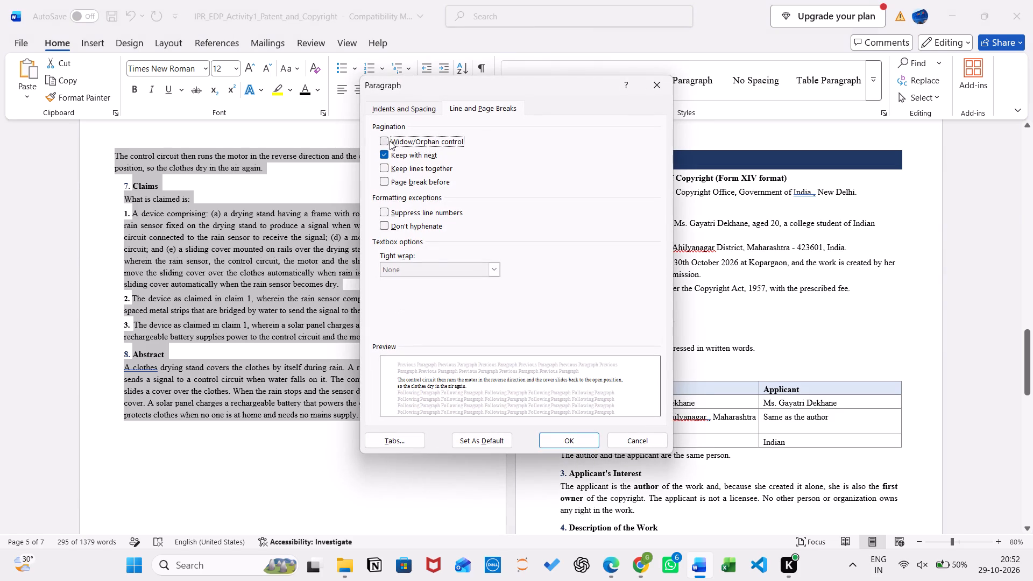
{"action": "left_click", "coordinate": [386, 140]}
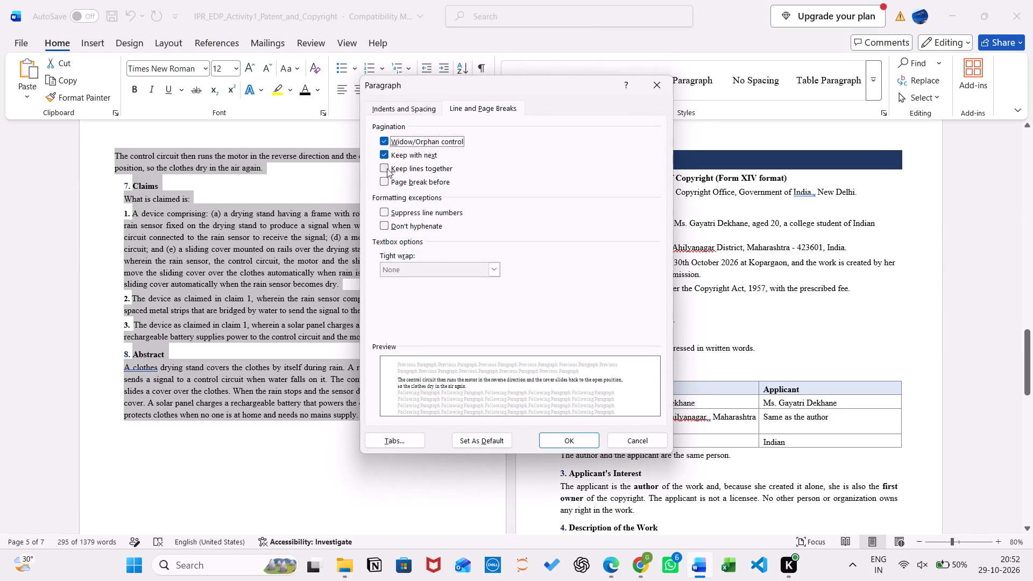
{"action": "left_click", "coordinate": [387, 168]}
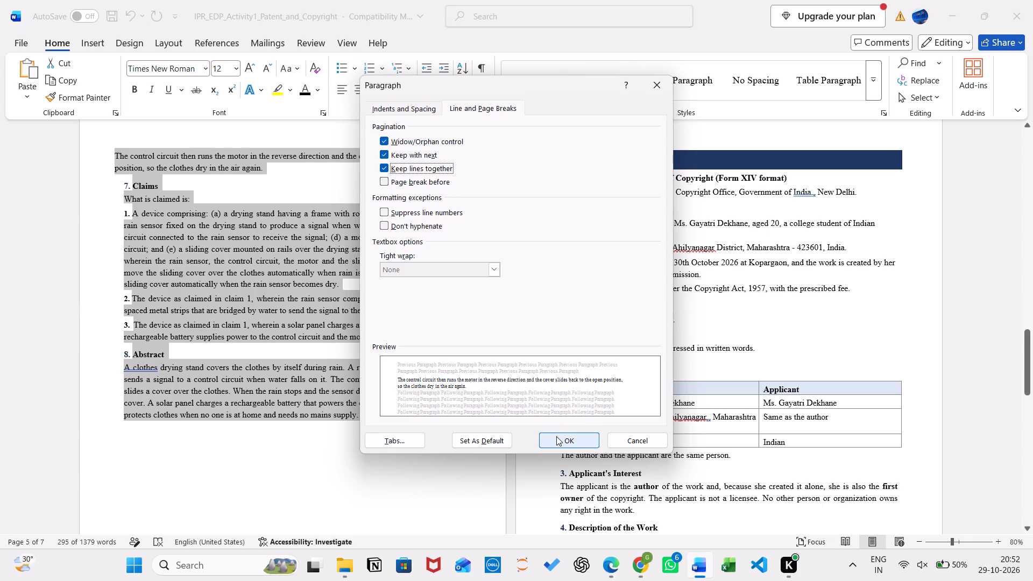
{"action": "left_click", "coordinate": [556, 436]}
{"action": "left_click", "coordinate": [446, 366]}
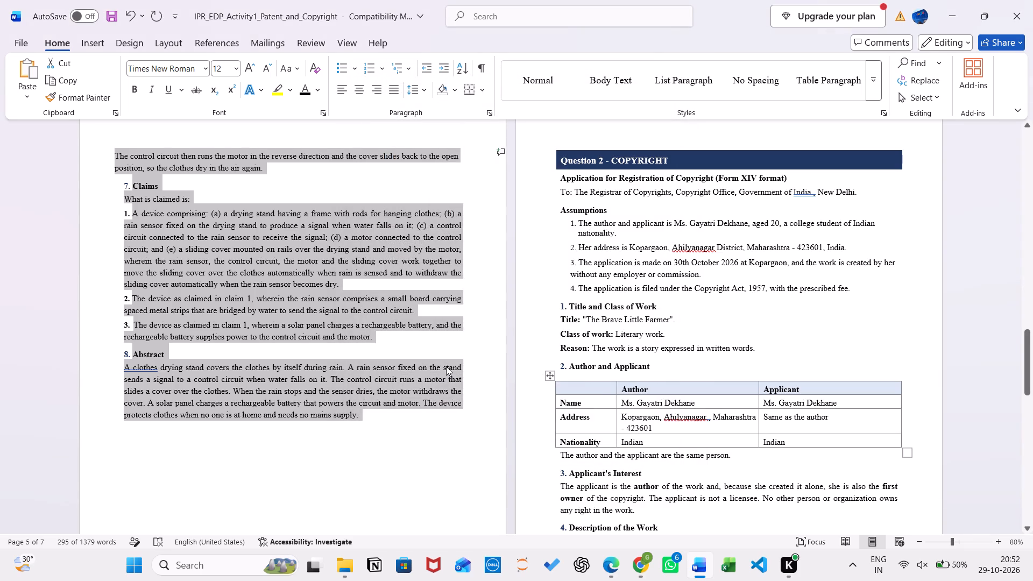
Delete the Fig. 1 block diagram picture below the Battery and solar panel description on page 3.
{"action": "scroll", "coordinate": [446, 366], "scroll_direction": "up", "scroll_amount": 3, "text": "ctrl"}
{"action": "scroll", "coordinate": [446, 366], "scroll_direction": "down", "scroll_amount": 4, "text": "ctrl"}
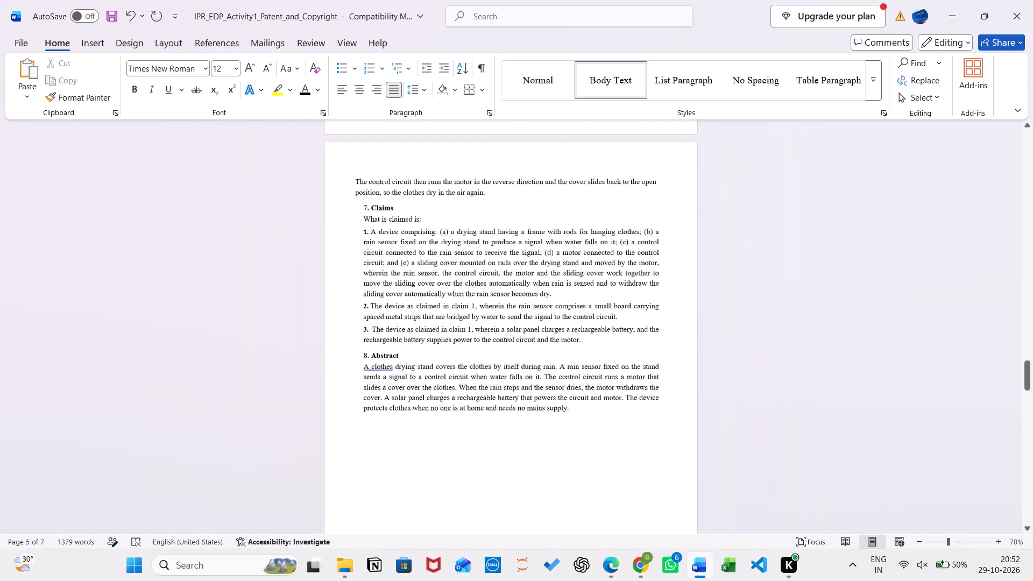
{"action": "scroll", "coordinate": [446, 366], "scroll_direction": "up", "scroll_amount": 5}
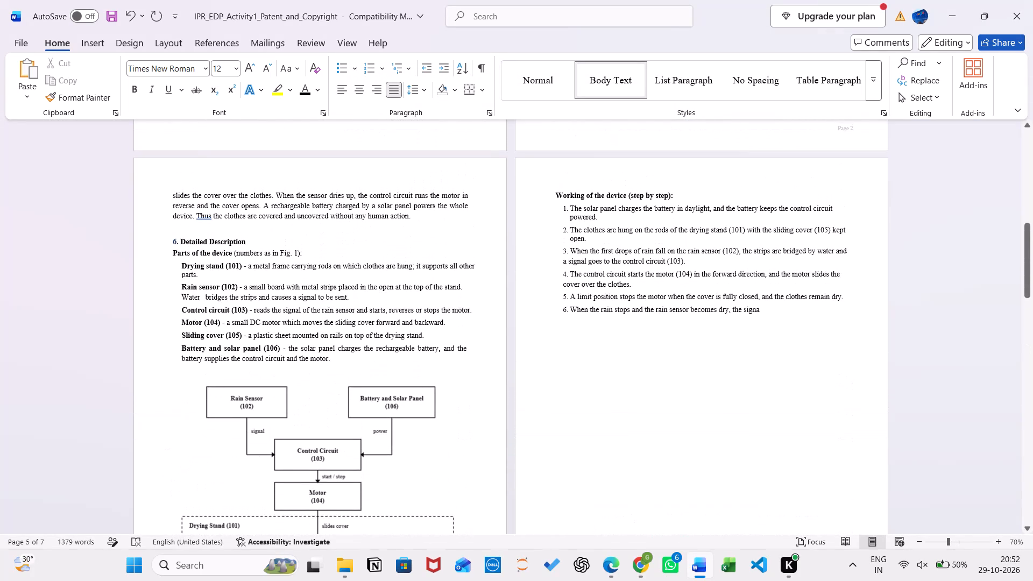
{"action": "scroll", "coordinate": [371, 440], "scroll_direction": "down", "scroll_amount": 2}
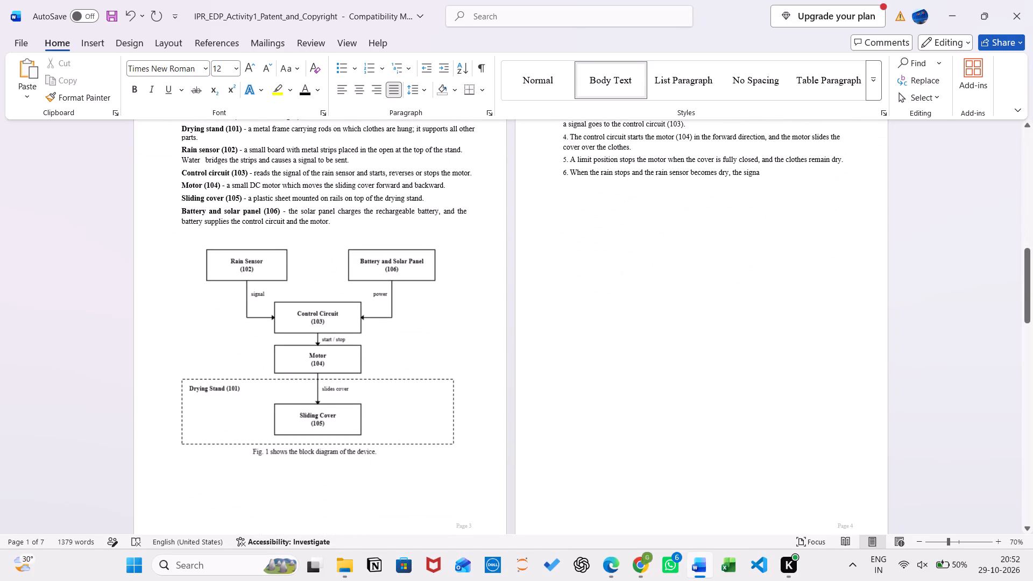
{"action": "scroll", "coordinate": [371, 440], "scroll_direction": "up", "scroll_amount": 1, "text": "ctrl"}
{"action": "scroll", "coordinate": [371, 440], "scroll_direction": "down", "scroll_amount": 1}
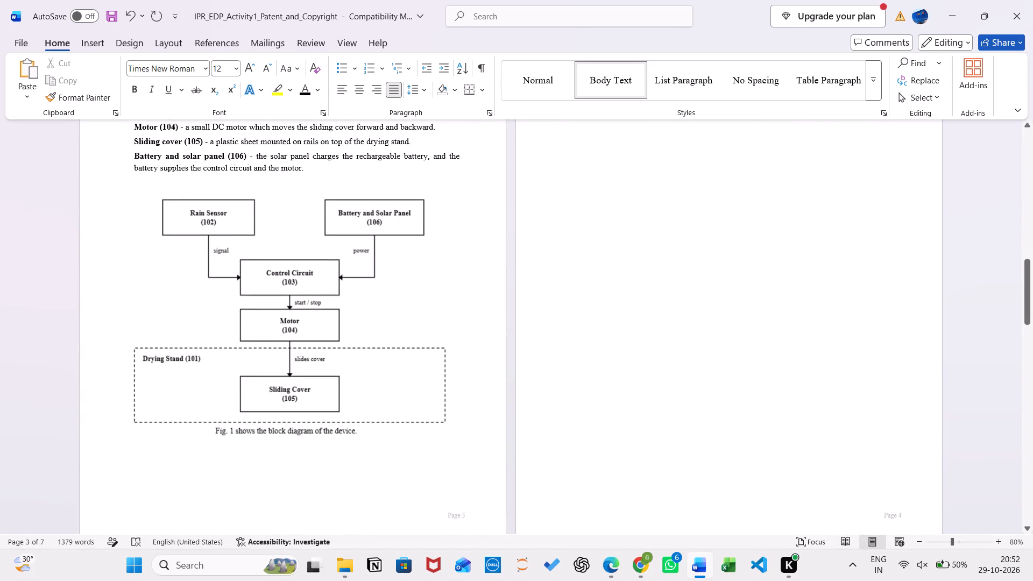
{"action": "left_click", "coordinate": [331, 332]}
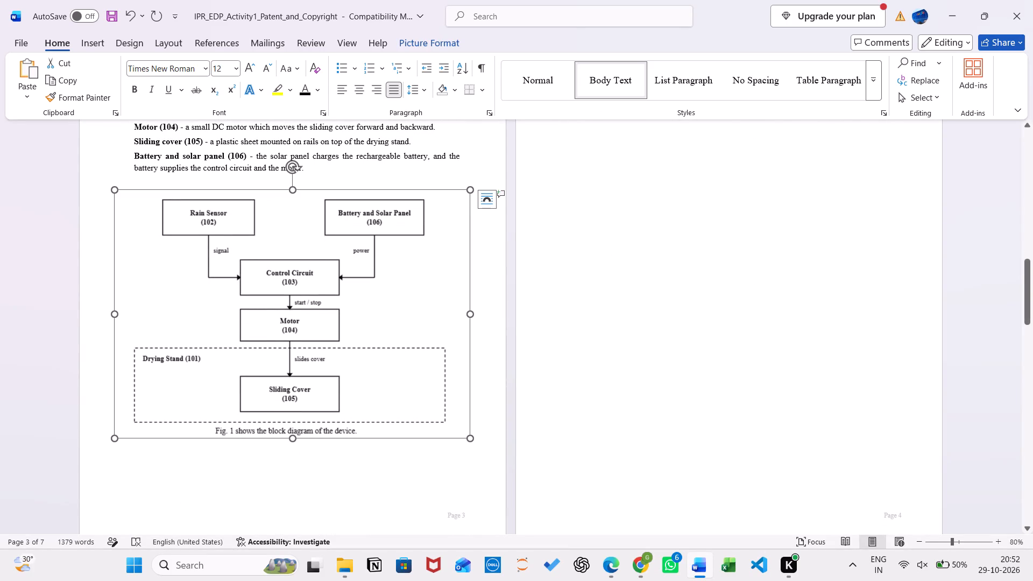
{"action": "key", "text": "BackSpace"}
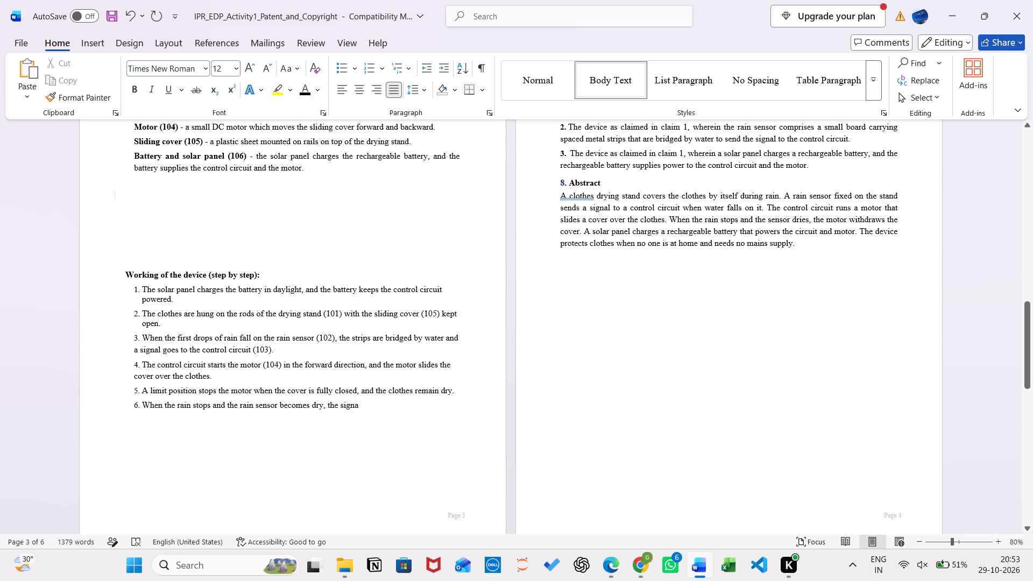
{"action": "scroll", "coordinate": [494, 361], "scroll_direction": "up", "scroll_amount": 2}
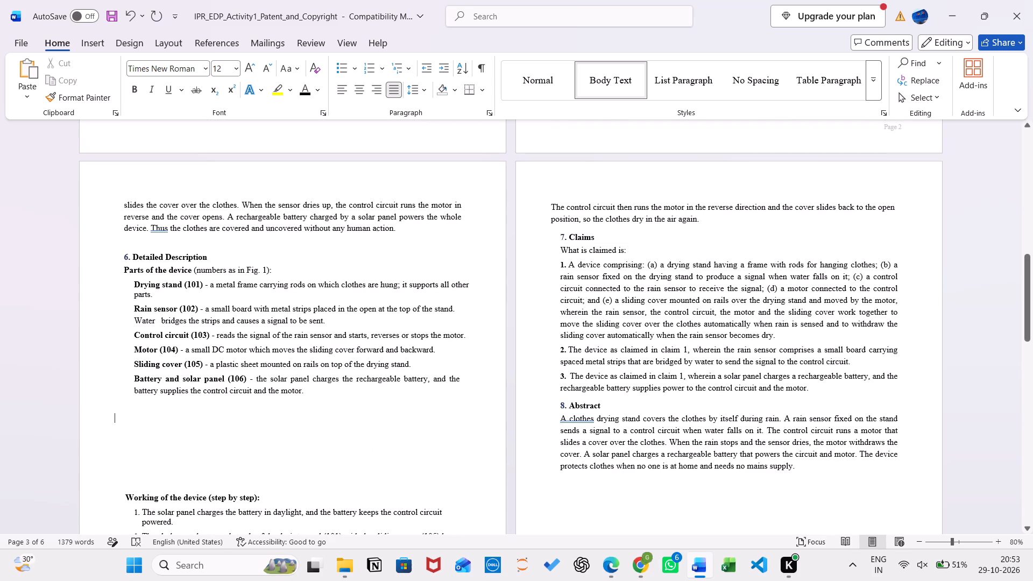
{"action": "scroll", "coordinate": [494, 361], "scroll_direction": "down", "scroll_amount": 1}
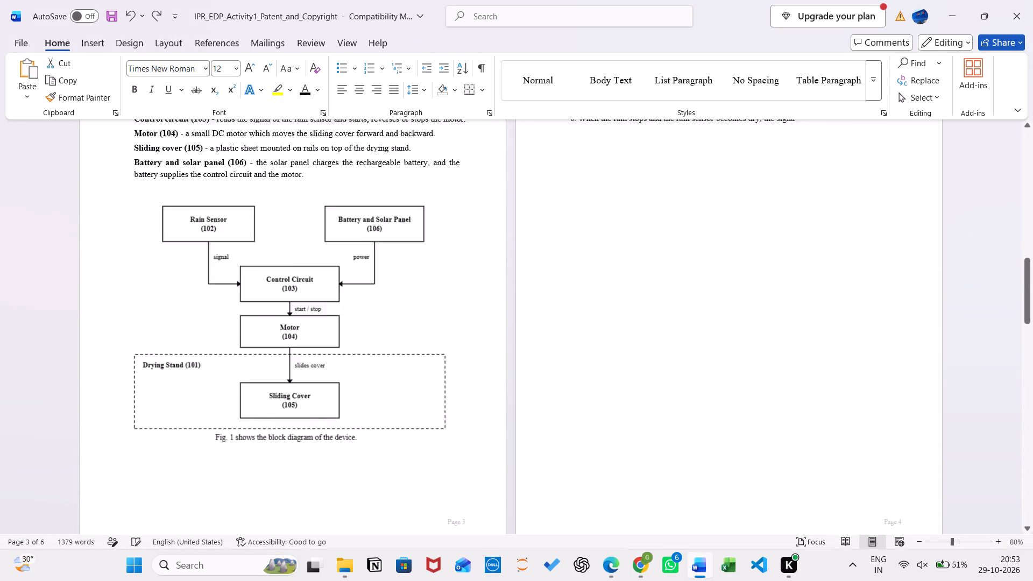
{"action": "key", "text": "ctrl+z"}
{"action": "key", "text": "ctrl+z"}
{"action": "key", "text": "ctrl+z"}
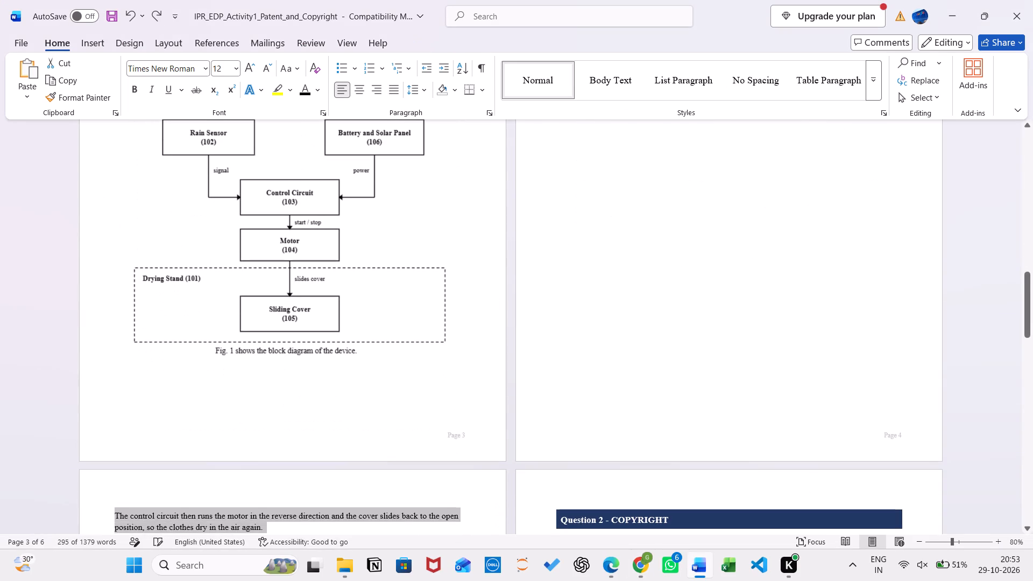
{"action": "key", "text": "ctrl+z"}
{"action": "key", "text": "ctrl+z"}
{"action": "key", "text": "ctrl+z"}
{"action": "key", "text": "ctrl+z"}
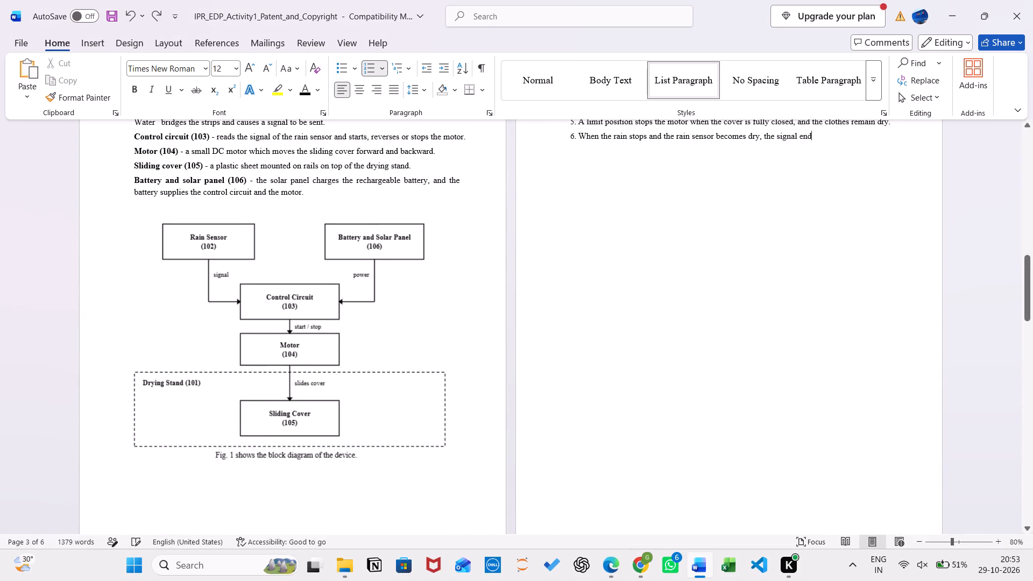
{"action": "key", "text": "ctrl+z"}
{"action": "key", "text": "ctrl+z"}
{"action": "key", "text": "ctrl+z"}
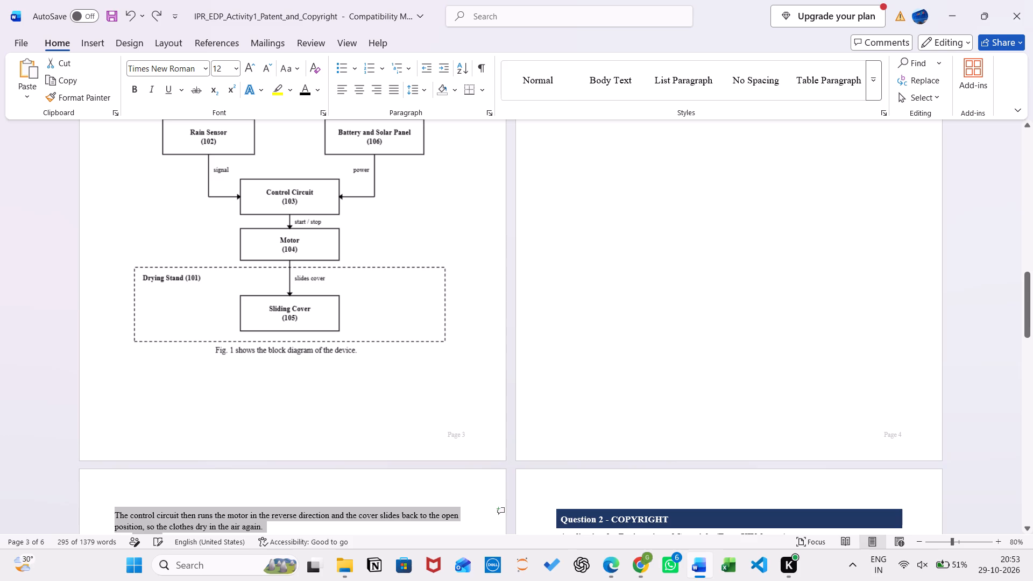
{"action": "key", "text": "ctrl+z"}
{"action": "key", "text": "ctrl+z"}
{"action": "key", "text": "ctrl+z"}
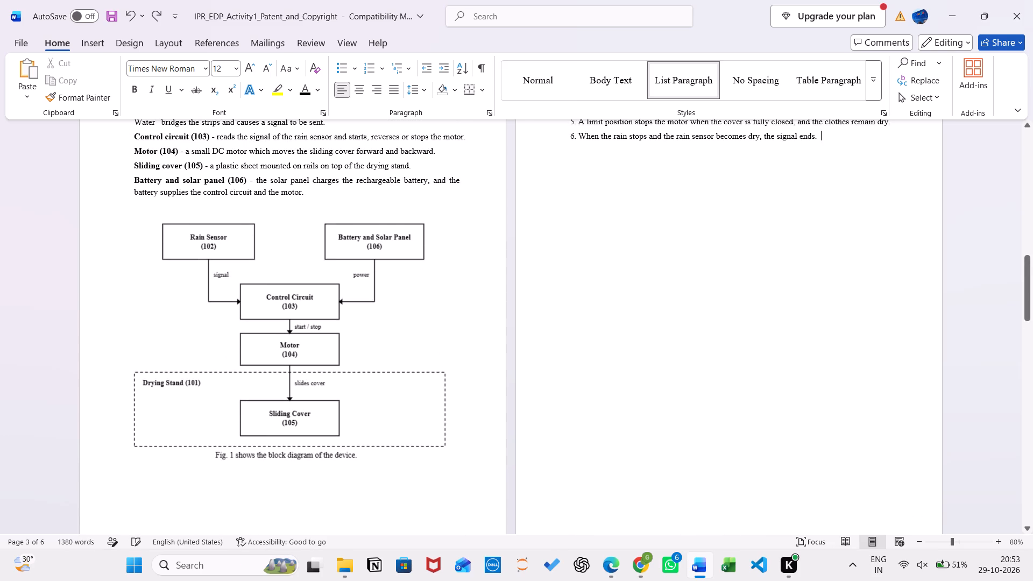
{"action": "key", "text": "ctrl+z"}
{"action": "key", "text": "ctrl+z"}
{"action": "key", "text": "ctrl+z"}
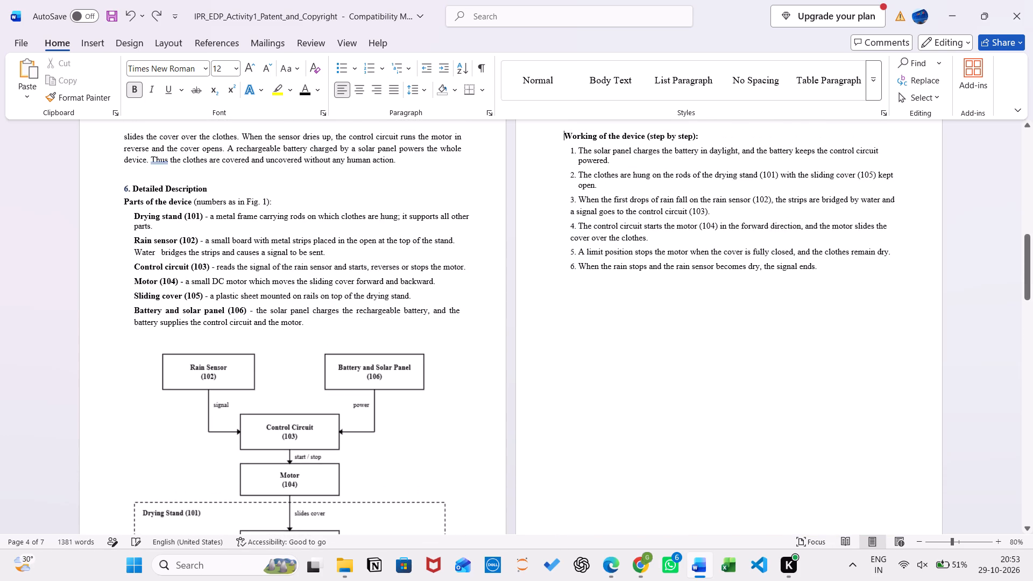
{"action": "key", "text": "ctrl+z"}
{"action": "key", "text": "ctrl+z"}
{"action": "key", "text": "ctrl+z"}
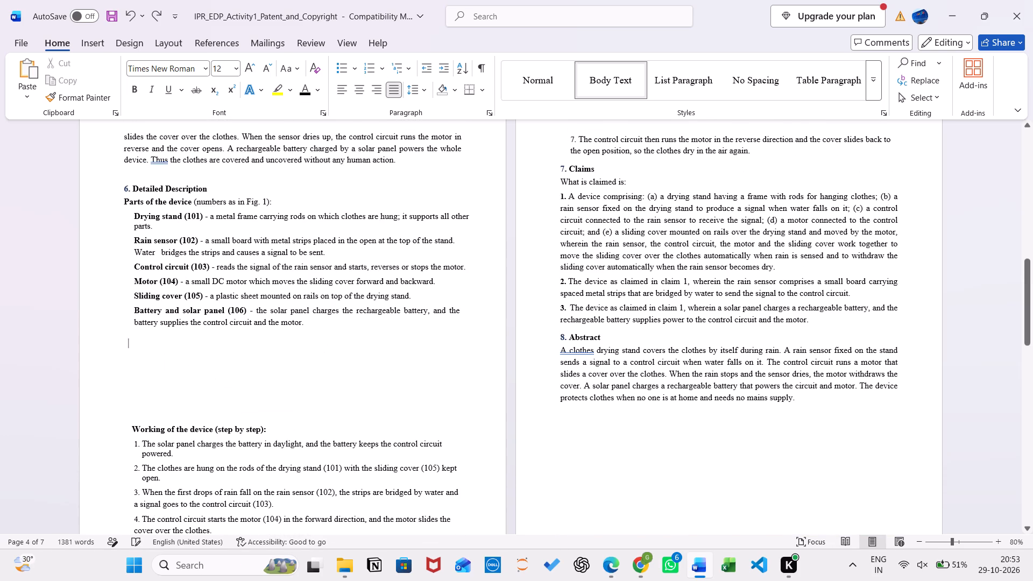
{"action": "key", "text": "ctrl+z"}
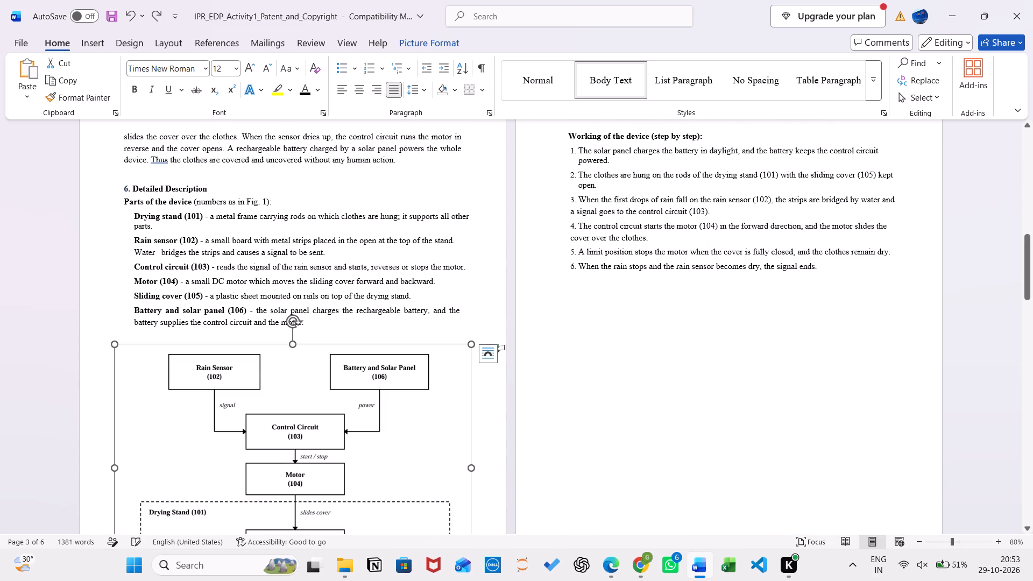
{"action": "scroll", "coordinate": [300, 354], "scroll_direction": "down", "scroll_amount": 2, "text": "ctrl"}
{"action": "scroll", "coordinate": [300, 354], "scroll_direction": "up", "scroll_amount": 4, "text": "ctrl"}
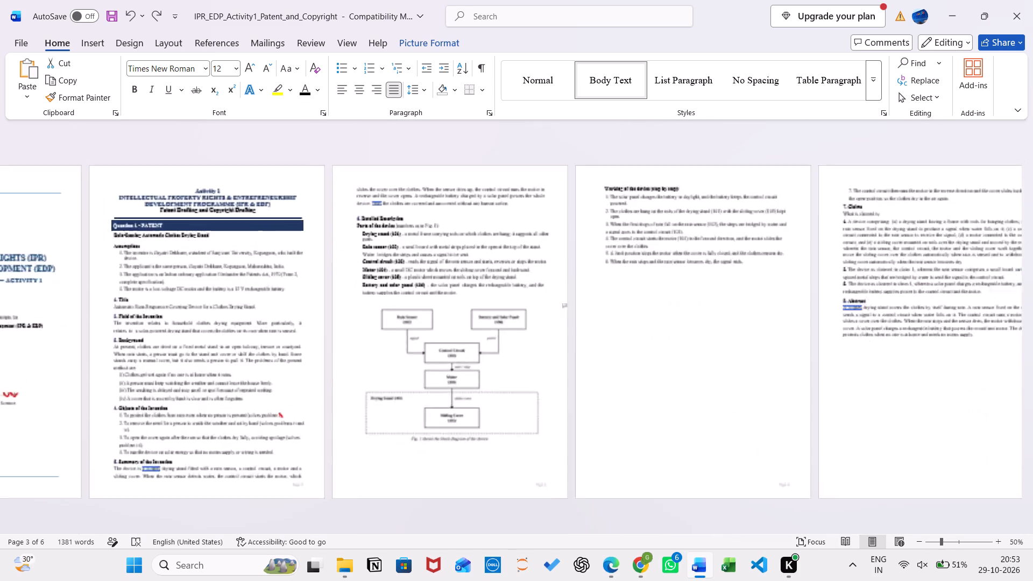
{"action": "scroll", "coordinate": [300, 354], "scroll_direction": "up", "scroll_amount": 2, "text": "ctrl"}
{"action": "scroll", "coordinate": [328, 421], "scroll_direction": "down", "scroll_amount": 1}
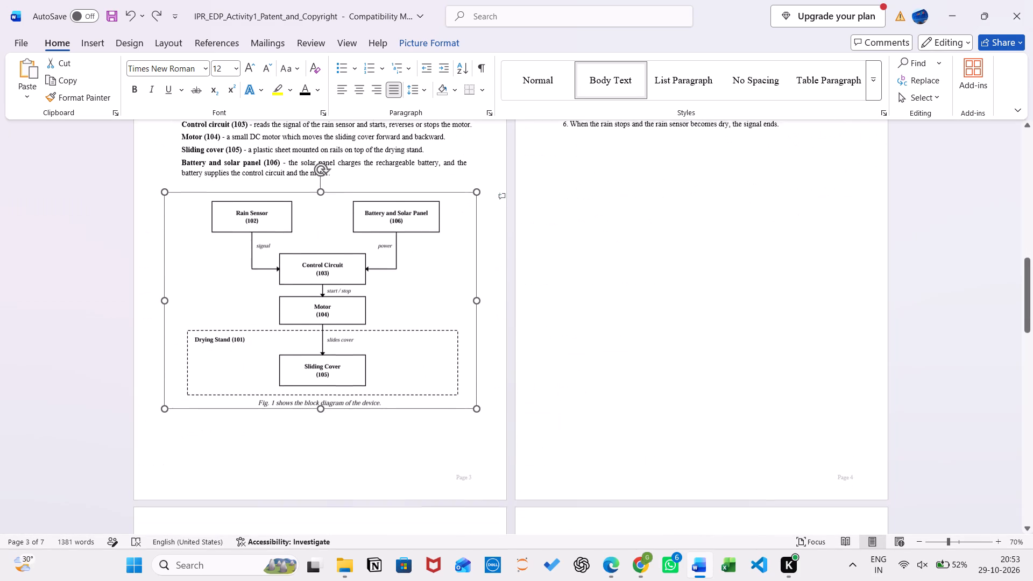
{"action": "scroll", "coordinate": [328, 421], "scroll_direction": "down", "scroll_amount": 1}
{"action": "key", "text": "ctrl+z"}
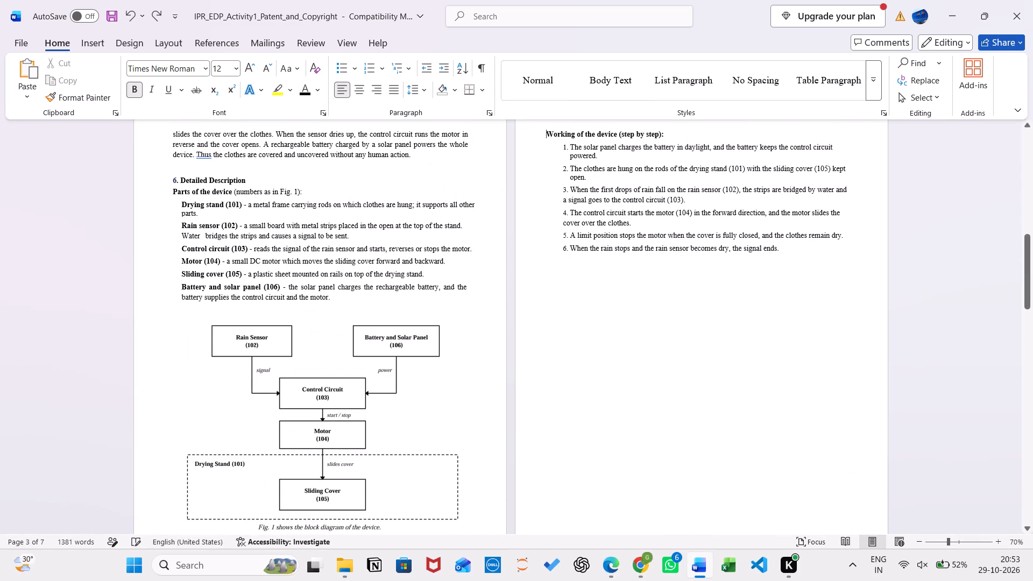
{"action": "key", "text": "ctrl+z"}
Remove the list number 7 from the control circuit paragraph at the start of page 5, deleting back to the end of item 6.
{"action": "scroll", "coordinate": [327, 415], "scroll_direction": "down", "scroll_amount": 1}
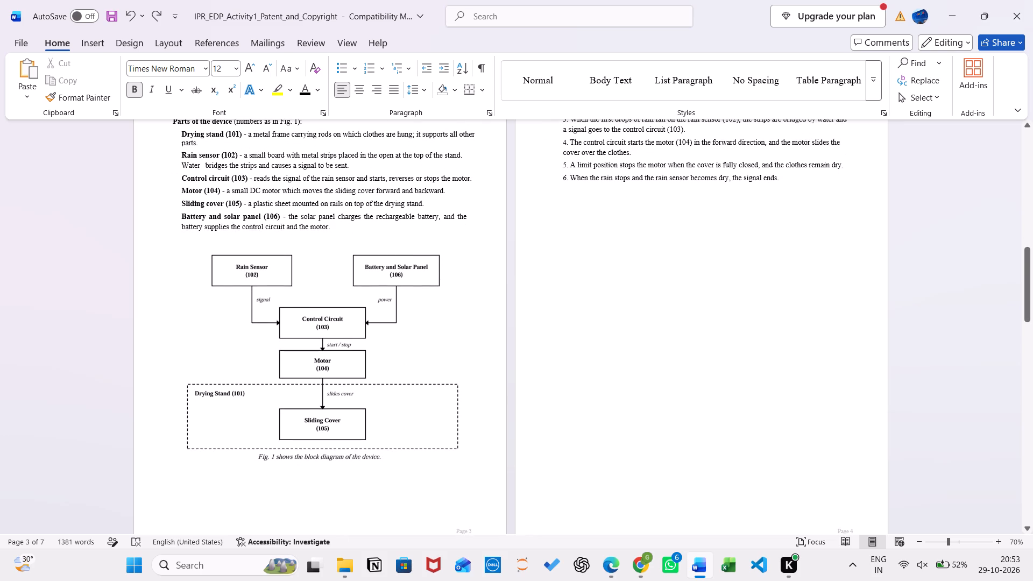
{"action": "scroll", "coordinate": [327, 415], "scroll_direction": "up", "scroll_amount": 2}
{"action": "scroll", "coordinate": [327, 415], "scroll_direction": "down", "scroll_amount": 4}
{"action": "left_click", "coordinate": [182, 459]}
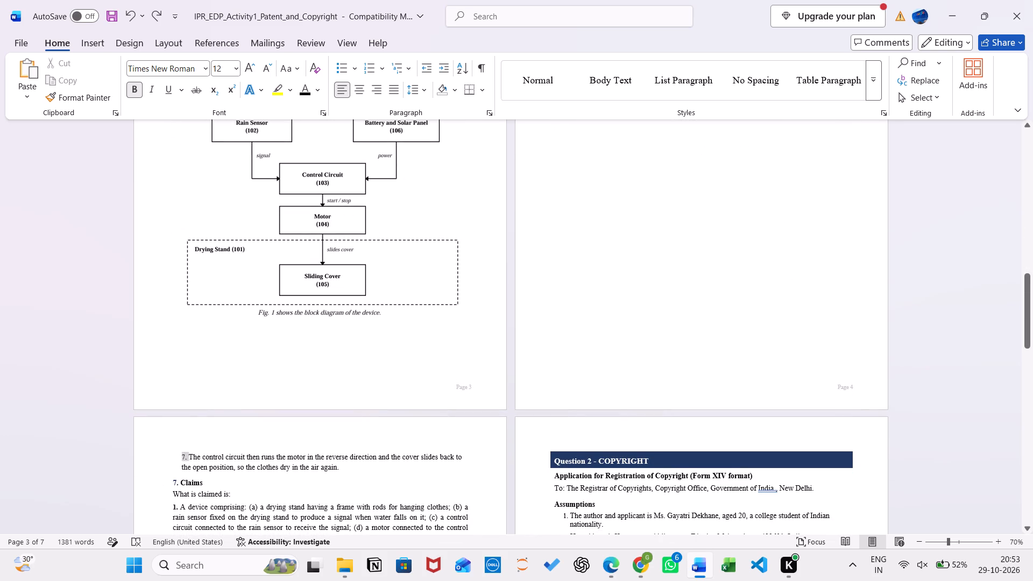
{"action": "key", "text": "BackSpace"}
{"action": "key", "text": "BackSpace"}
{"action": "key", "text": "BackSpace"}
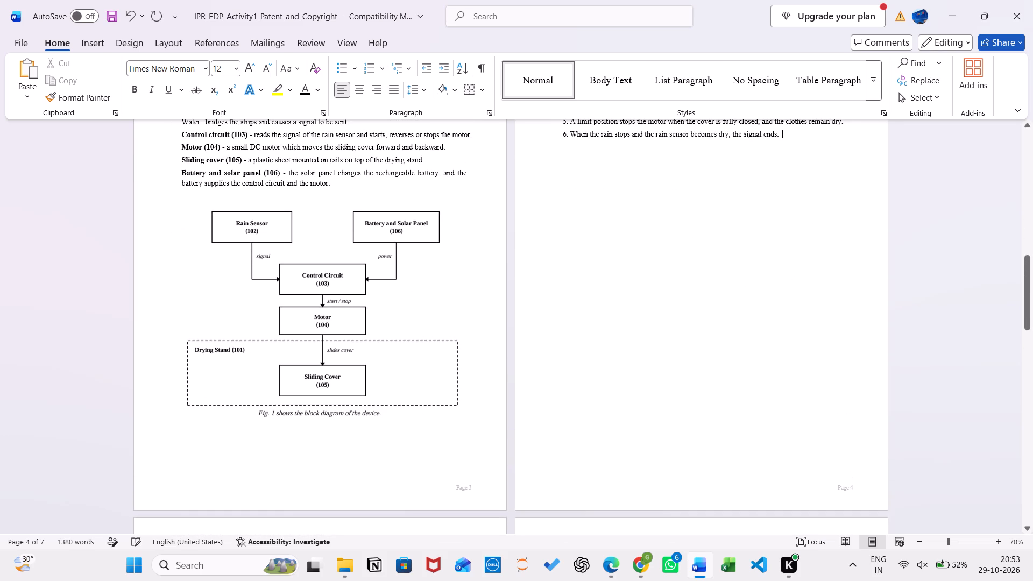
{"action": "key", "text": "BackSpace"}
Insert several empty lines after item 6 of the Working of the device list on page 4.
{"action": "key", "text": "Return"}
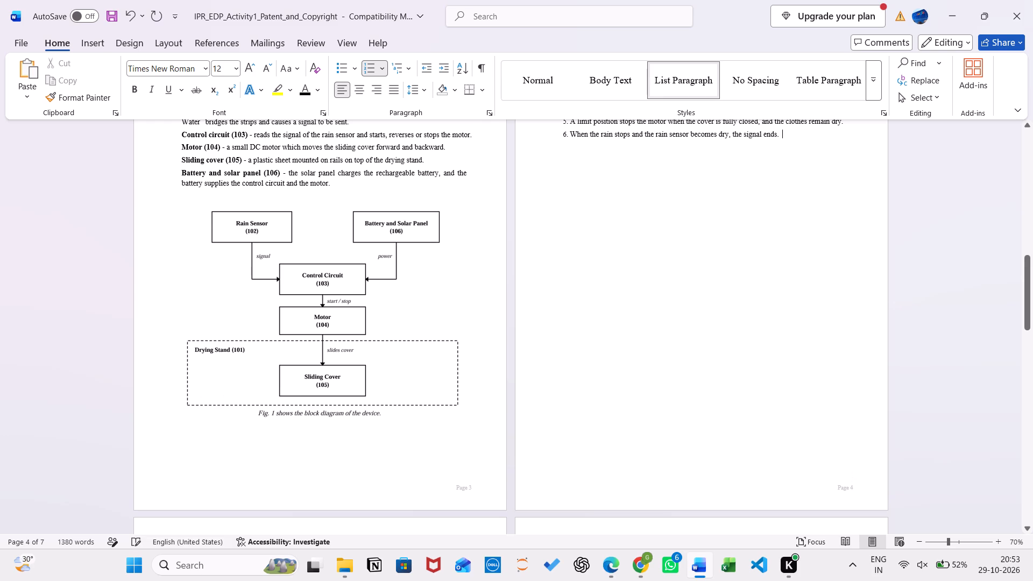
{"action": "key", "text": "Return"}
{"action": "key", "text": "Return"}
{"action": "key", "text": "Return"}
{"action": "key", "text": "Return"}
{"action": "key", "text": "Return"}
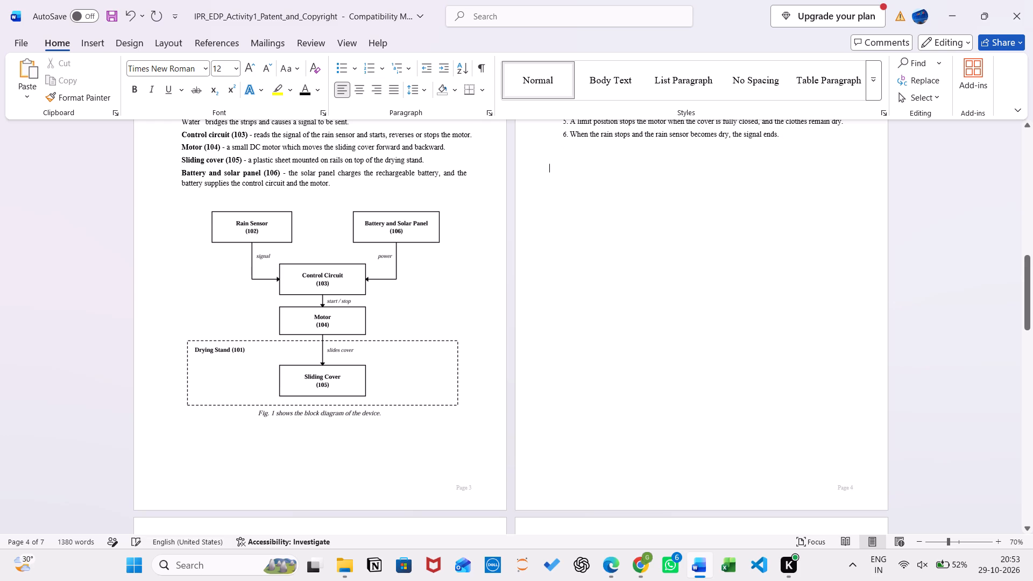
Move the page 5 text, from the control circuit paragraph through the Abstract, to directly below item 6 on page 4.
{"action": "scroll", "coordinate": [167, 580], "scroll_direction": "down", "scroll_amount": 9}
{"action": "scroll", "coordinate": [324, 448], "scroll_direction": "down", "scroll_amount": 4}
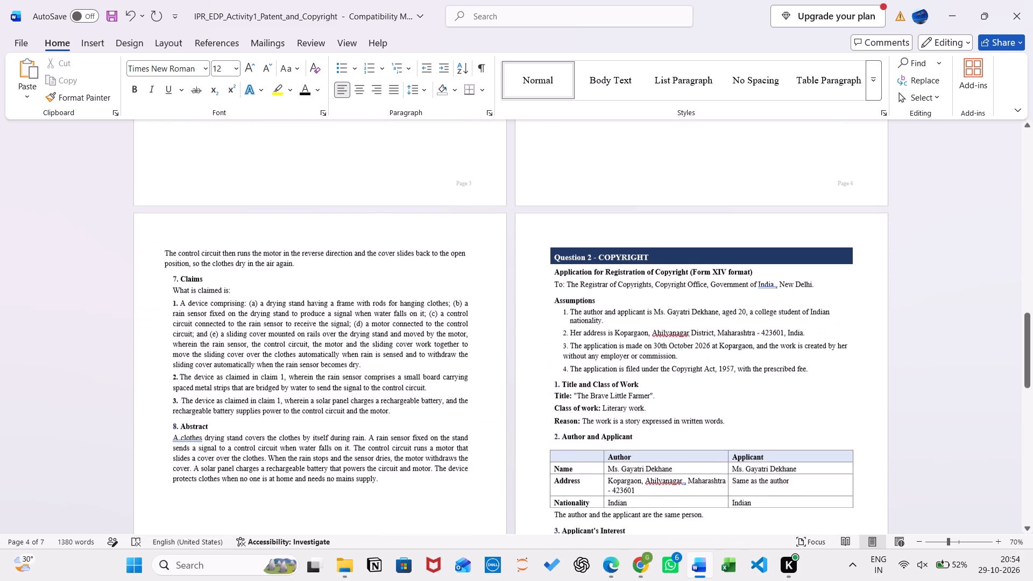
{"action": "scroll", "coordinate": [324, 448], "scroll_direction": "down", "scroll_amount": 1}
{"action": "left_click_drag", "start_coordinate": [396, 469], "coordinate": [197, 341]}
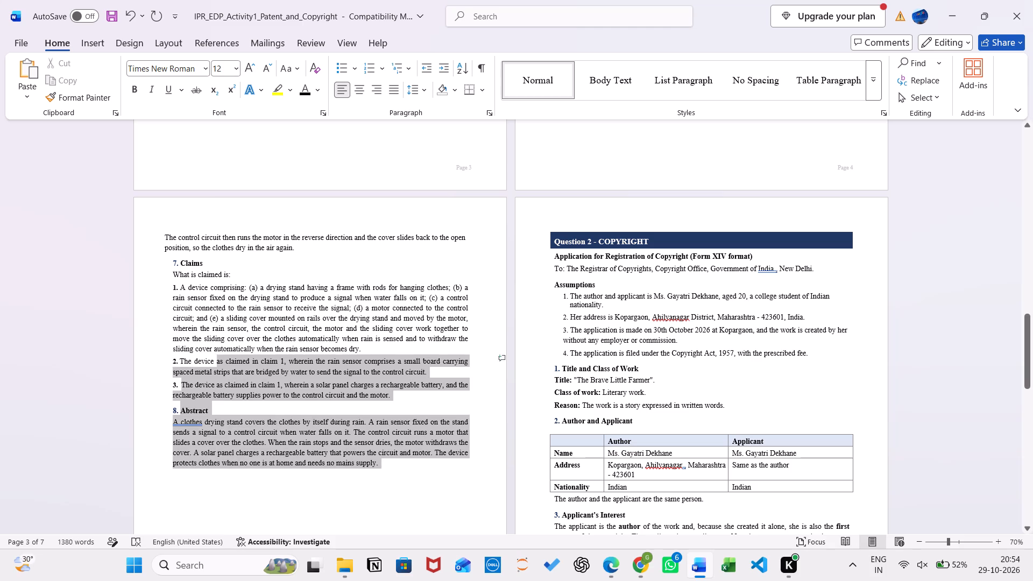
{"action": "left_click_drag", "start_coordinate": [197, 341], "coordinate": [152, 237]}
{"action": "key", "text": "ctrl+x"}
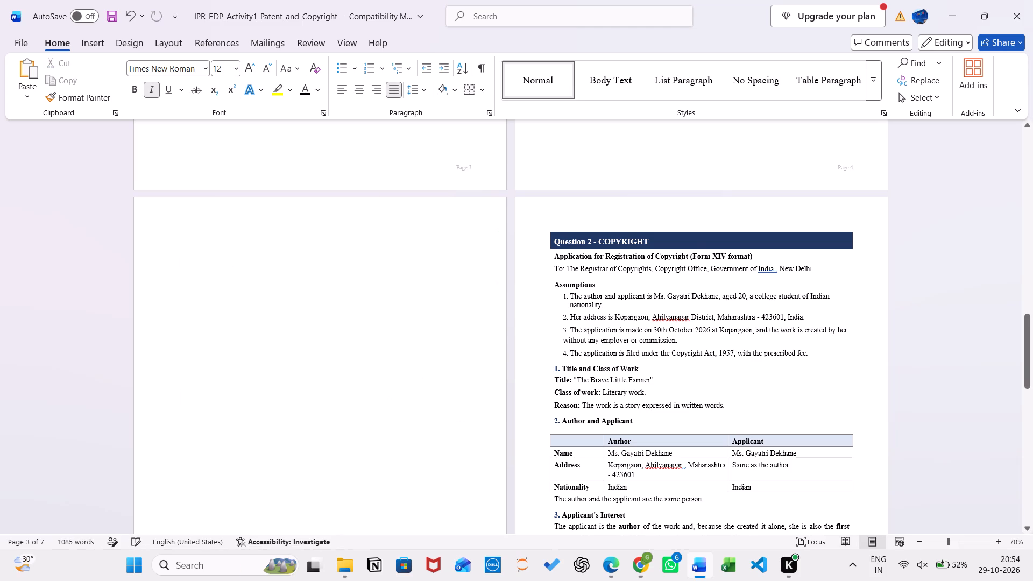
{"action": "scroll", "coordinate": [674, 161], "scroll_direction": "up", "scroll_amount": 2}
{"action": "scroll", "coordinate": [625, 222], "scroll_direction": "up", "scroll_amount": 1}
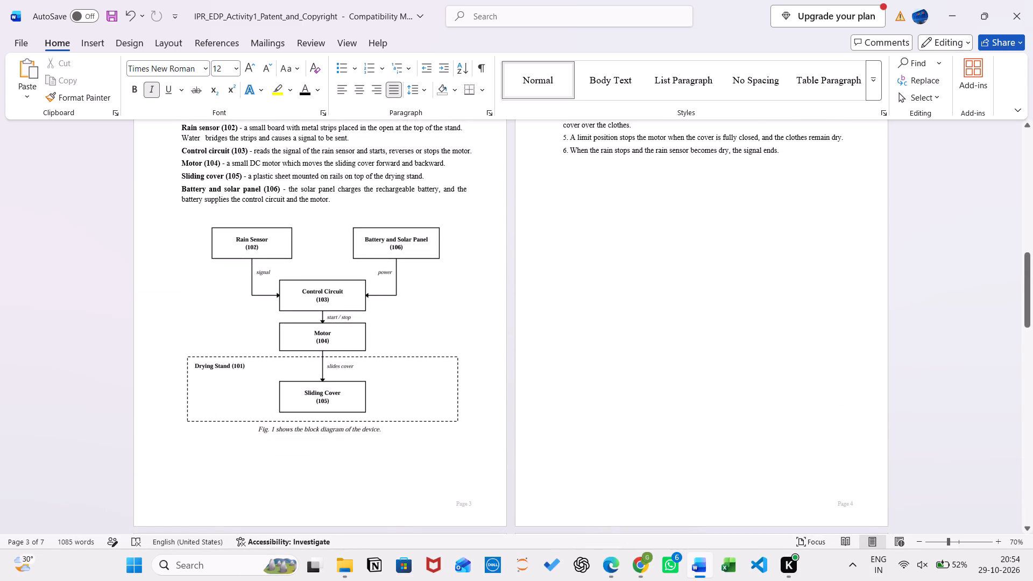
{"action": "left_click", "coordinate": [794, 146]}
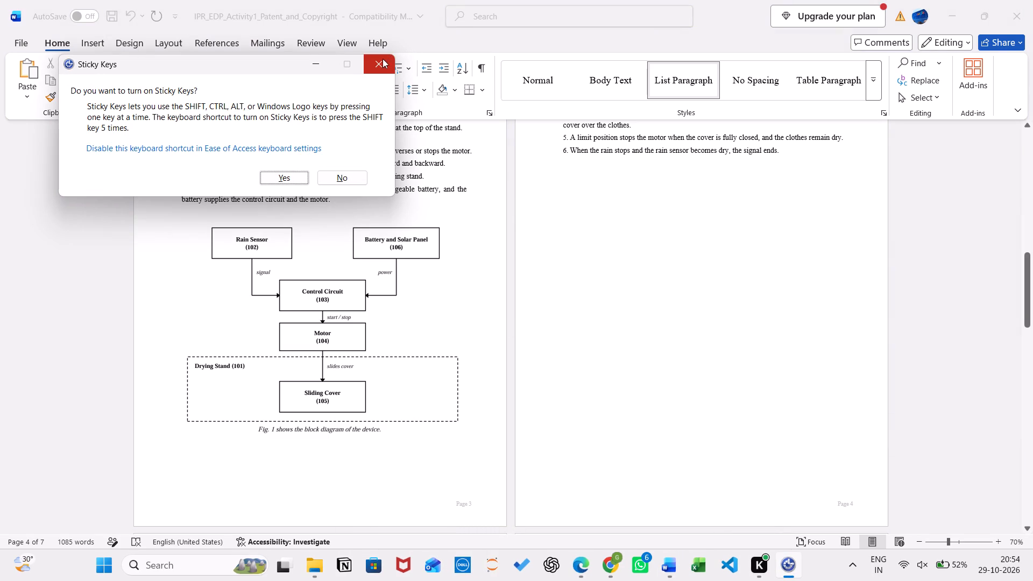
{"action": "key", "text": "shift+Return"}
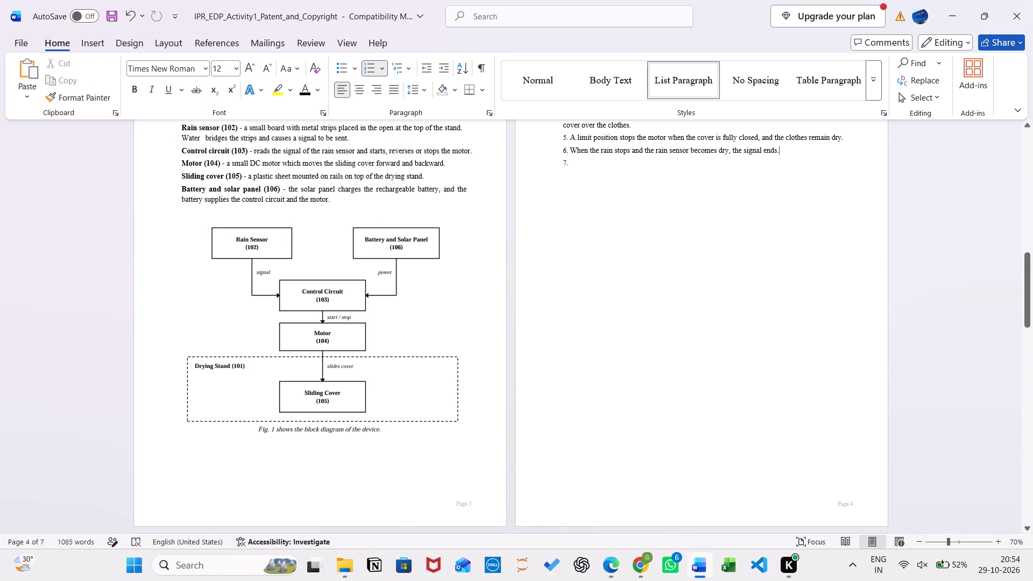
{"action": "key", "text": "ctrl+shift+v"}
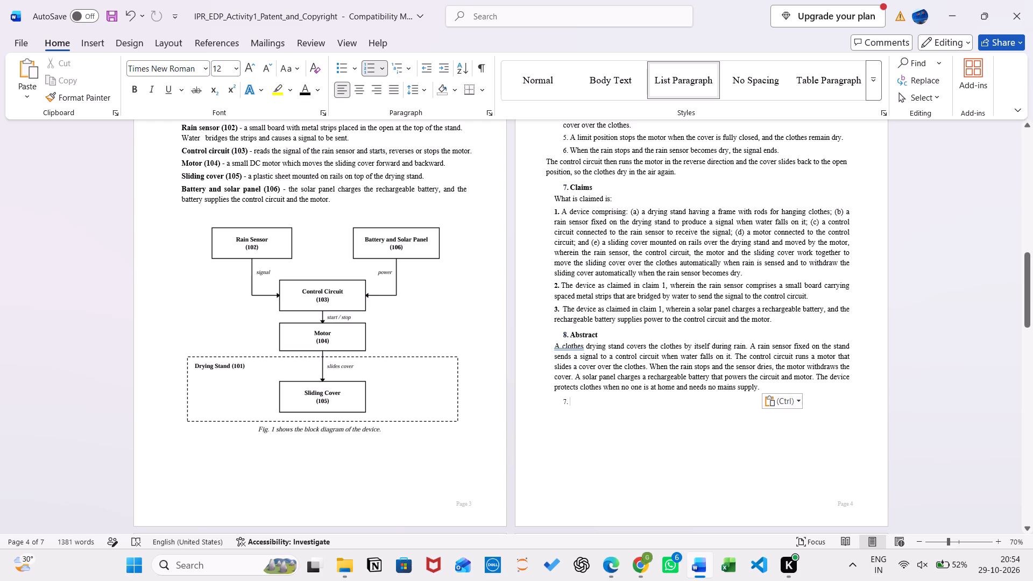
Apply numbering to the moved control circuit paragraph so it becomes item 7 of the Working of the device list.
{"action": "left_click_drag", "start_coordinate": [548, 161], "coordinate": [678, 173], "text": "shift"}
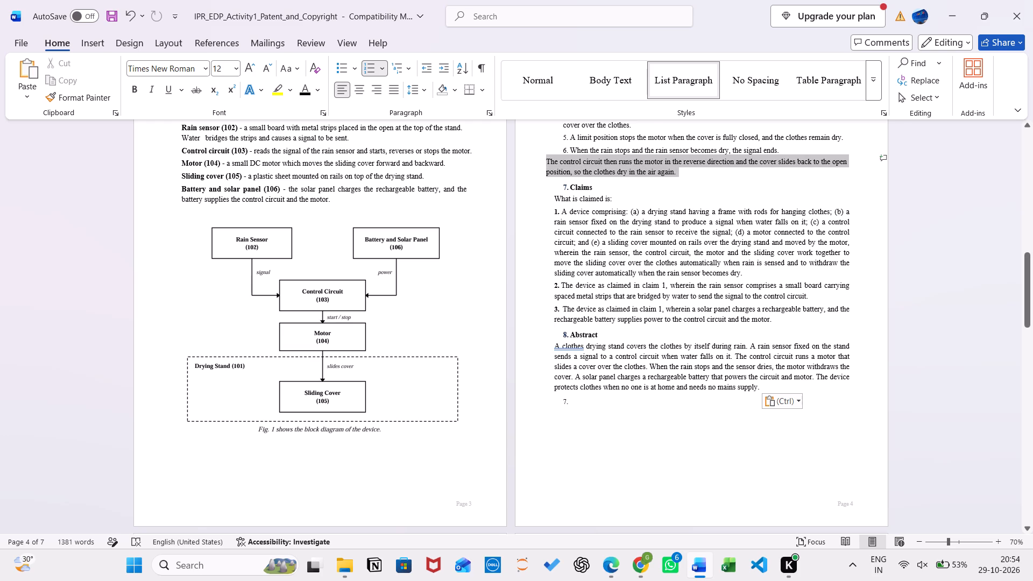
{"action": "left_click_drag", "start_coordinate": [678, 173], "coordinate": [680, 173], "text": "shift"}
{"action": "left_click", "coordinate": [373, 65], "text": "shift"}
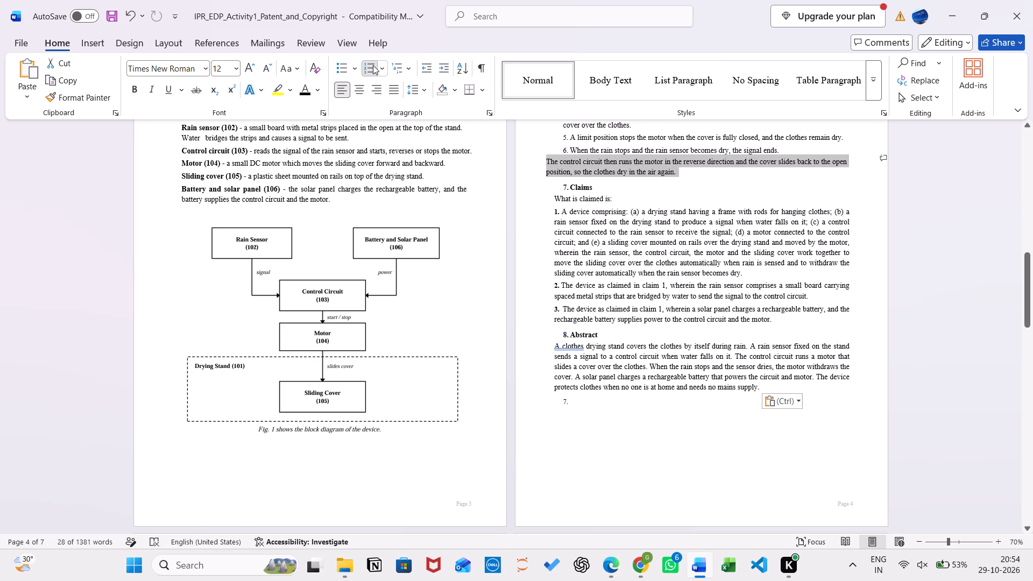
{"action": "left_click", "coordinate": [529, 260], "text": "shift"}
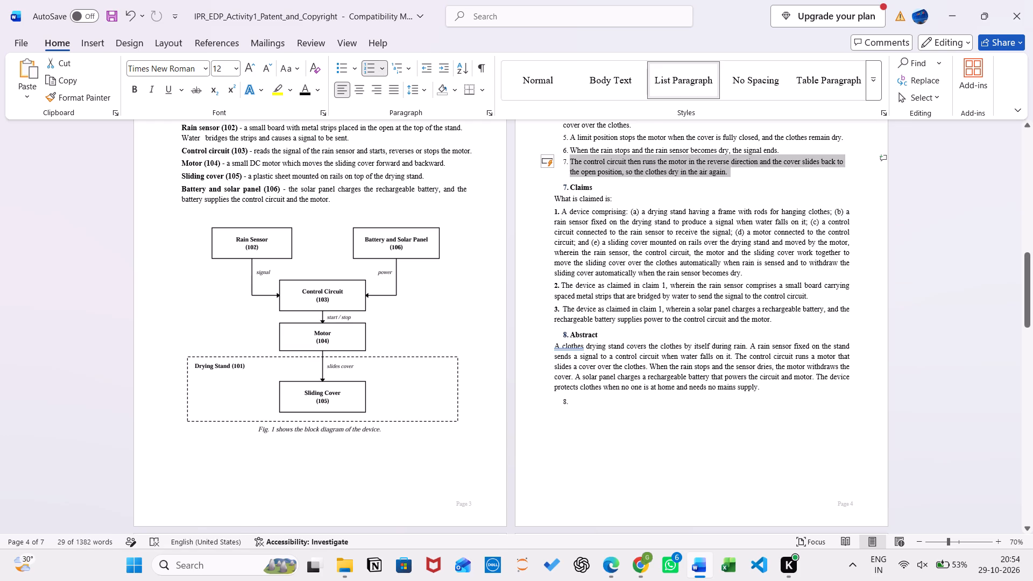
{"action": "left_click", "coordinate": [596, 320], "text": "shift"}
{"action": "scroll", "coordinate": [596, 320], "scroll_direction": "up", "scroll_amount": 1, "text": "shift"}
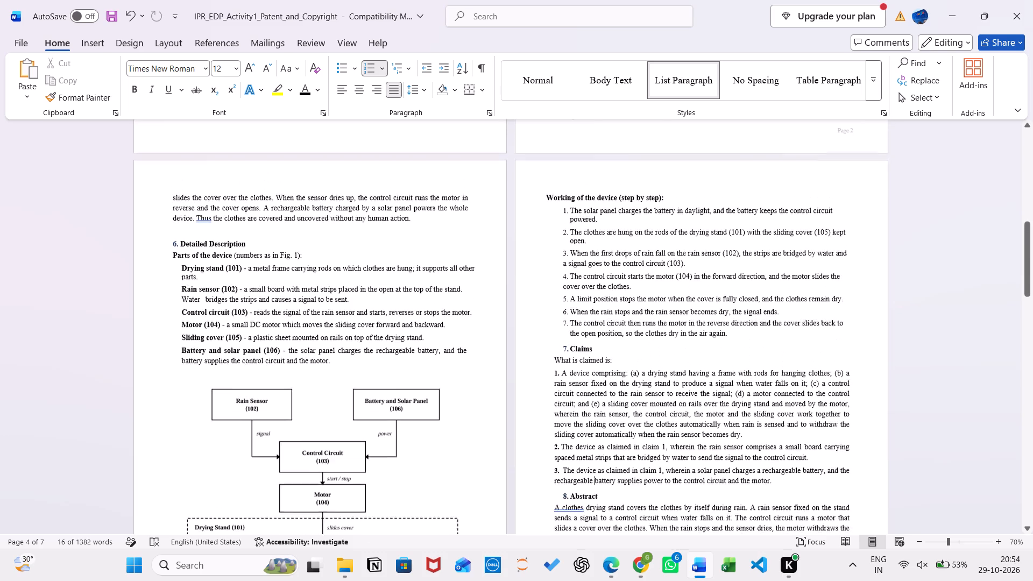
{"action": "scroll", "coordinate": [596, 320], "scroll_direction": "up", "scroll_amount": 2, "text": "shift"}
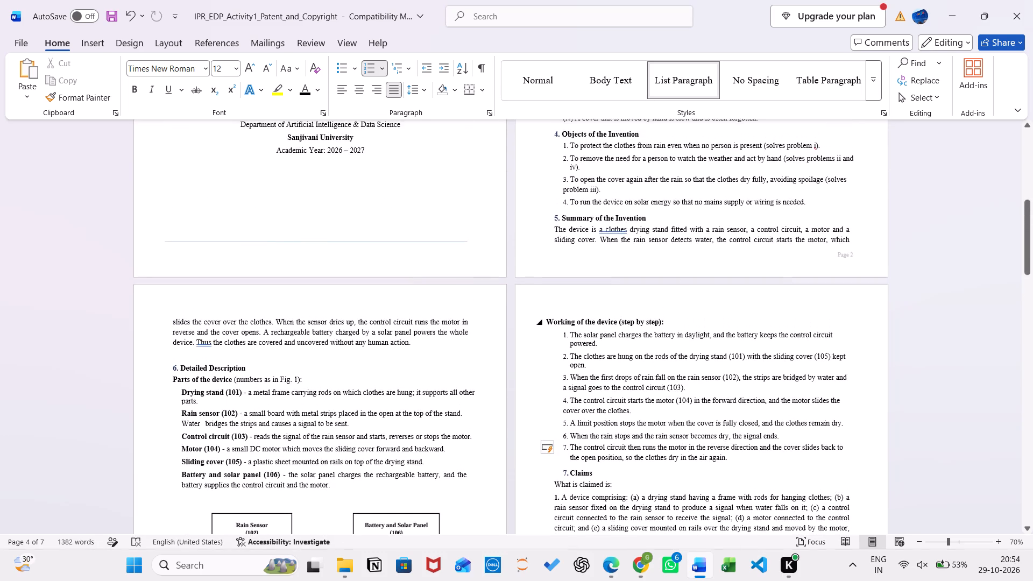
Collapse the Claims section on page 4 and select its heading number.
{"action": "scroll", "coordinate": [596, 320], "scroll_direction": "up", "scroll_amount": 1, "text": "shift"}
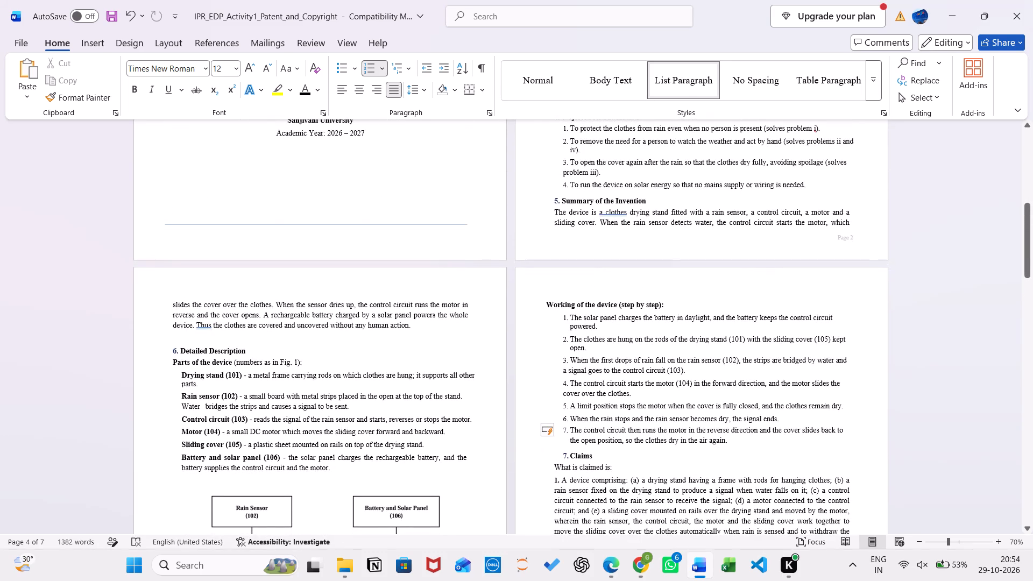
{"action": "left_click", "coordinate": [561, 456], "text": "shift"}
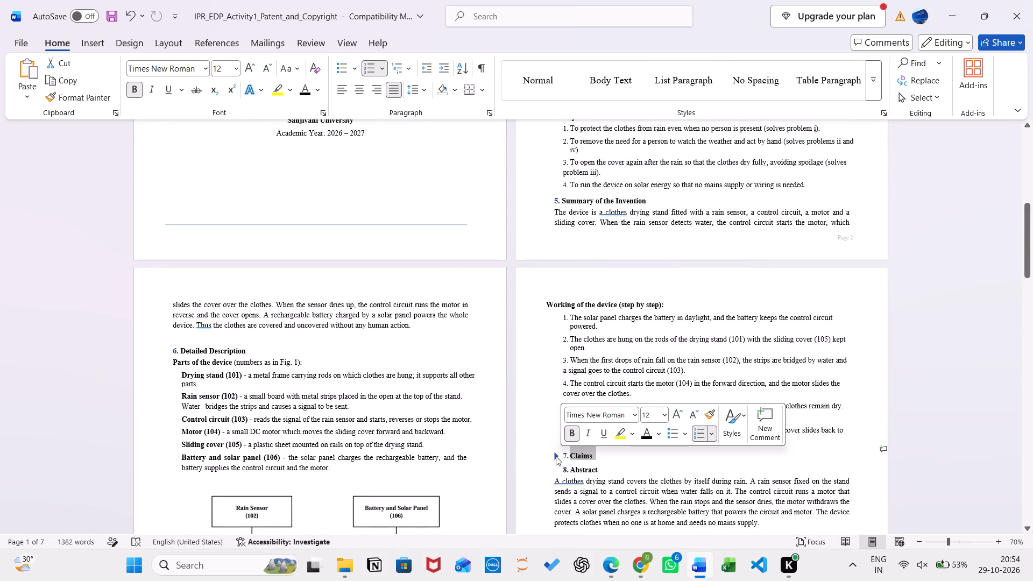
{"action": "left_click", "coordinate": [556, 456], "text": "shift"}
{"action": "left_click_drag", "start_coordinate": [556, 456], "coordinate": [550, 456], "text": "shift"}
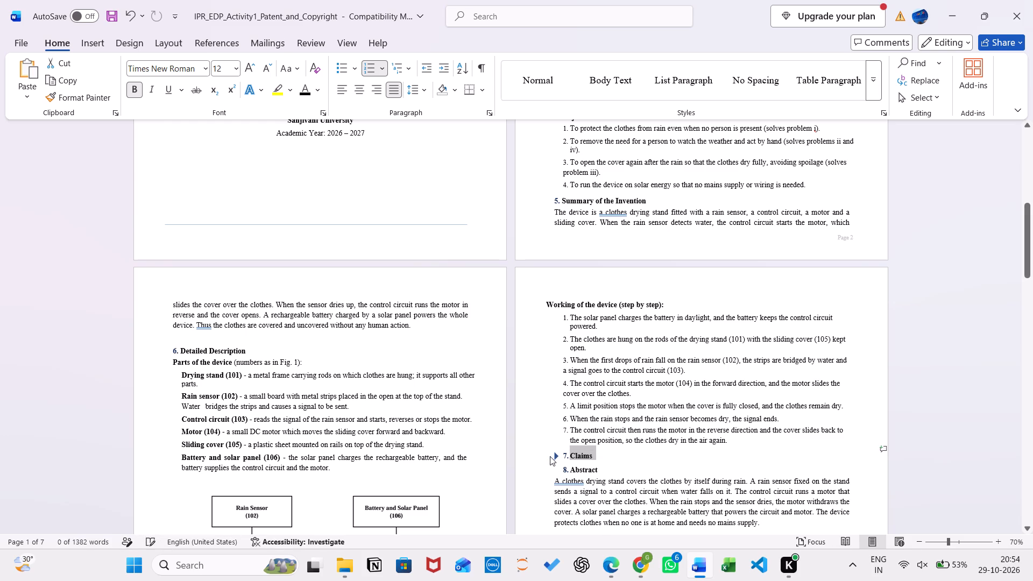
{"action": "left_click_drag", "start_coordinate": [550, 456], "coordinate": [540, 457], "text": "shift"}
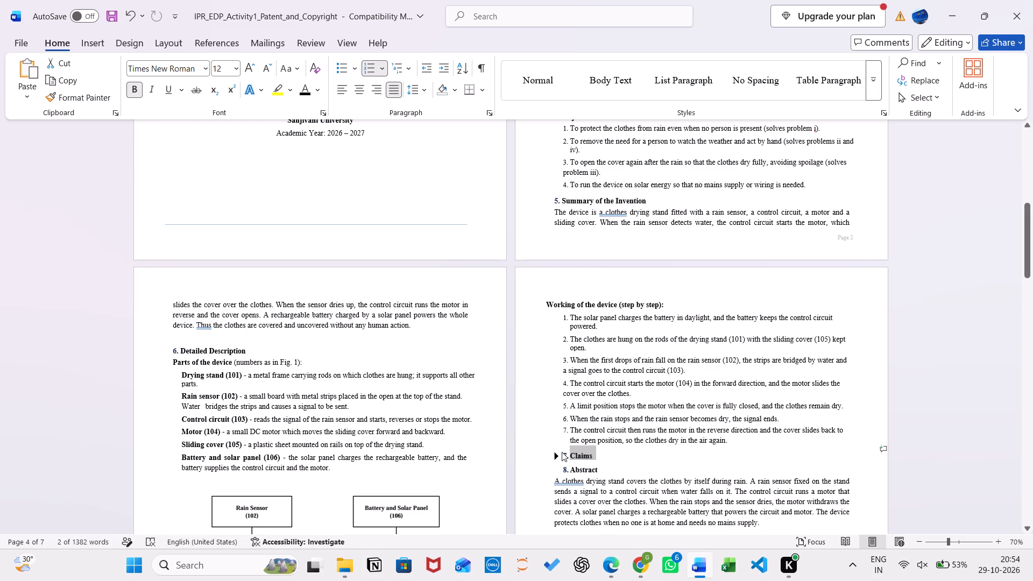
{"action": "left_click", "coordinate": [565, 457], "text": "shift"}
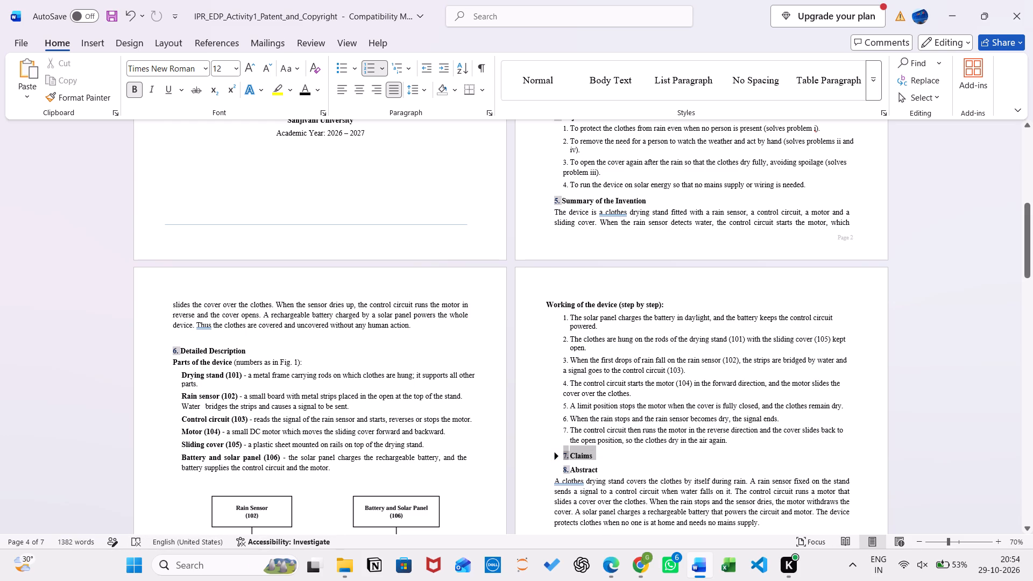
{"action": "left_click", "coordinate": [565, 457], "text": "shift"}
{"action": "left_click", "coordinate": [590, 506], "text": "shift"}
Remove the stray empty list item numbered 8 below the Abstract paragraph on page 4.
{"action": "scroll", "coordinate": [590, 506], "scroll_direction": "down", "scroll_amount": 1, "text": "shift"}
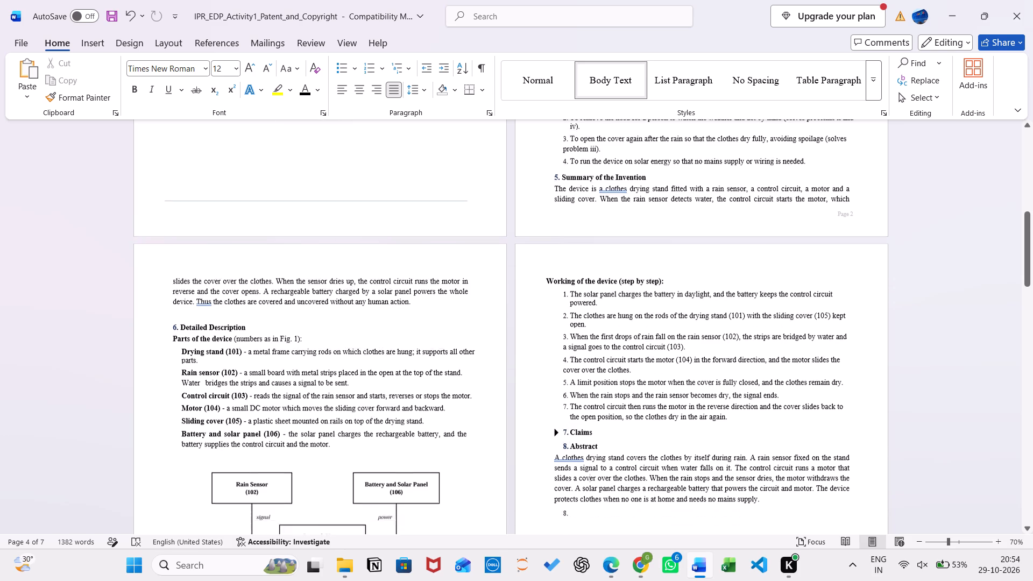
{"action": "scroll", "coordinate": [590, 506], "scroll_direction": "down", "scroll_amount": 2, "text": "shift"}
{"action": "left_click", "coordinate": [572, 387], "text": "shift"}
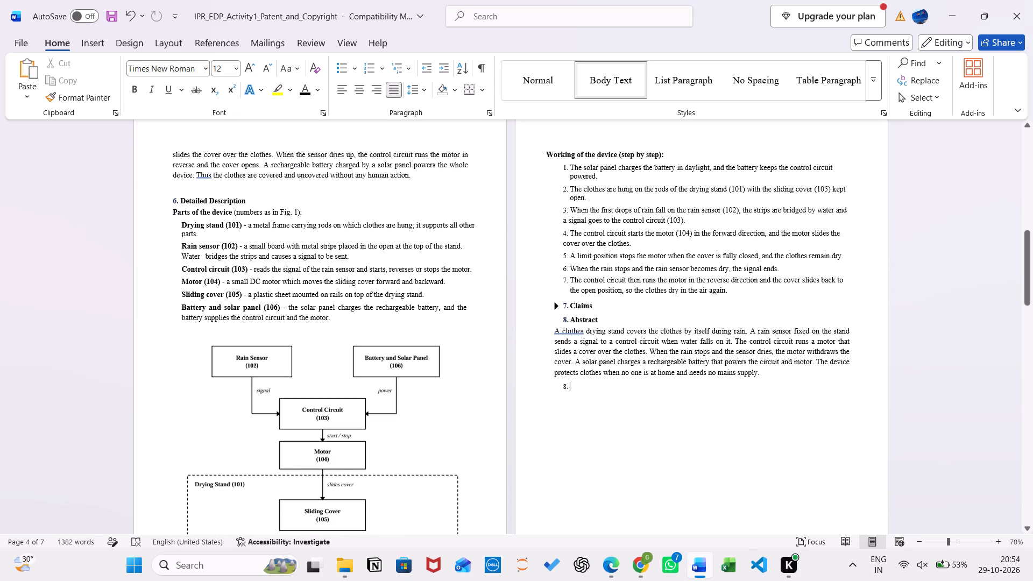
{"action": "left_click_drag", "start_coordinate": [572, 387], "coordinate": [559, 387], "text": "shift"}
{"action": "key", "text": "shift+BackSpace"}
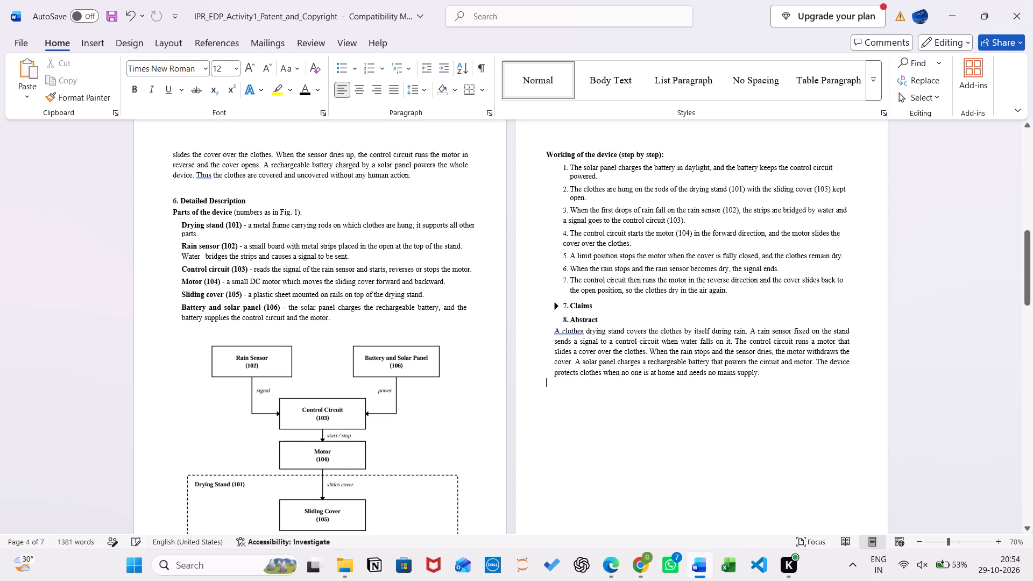
Expand the collapsed text under the Claims heading on page 4.
{"action": "left_click", "coordinate": [605, 306], "text": "shift"}
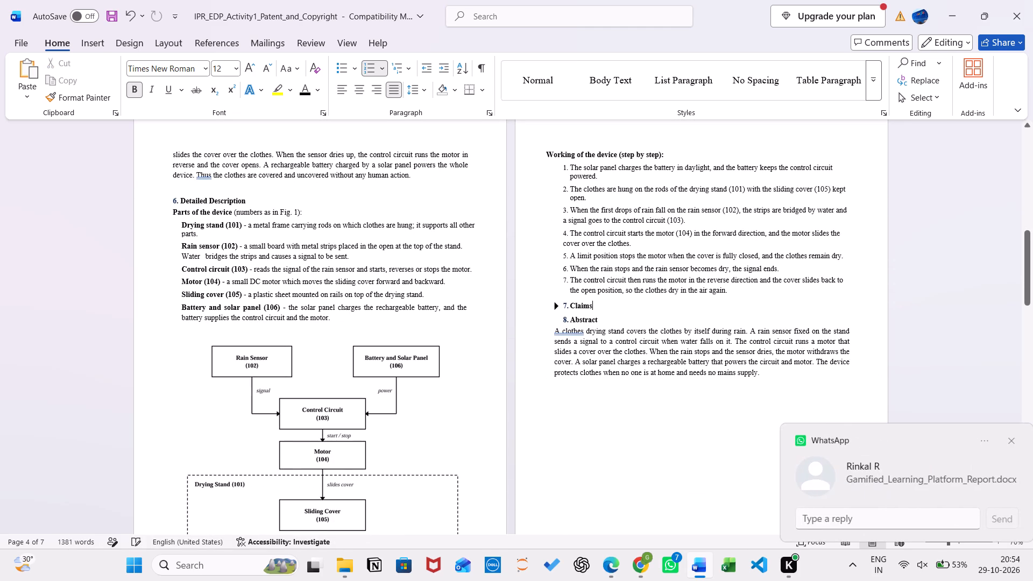
{"action": "key", "text": "shift+Return"}
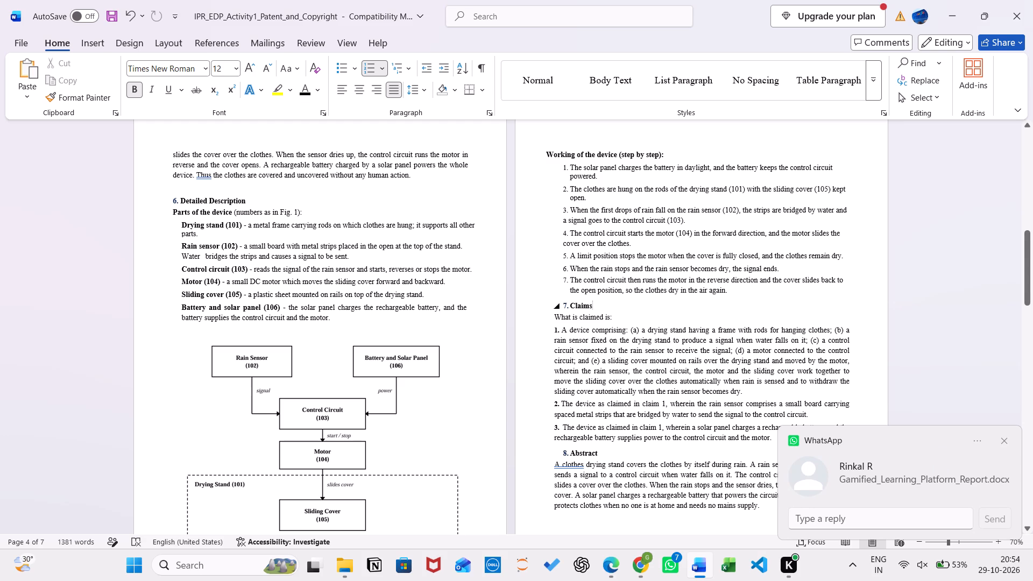
Try to clear blank page 5, deleting the empty line below the signature line at the document's end.
{"action": "scroll", "coordinate": [605, 306], "scroll_direction": "down", "scroll_amount": 2, "text": "shift"}
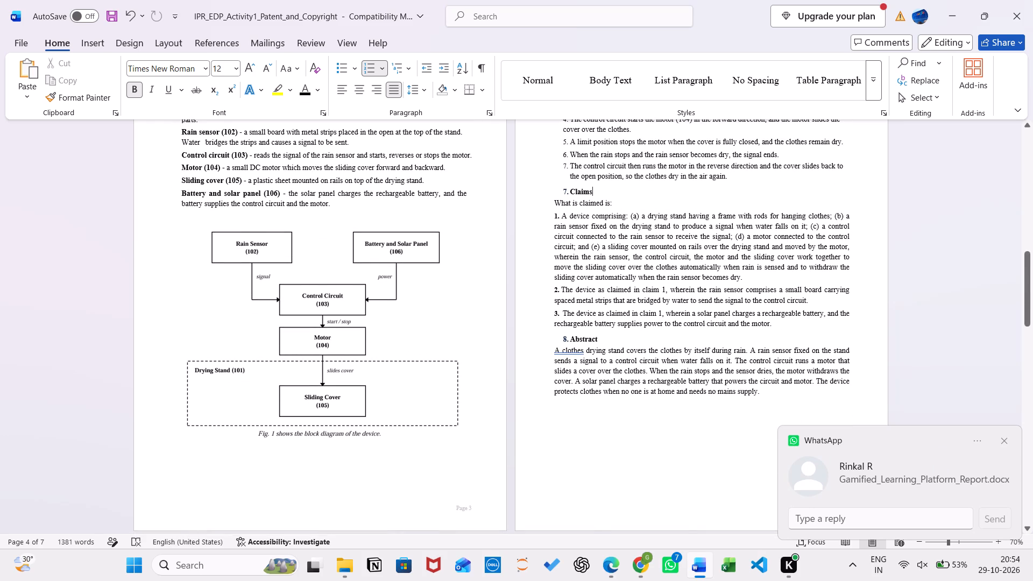
{"action": "scroll", "coordinate": [604, 392], "scroll_direction": "down", "scroll_amount": 4, "text": "shift"}
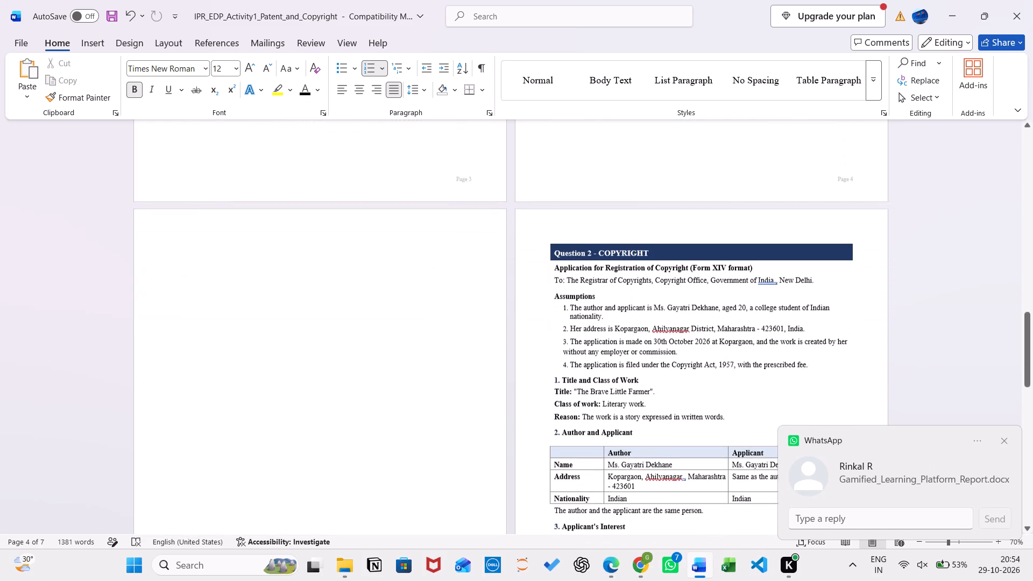
{"action": "left_click", "coordinate": [398, 343], "text": "shift"}
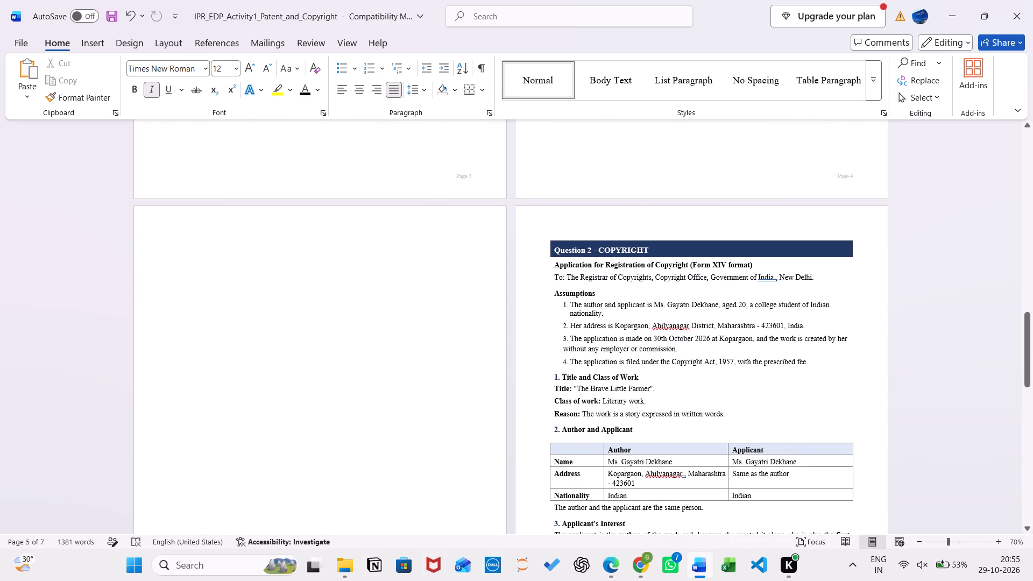
{"action": "key", "text": "ctrl+shift+End"}
{"action": "key", "text": "ctrl+shift+End"}
{"action": "key", "text": "ctrl+shift+End"}
{"action": "key", "text": "ctrl+shift+End"}
{"action": "key", "text": "ctrl+shift+End"}
{"action": "key", "text": "ctrl+shift+End"}
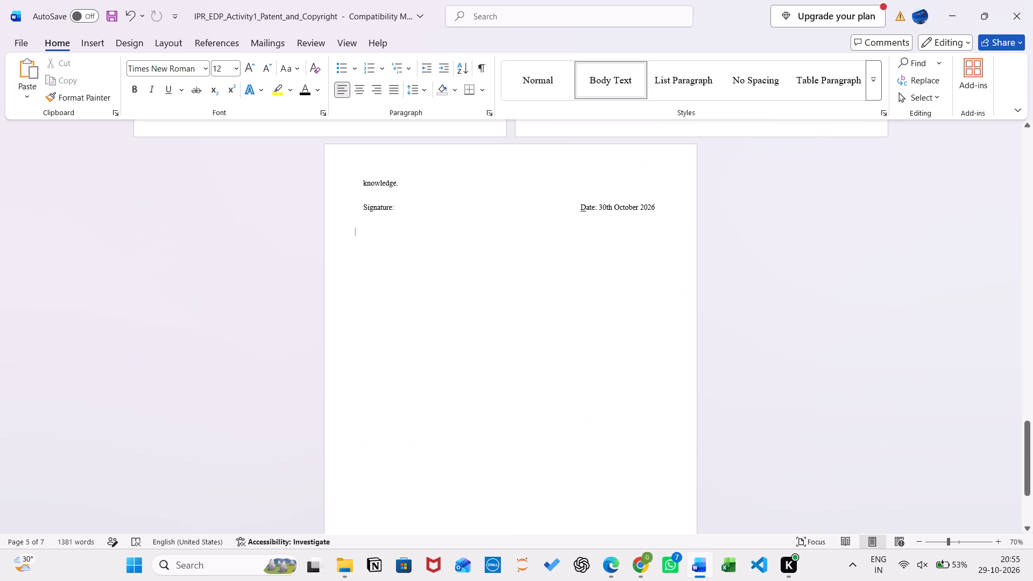
{"action": "key", "text": "ctrl+shift+BackSpace"}
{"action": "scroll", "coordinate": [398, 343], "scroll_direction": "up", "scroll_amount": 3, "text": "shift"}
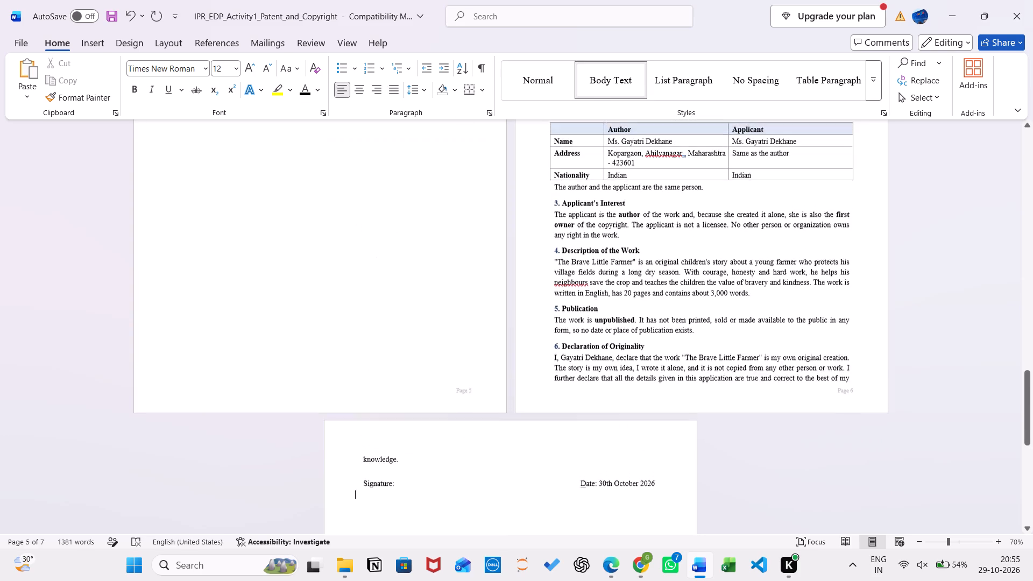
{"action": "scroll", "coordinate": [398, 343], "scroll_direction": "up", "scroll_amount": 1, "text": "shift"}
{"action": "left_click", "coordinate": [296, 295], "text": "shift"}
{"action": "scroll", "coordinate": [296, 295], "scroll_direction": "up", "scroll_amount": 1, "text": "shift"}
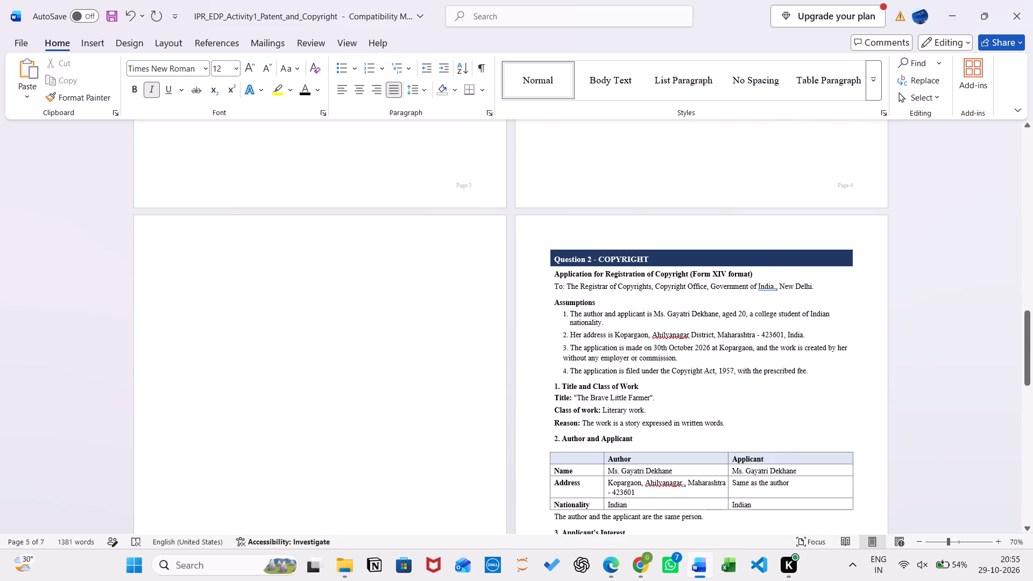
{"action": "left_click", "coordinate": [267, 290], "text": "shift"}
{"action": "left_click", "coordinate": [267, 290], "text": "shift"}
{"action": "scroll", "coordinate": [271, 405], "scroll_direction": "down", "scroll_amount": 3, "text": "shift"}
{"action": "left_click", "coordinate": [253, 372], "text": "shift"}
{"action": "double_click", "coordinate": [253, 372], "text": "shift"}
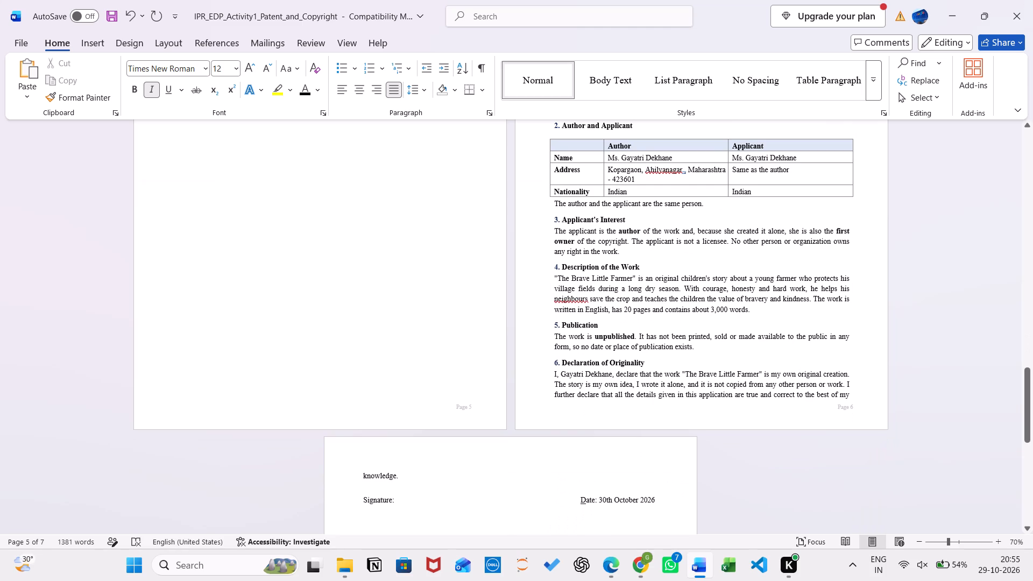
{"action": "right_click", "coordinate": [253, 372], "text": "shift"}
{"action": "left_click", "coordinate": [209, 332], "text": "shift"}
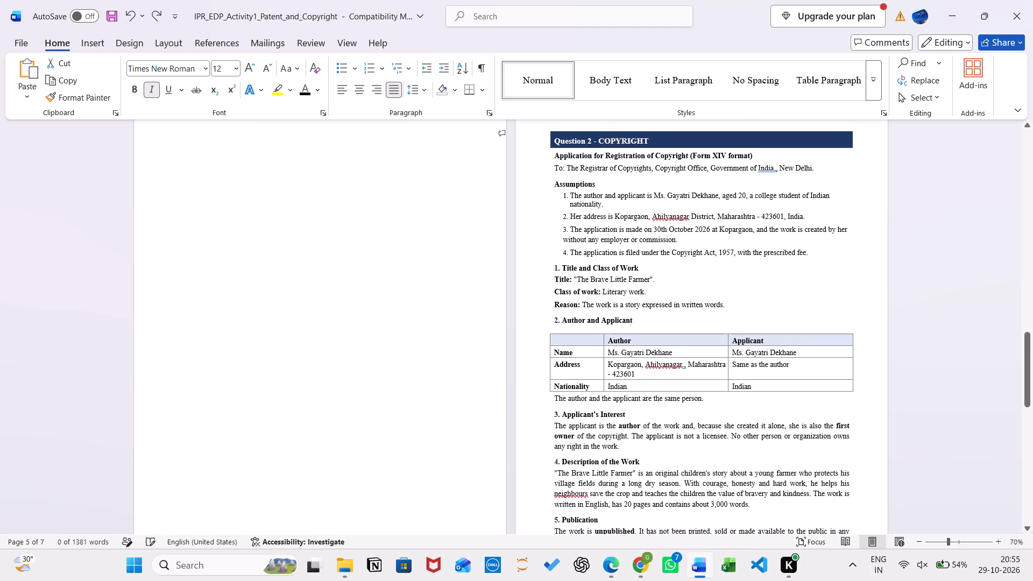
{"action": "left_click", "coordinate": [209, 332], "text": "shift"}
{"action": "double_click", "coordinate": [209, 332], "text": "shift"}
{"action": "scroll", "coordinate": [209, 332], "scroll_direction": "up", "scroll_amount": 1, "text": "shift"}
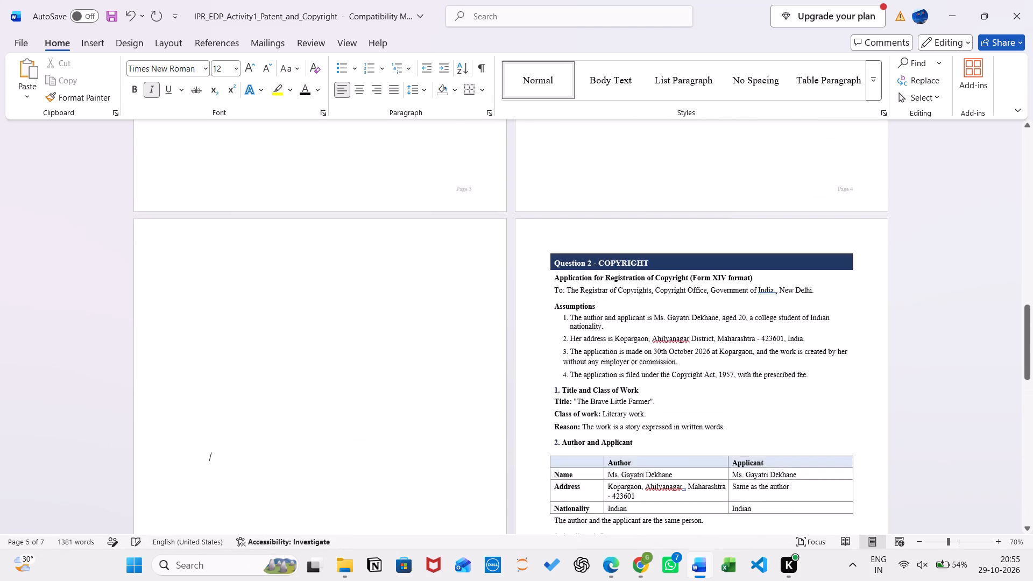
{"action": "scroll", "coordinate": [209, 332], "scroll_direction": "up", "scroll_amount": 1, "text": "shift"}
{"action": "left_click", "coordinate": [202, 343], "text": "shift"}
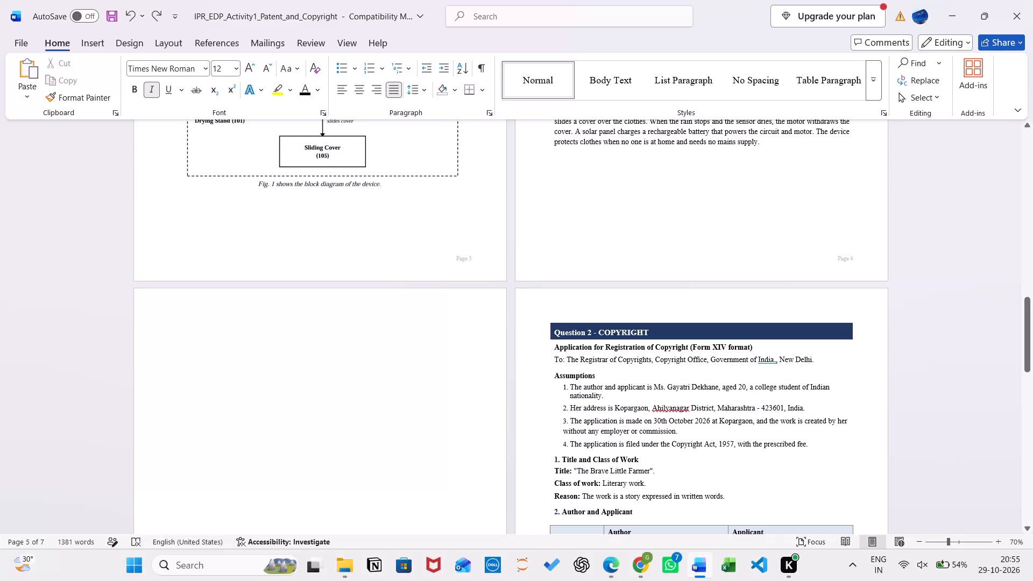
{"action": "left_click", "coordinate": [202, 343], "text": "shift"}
Delete backwards from the end of the document, removing October 2026 from the date beside the signature.
{"action": "key", "text": "ctrl+End"}
{"action": "key", "text": "ctrl+BackSpace"}
{"action": "key", "text": "ctrl+BackSpace"}
{"action": "key", "text": "ctrl+BackSpace"}
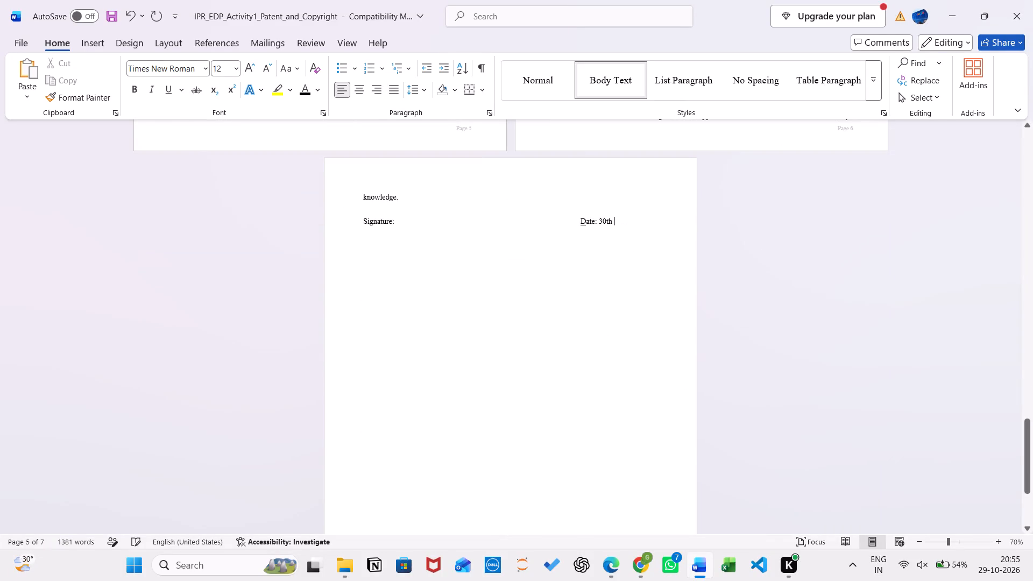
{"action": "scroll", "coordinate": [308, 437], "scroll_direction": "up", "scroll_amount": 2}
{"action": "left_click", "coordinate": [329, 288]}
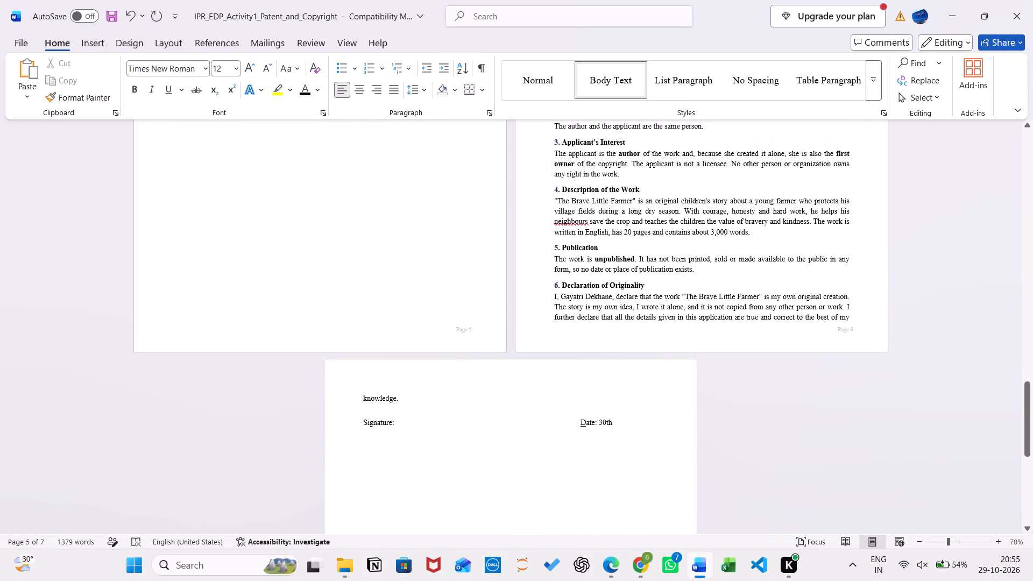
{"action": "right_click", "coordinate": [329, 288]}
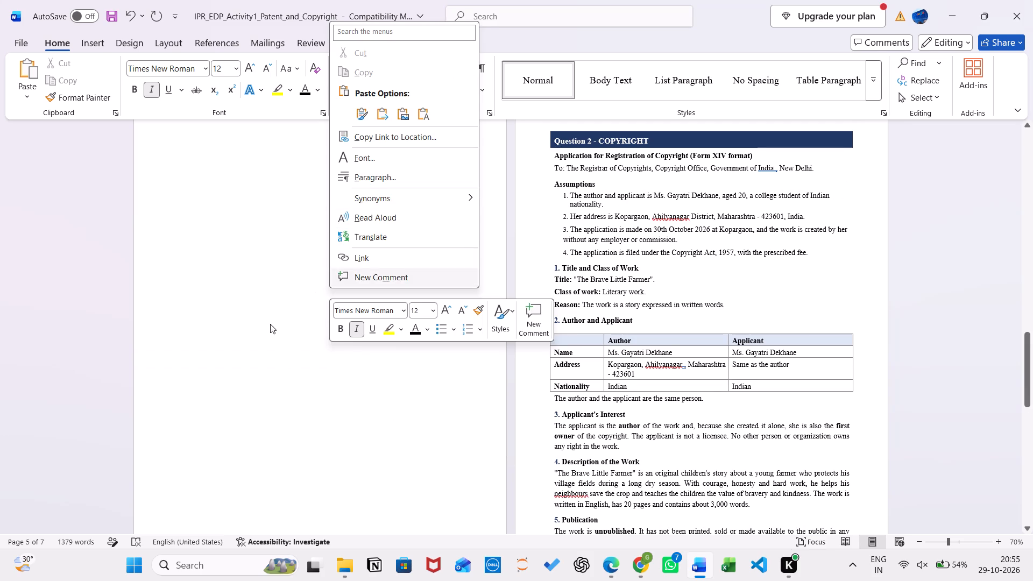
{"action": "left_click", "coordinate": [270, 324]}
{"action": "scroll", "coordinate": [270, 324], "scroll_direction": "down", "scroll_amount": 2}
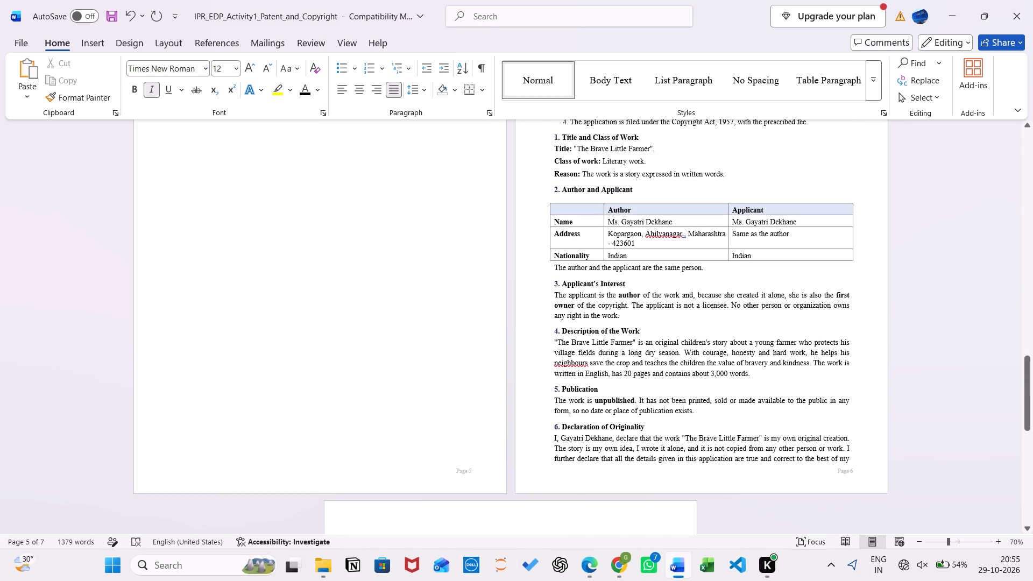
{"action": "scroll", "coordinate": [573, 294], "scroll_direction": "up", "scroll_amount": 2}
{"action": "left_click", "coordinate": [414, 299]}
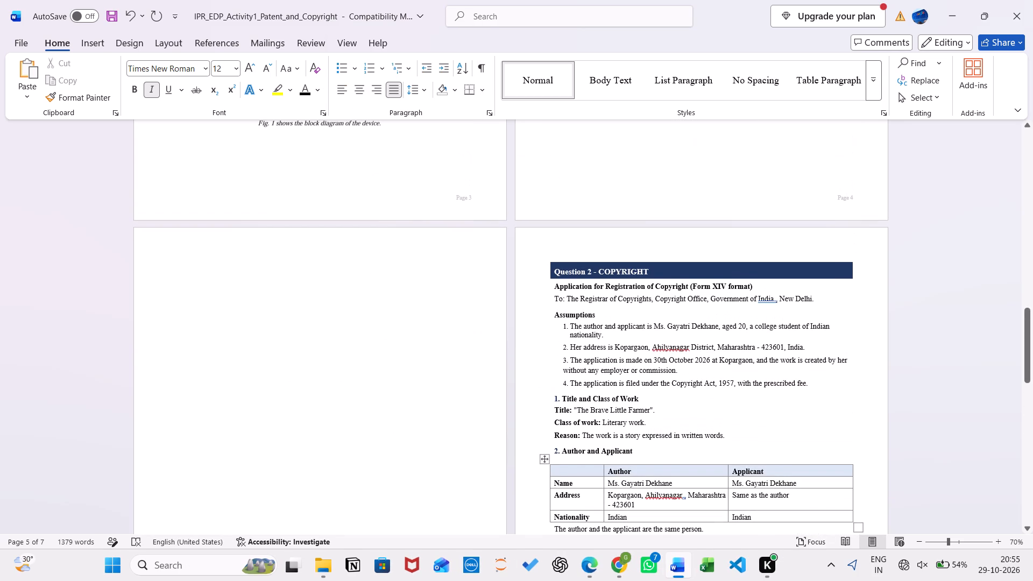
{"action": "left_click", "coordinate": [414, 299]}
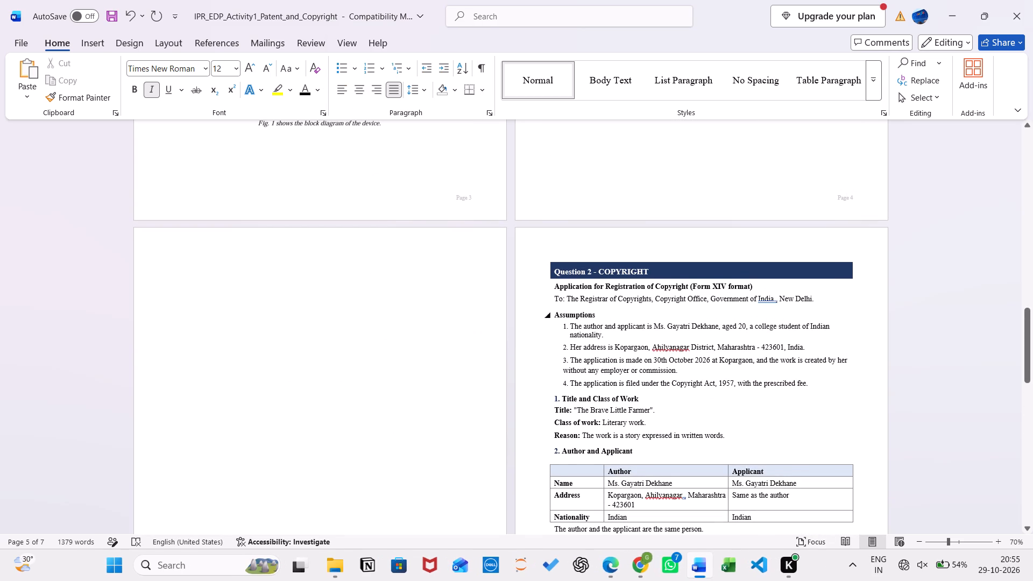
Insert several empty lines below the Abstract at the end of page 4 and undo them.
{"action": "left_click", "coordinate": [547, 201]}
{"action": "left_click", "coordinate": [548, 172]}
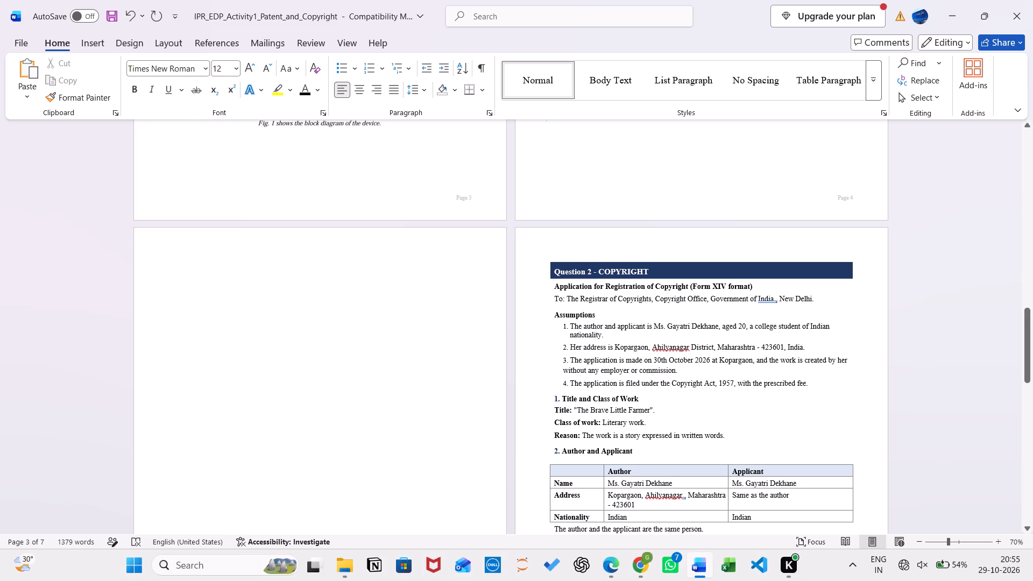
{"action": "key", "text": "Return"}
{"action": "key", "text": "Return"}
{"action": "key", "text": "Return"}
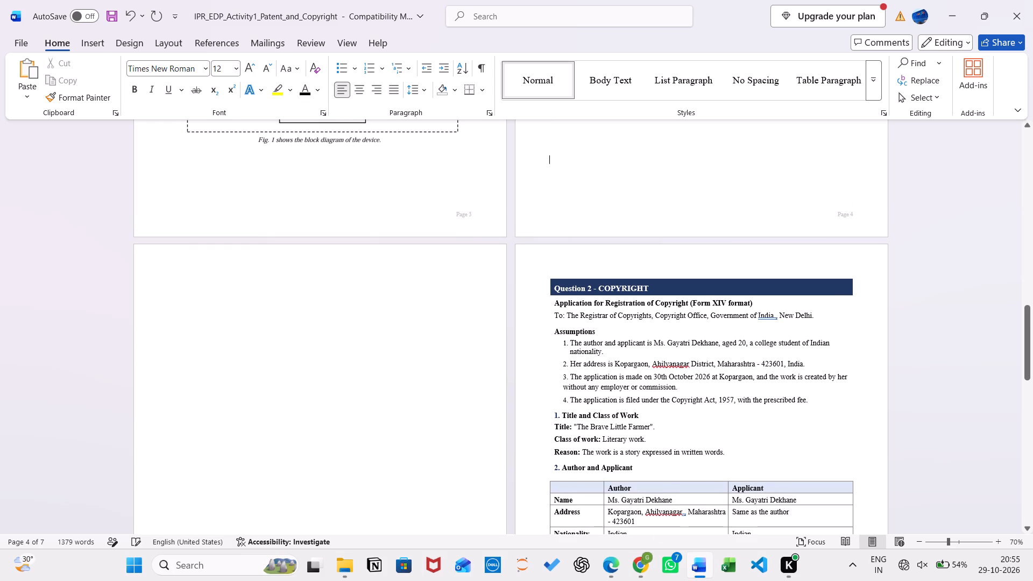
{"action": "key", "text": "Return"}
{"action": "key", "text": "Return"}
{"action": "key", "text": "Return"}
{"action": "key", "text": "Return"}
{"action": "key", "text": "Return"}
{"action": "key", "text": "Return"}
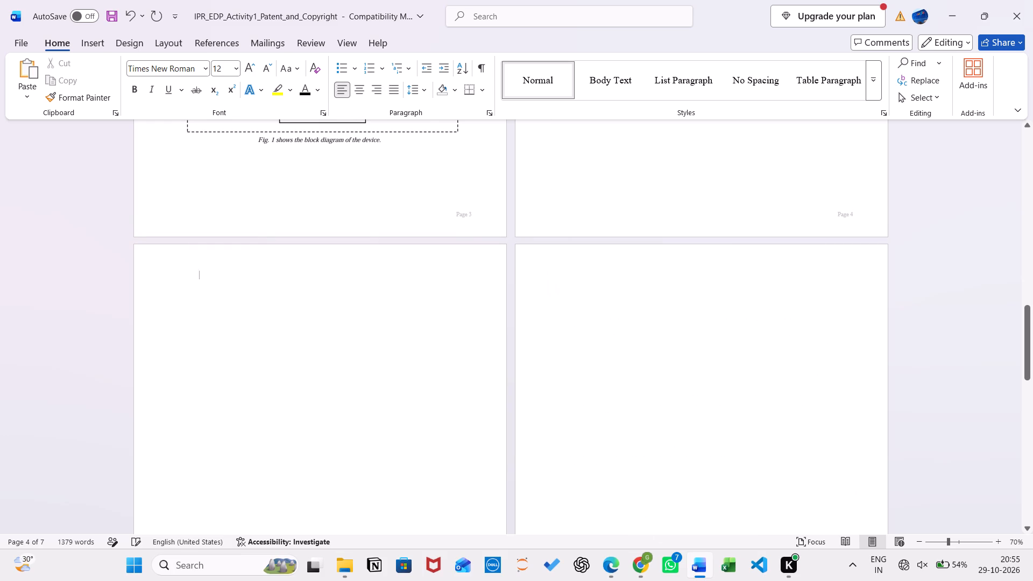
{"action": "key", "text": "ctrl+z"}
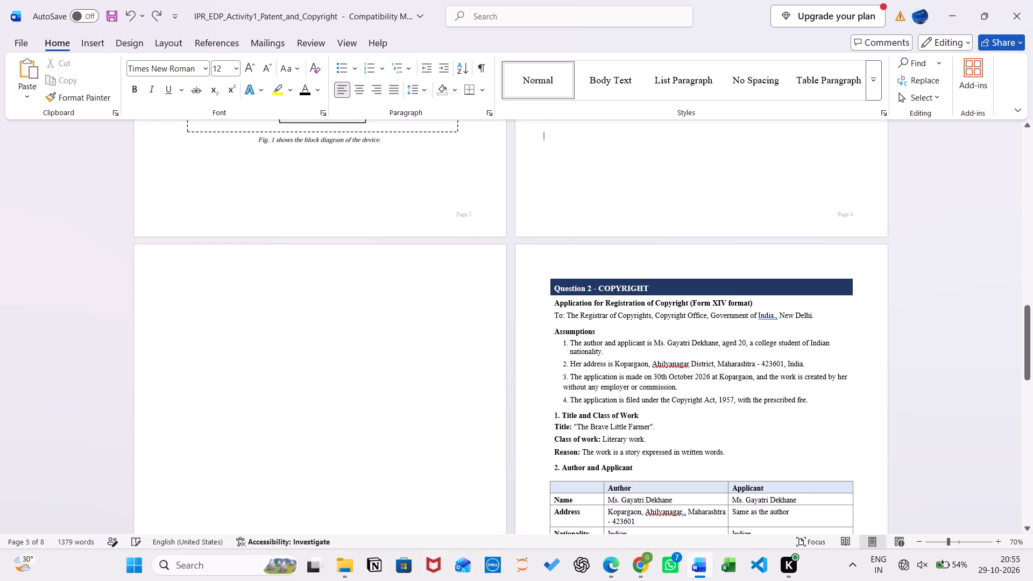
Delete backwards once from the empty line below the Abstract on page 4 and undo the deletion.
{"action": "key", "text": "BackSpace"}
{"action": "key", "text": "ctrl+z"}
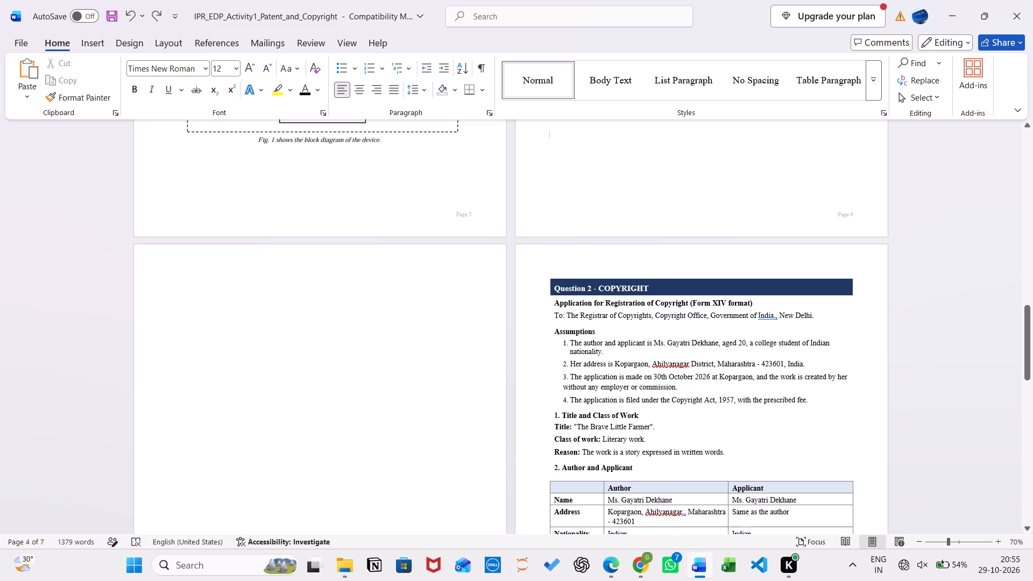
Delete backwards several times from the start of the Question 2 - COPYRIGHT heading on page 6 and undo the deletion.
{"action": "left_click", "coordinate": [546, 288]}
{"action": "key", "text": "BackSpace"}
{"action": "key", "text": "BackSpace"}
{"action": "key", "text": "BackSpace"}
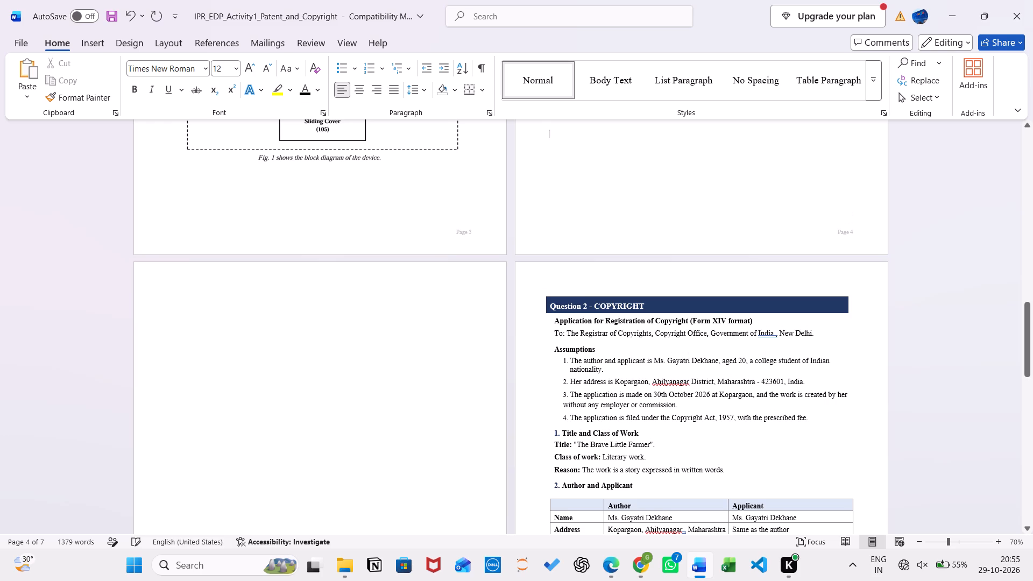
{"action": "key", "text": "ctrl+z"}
Restore the signature line's date to 30th October 2026 by undoing the earlier deletions and adding the year 2026.
{"action": "key", "text": "ctrl+z"}
{"action": "key", "text": "ctrl+z"}
{"action": "key", "text": "ctrl+z"}
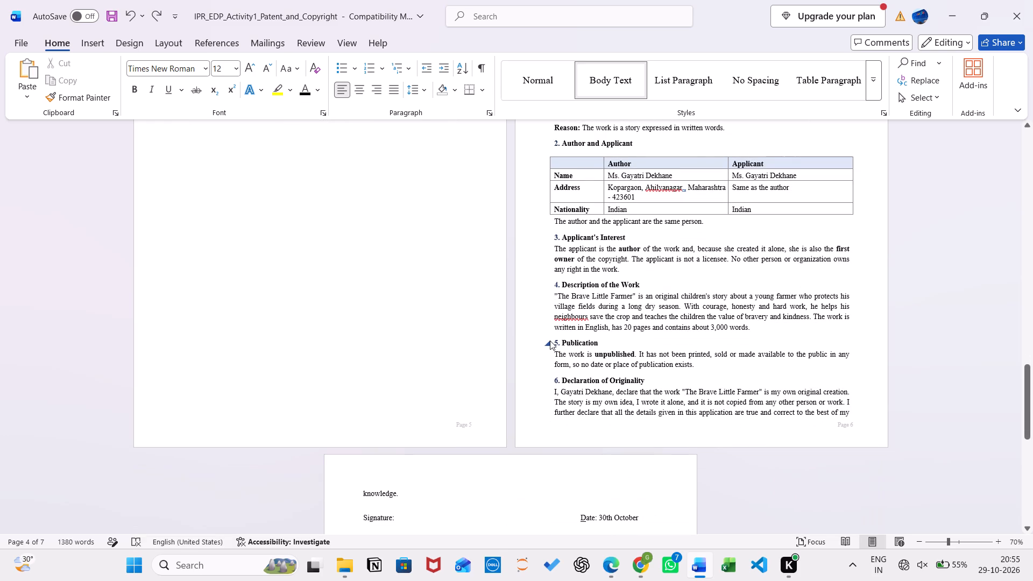
{"action": "scroll", "coordinate": [550, 341], "scroll_direction": "down", "scroll_amount": 1}
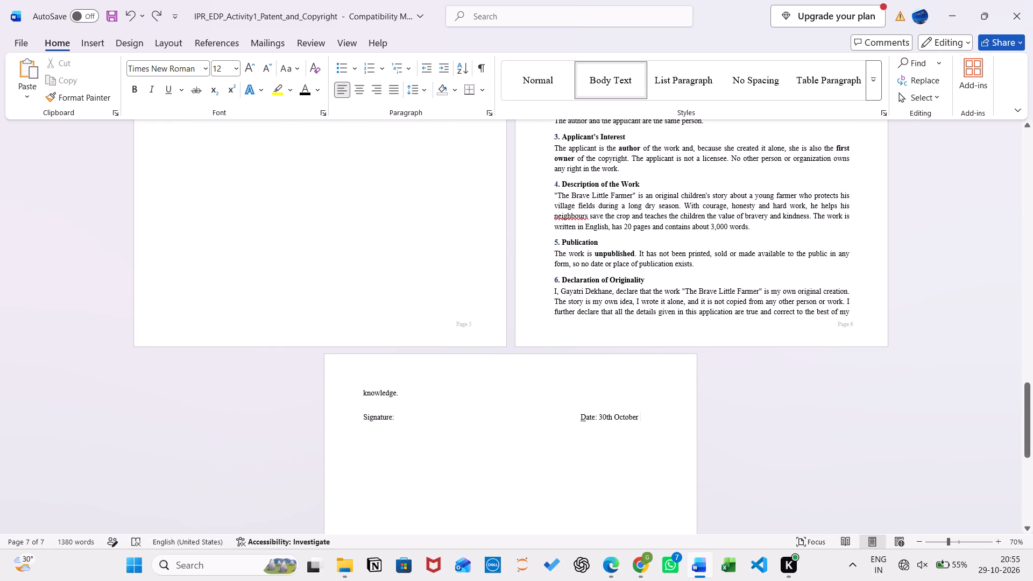
{"action": "type", "text": "2026"}
Clear the text "Same as the author" from the Applicant's Address cell in the Author and Applicant table.
{"action": "scroll", "coordinate": [641, 258], "scroll_direction": "up", "scroll_amount": 4}
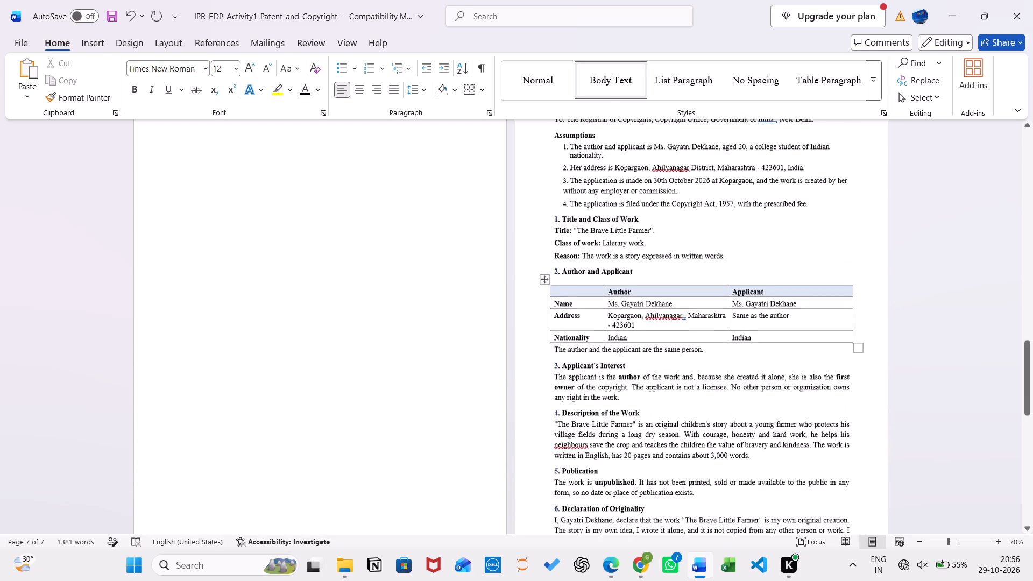
{"action": "scroll", "coordinate": [641, 258], "scroll_direction": "up", "scroll_amount": 1}
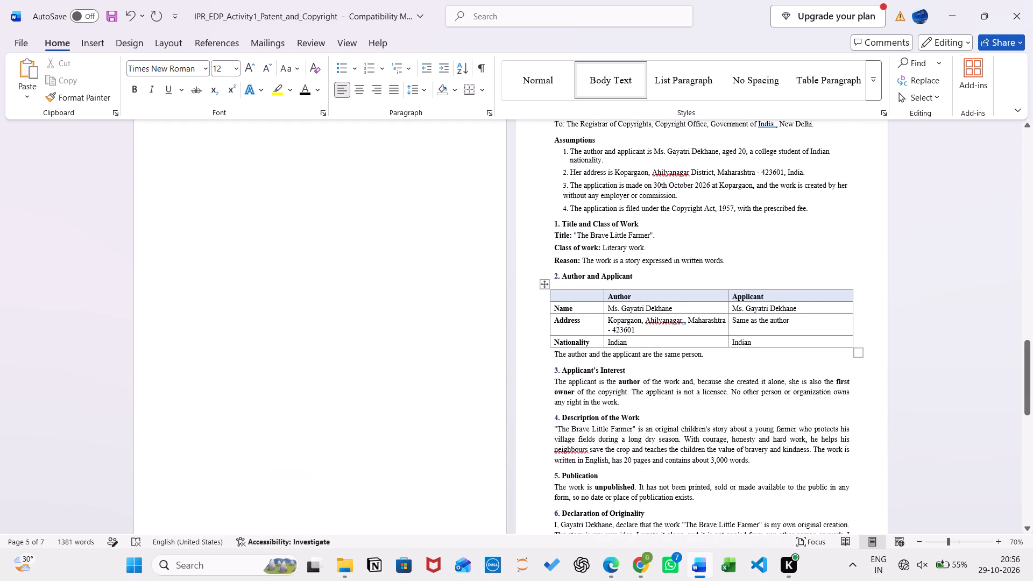
{"action": "scroll", "coordinate": [703, 342], "scroll_direction": "up", "scroll_amount": 3, "text": "ctrl"}
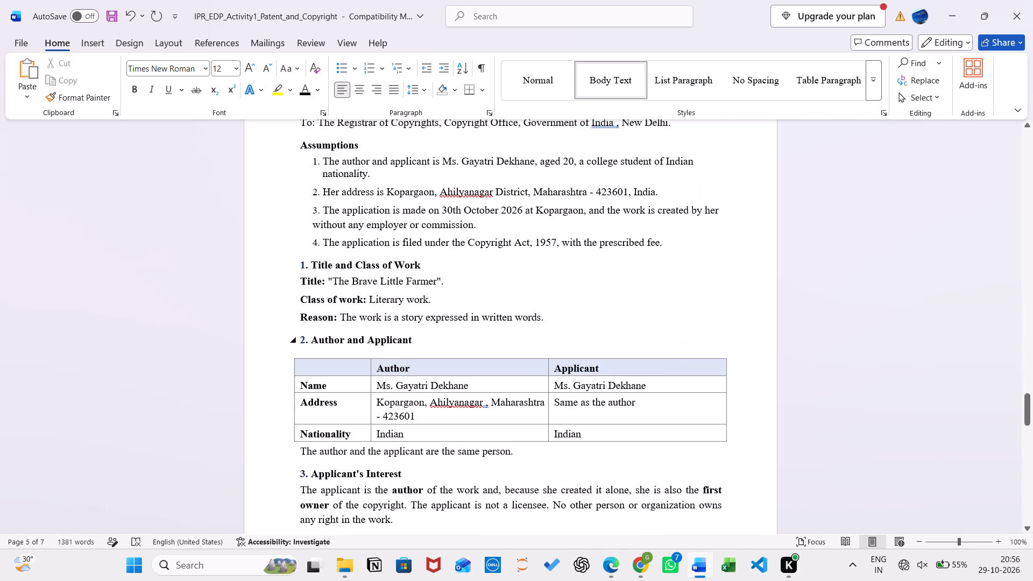
{"action": "scroll", "coordinate": [703, 342], "scroll_direction": "left", "scroll_amount": 3}
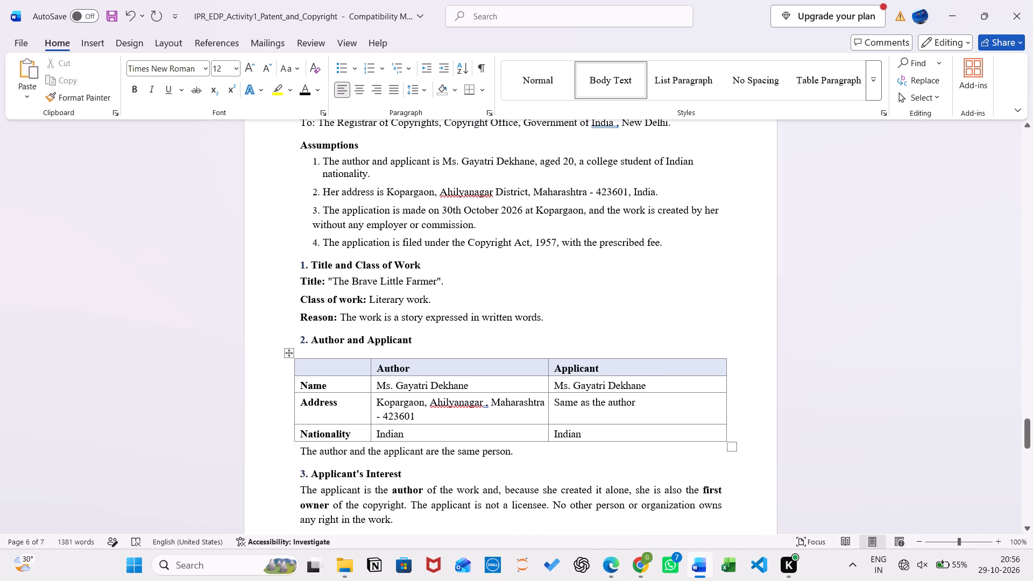
{"action": "left_click_drag", "start_coordinate": [654, 408], "coordinate": [559, 409]}
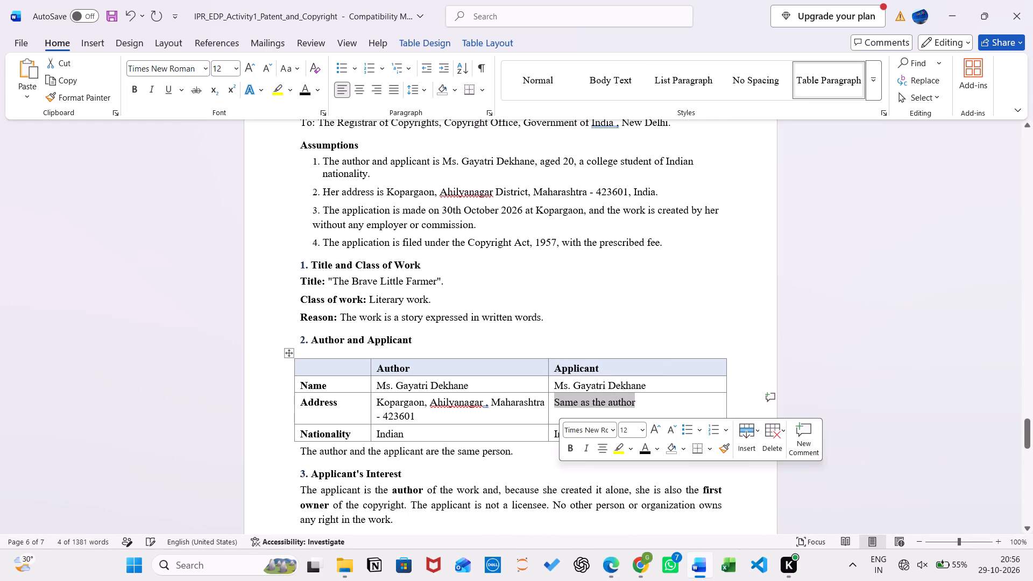
{"action": "key", "text": "BackSpace"}
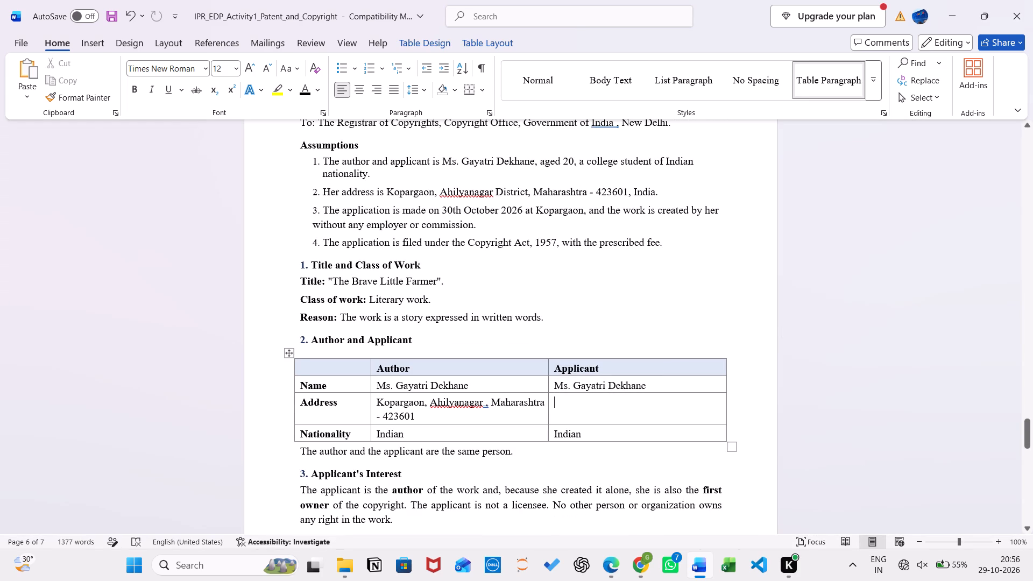
Enlarge the Author and Applicant table slightly in width and height.
{"action": "left_click_drag", "start_coordinate": [427, 417], "coordinate": [408, 415]}
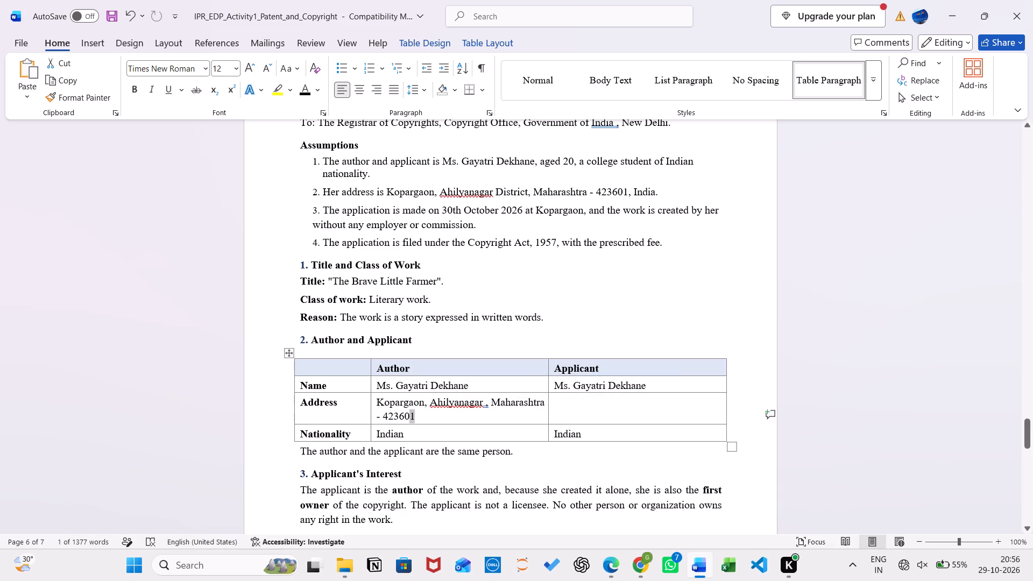
{"action": "left_click_drag", "start_coordinate": [727, 448], "coordinate": [746, 453]}
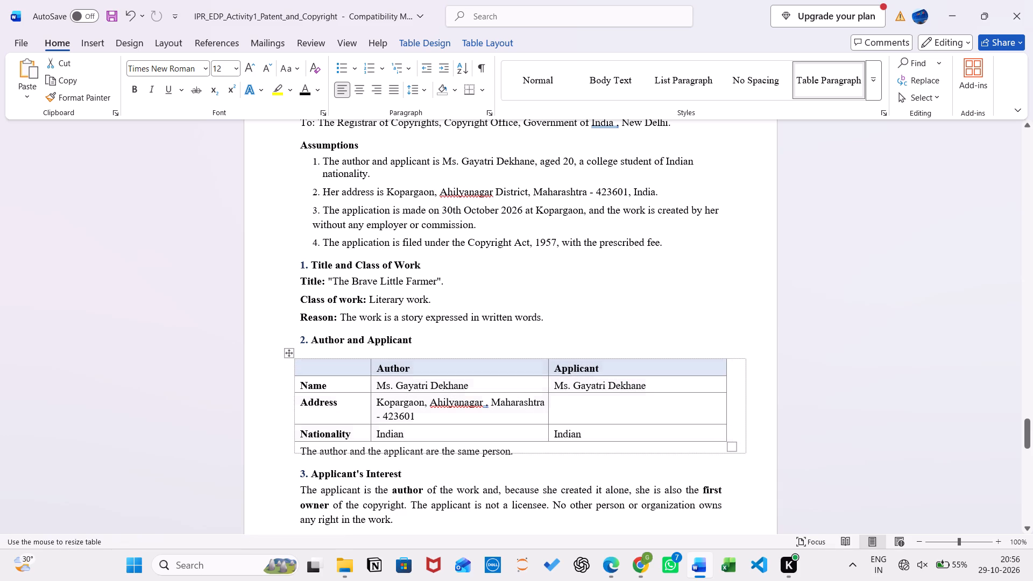
{"action": "left_click_drag", "start_coordinate": [746, 453], "coordinate": [752, 457]}
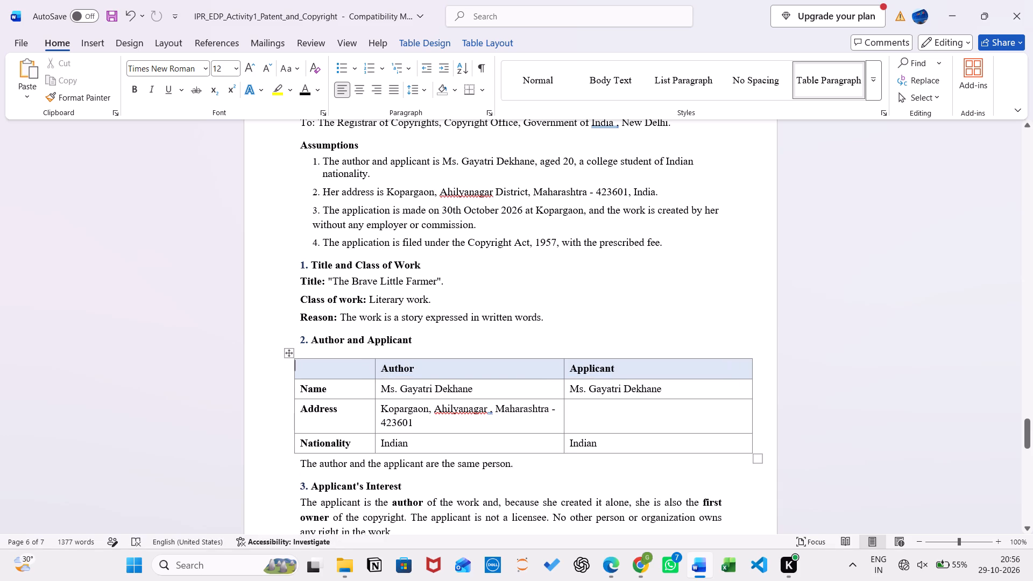
Copy the author's address into the empty Address cell of the Applicant column.
{"action": "left_click_drag", "start_coordinate": [425, 420], "coordinate": [378, 415]}
{"action": "left_click_drag", "start_coordinate": [378, 415], "coordinate": [376, 411]}
{"action": "key", "text": "ctrl+c"}
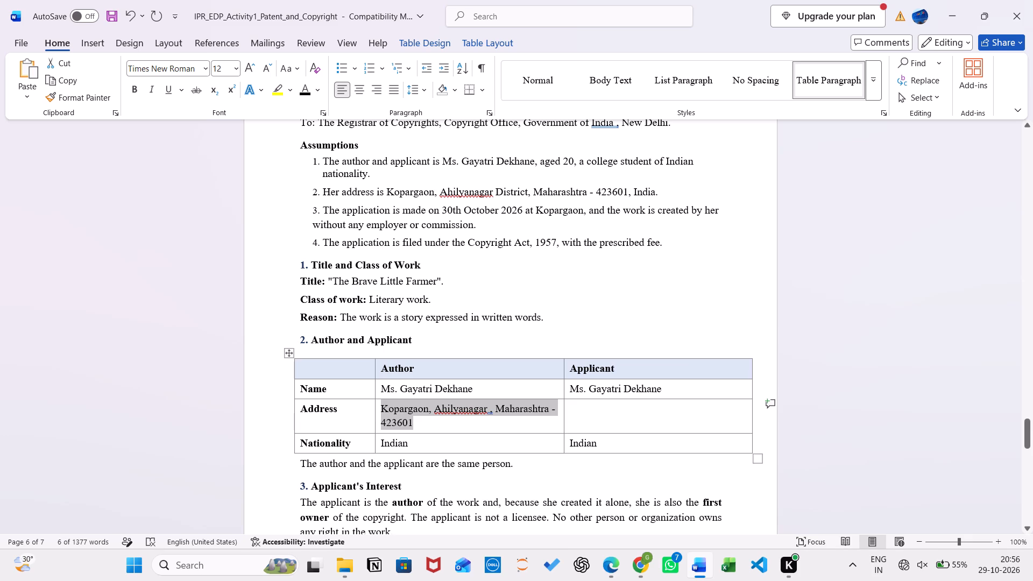
{"action": "left_click", "coordinate": [611, 412]}
{"action": "key", "text": "ctrl+v"}
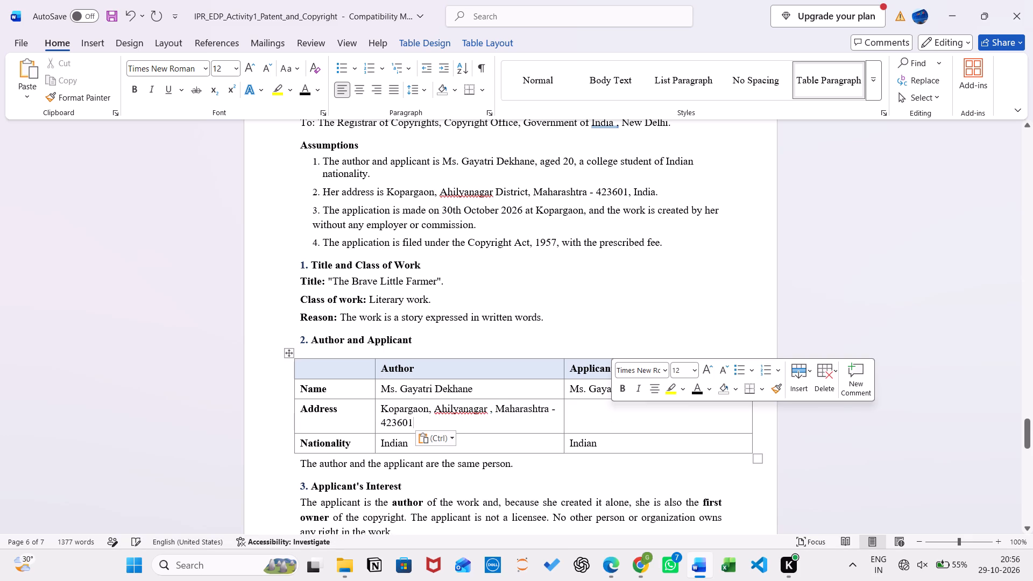
{"action": "key", "text": "ctrl+v"}
{"action": "key", "text": "ctrl+z"}
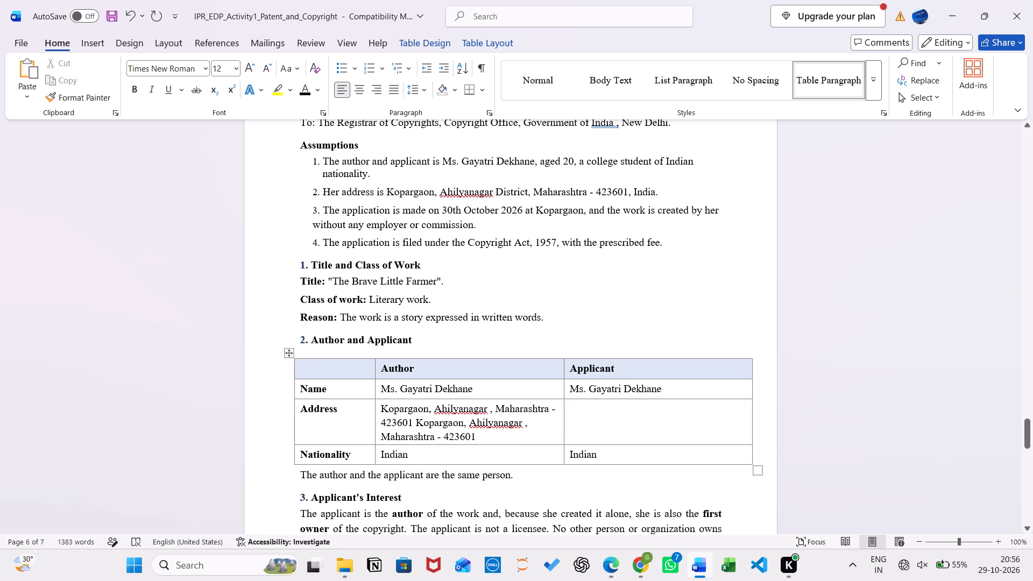
{"action": "left_click", "coordinate": [597, 412]}
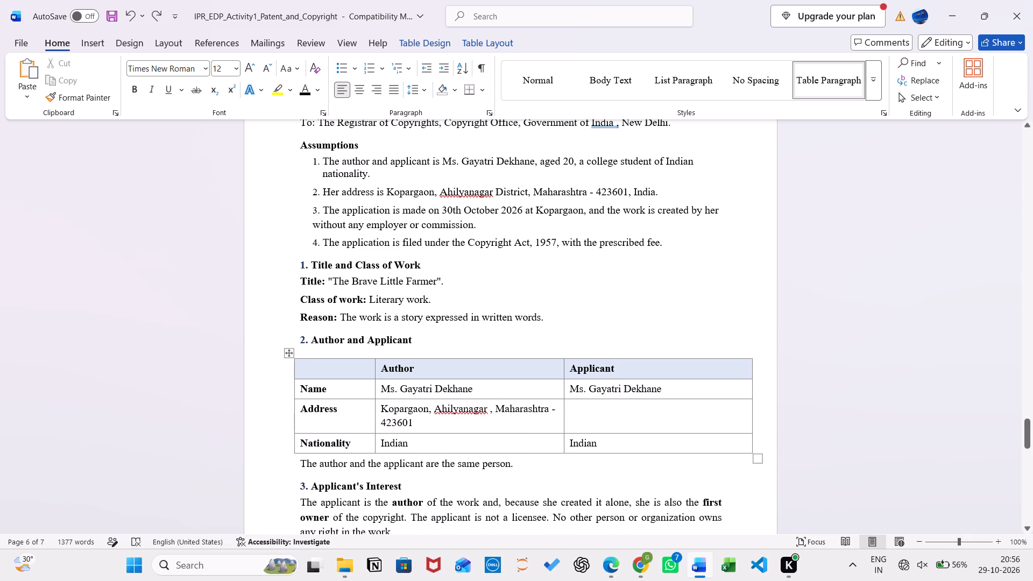
{"action": "key", "text": "ctrl+v"}
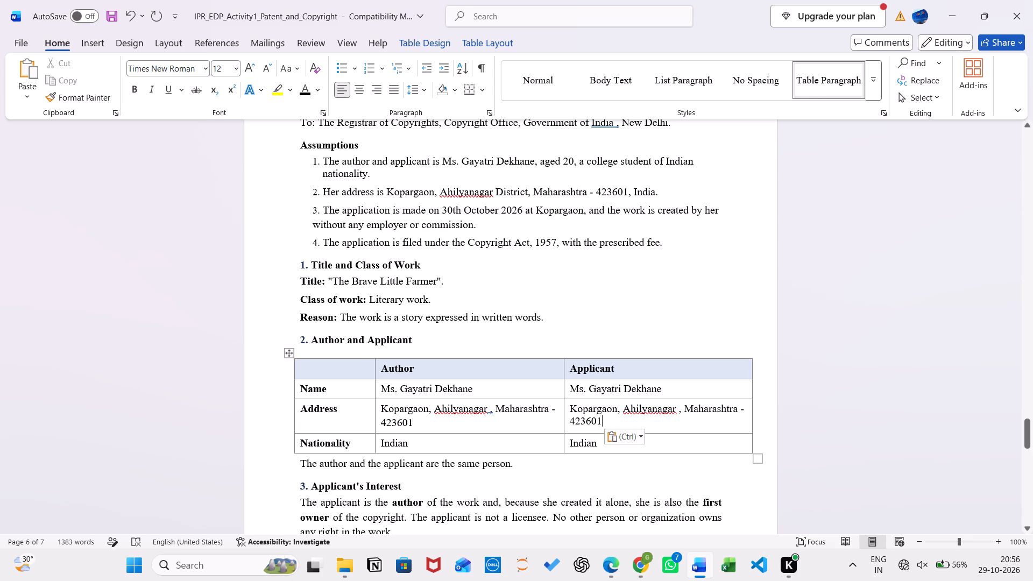
{"action": "left_click", "coordinate": [540, 460]}
Review the document from the copyright application's signature line back through the patent section to the cover page.
{"action": "scroll", "coordinate": [540, 460], "scroll_direction": "down", "scroll_amount": 3}
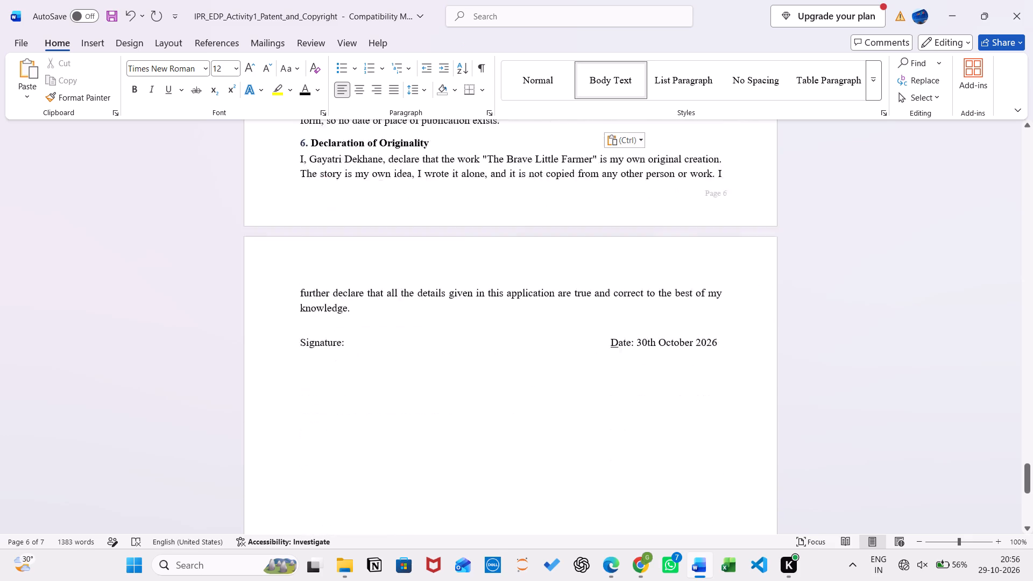
{"action": "scroll", "coordinate": [540, 460], "scroll_direction": "down", "scroll_amount": 1}
{"action": "scroll", "coordinate": [540, 460], "scroll_direction": "up", "scroll_amount": 5}
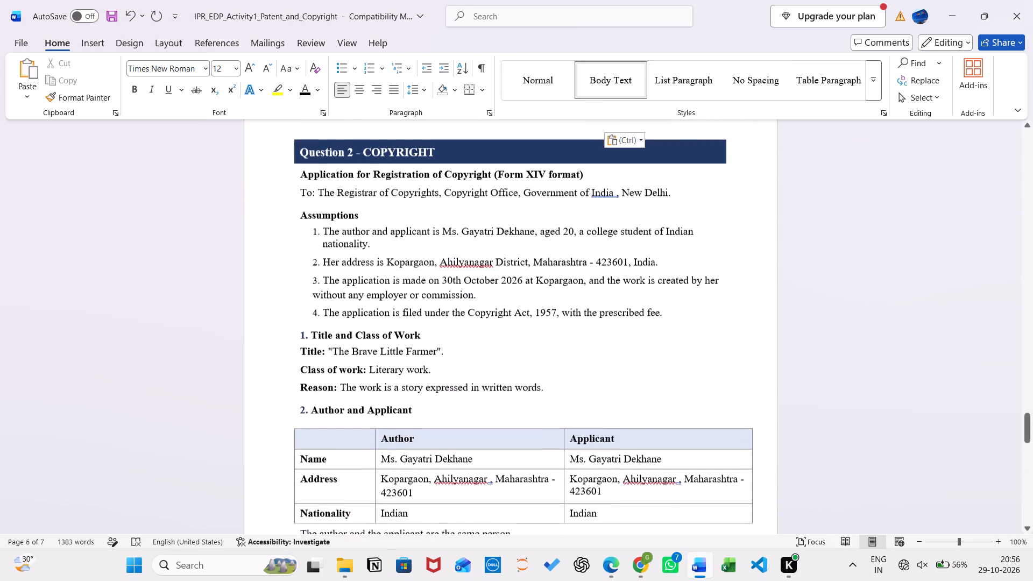
{"action": "scroll", "coordinate": [540, 460], "scroll_direction": "up", "scroll_amount": 7}
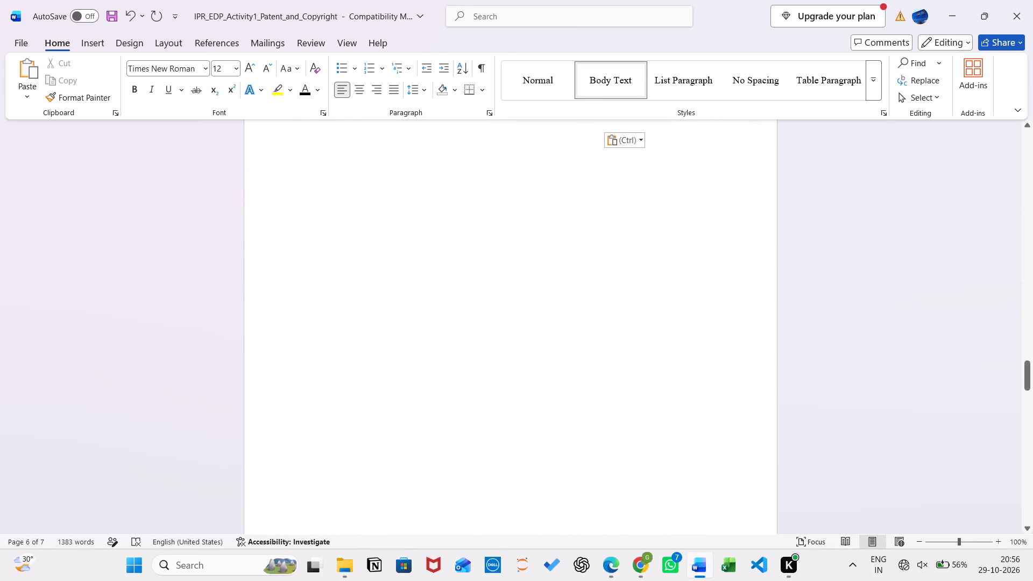
{"action": "scroll", "coordinate": [540, 460], "scroll_direction": "up", "scroll_amount": 5}
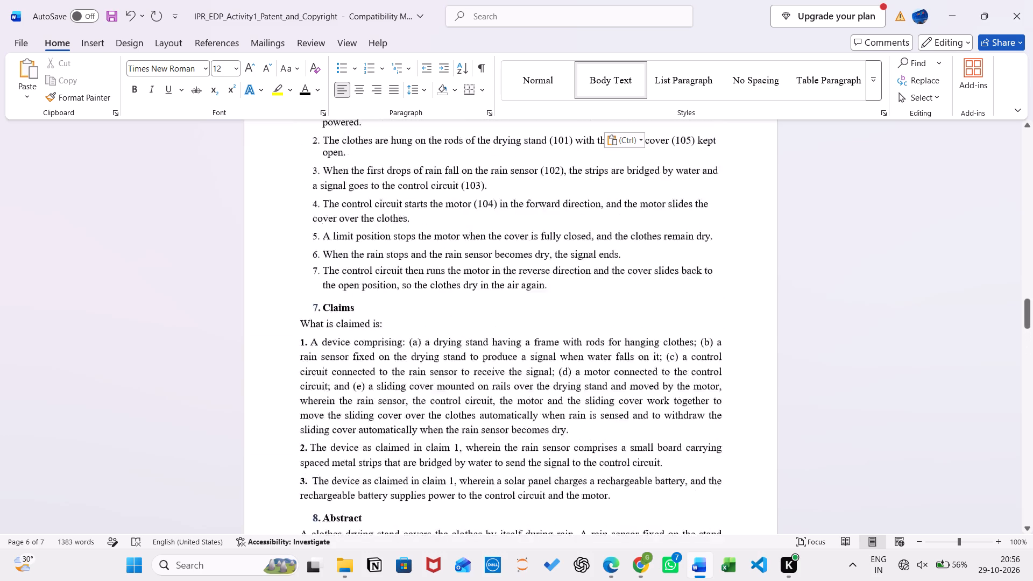
{"action": "scroll", "coordinate": [540, 460], "scroll_direction": "up", "scroll_amount": 4}
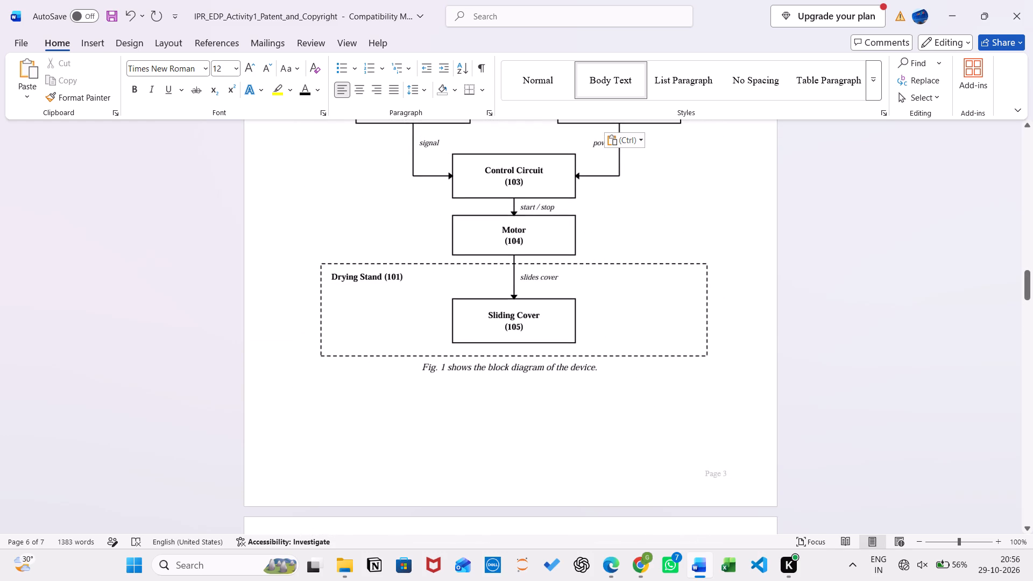
{"action": "scroll", "coordinate": [540, 460], "scroll_direction": "up", "scroll_amount": 5}
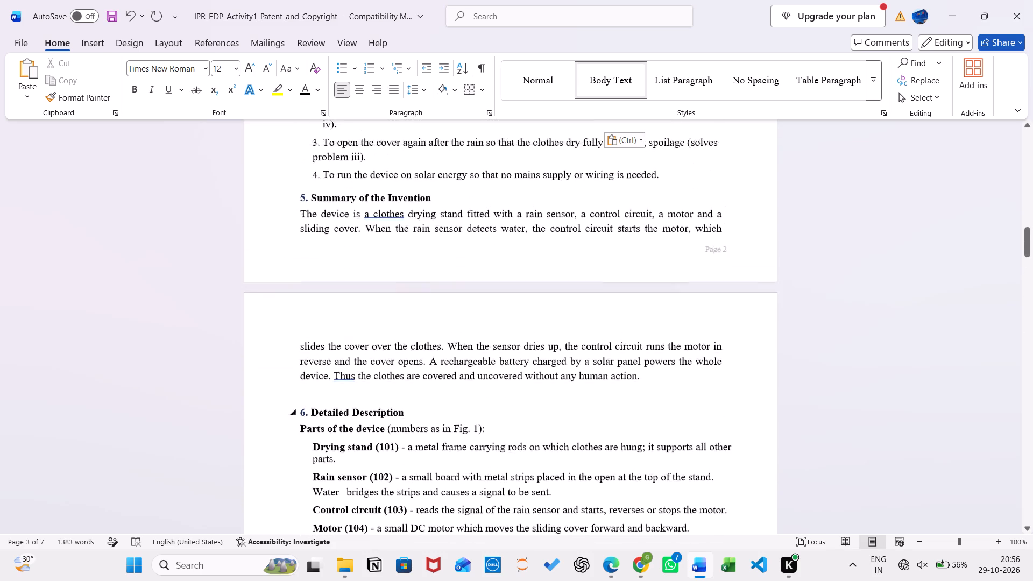
{"action": "scroll", "coordinate": [540, 460], "scroll_direction": "up", "scroll_amount": 7}
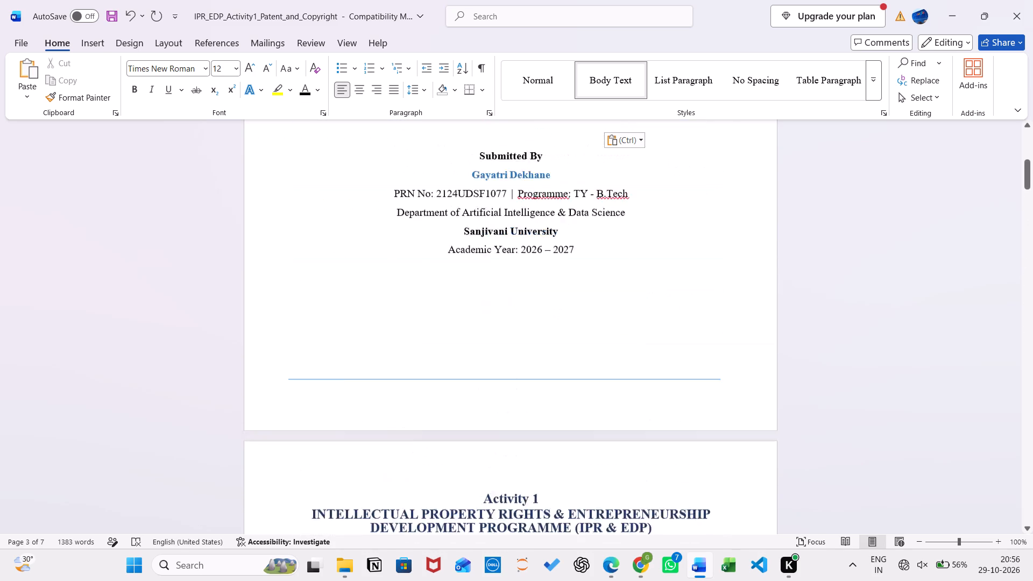
{"action": "scroll", "coordinate": [540, 460], "scroll_direction": "up", "scroll_amount": 2}
Examine the blank page between the patent section and the Question 2 - COPYRIGHT heading.
{"action": "scroll", "coordinate": [540, 460], "scroll_direction": "down", "scroll_amount": 19}
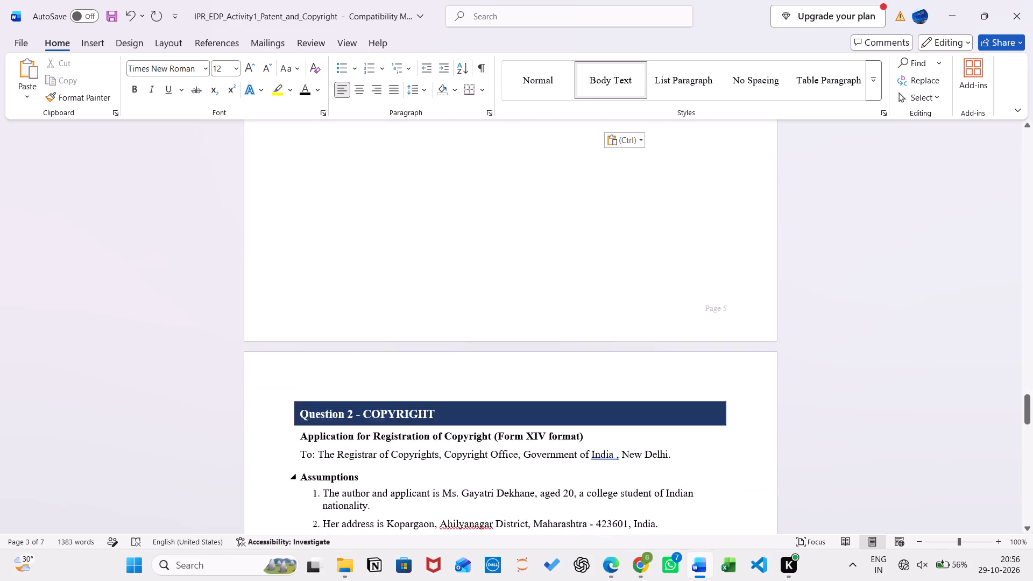
{"action": "scroll", "coordinate": [540, 460], "scroll_direction": "down", "scroll_amount": 1}
{"action": "scroll", "coordinate": [540, 460], "scroll_direction": "up", "scroll_amount": 7}
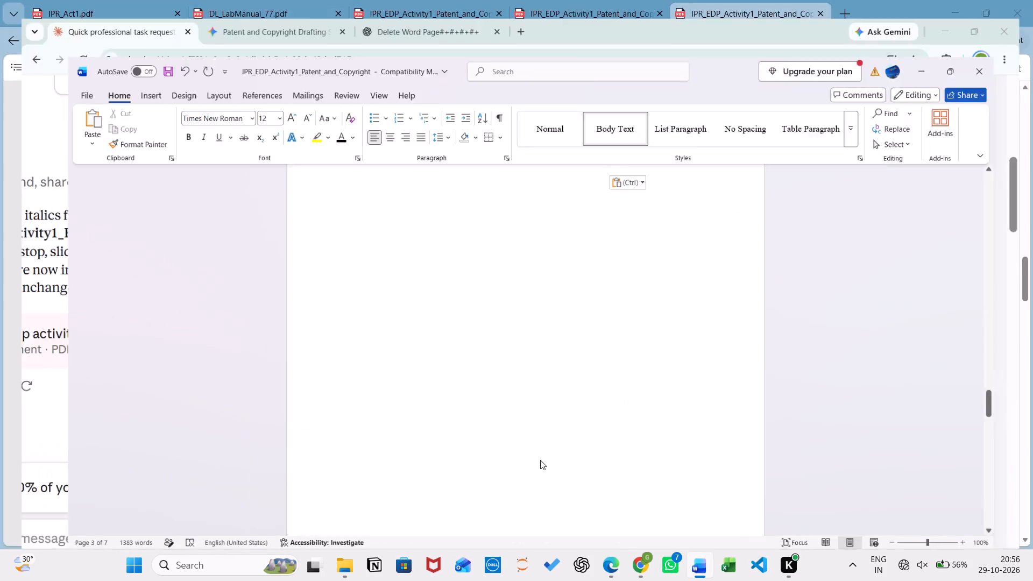
{"action": "scroll", "coordinate": [540, 460], "scroll_direction": "down", "scroll_amount": 1}
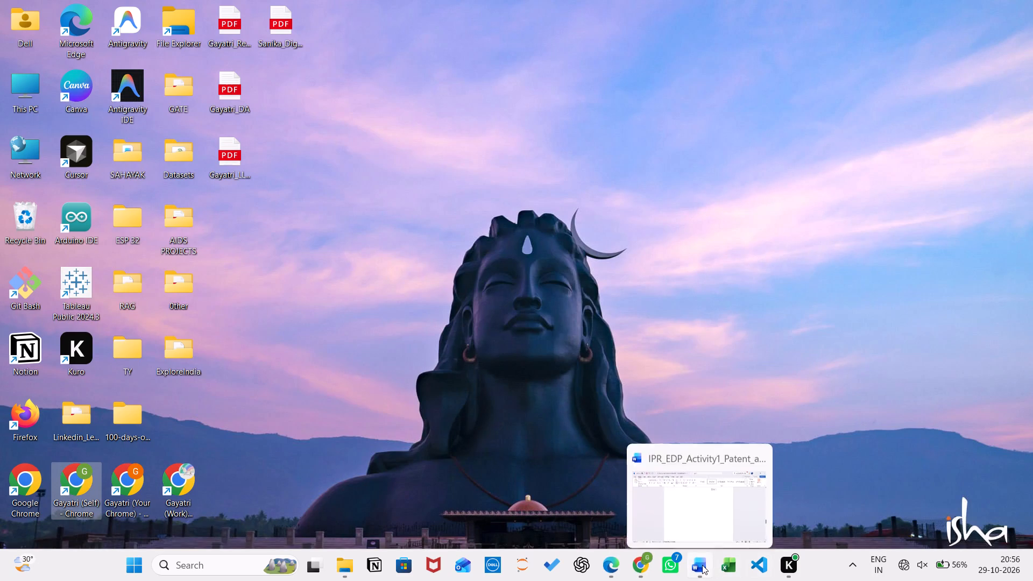
{"action": "left_click", "coordinate": [702, 565]}
{"action": "scroll", "coordinate": [504, 292], "scroll_direction": "up", "scroll_amount": 3}
{"action": "scroll", "coordinate": [504, 292], "scroll_direction": "down", "scroll_amount": 3}
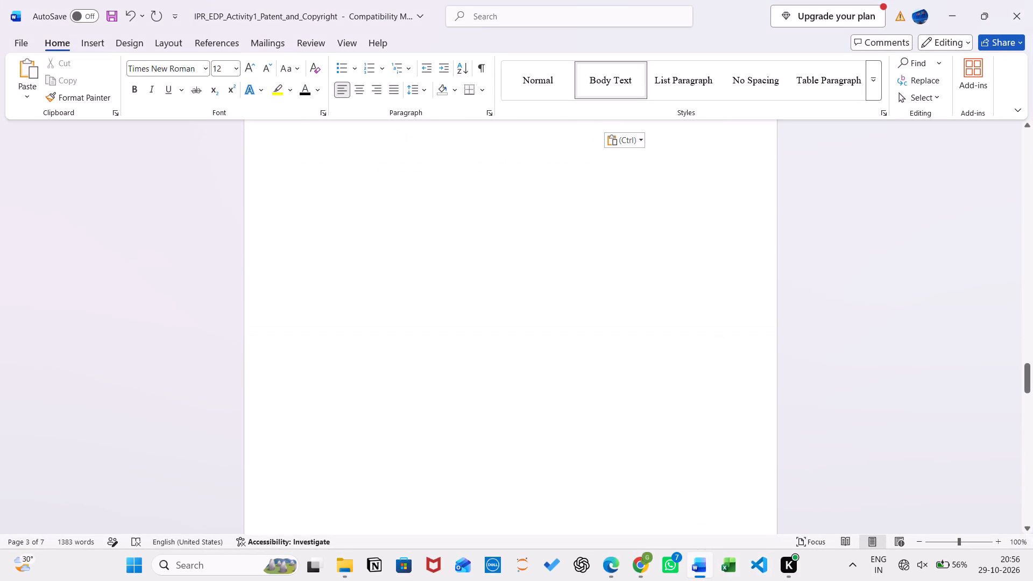
{"action": "scroll", "coordinate": [504, 292], "scroll_direction": "down", "scroll_amount": 1}
{"action": "scroll", "coordinate": [469, 265], "scroll_direction": "up", "scroll_amount": 2}
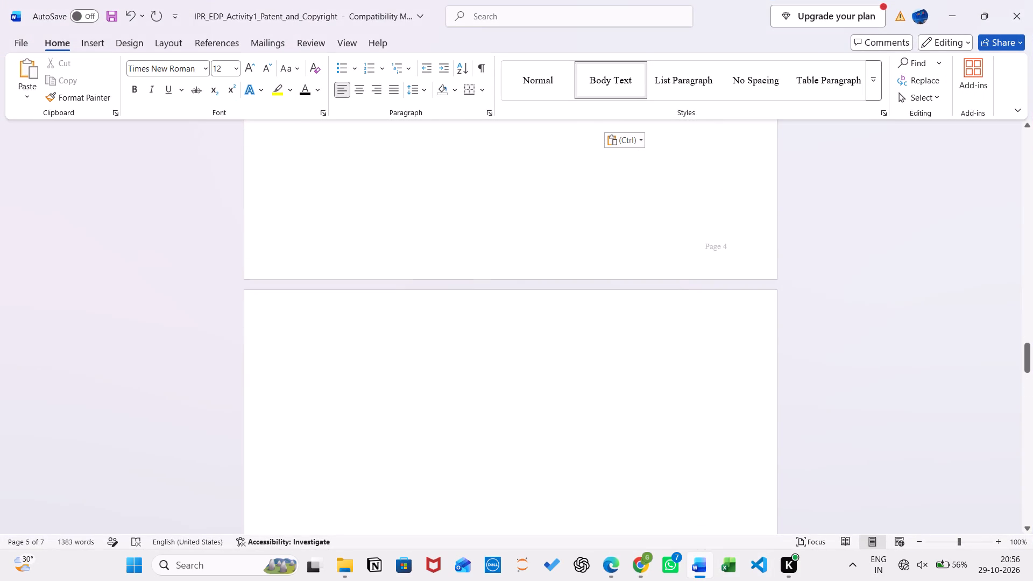
Connect the computer to the Vivo Y39 5G Wi-Fi network and return to the document.
{"action": "left_click", "coordinate": [923, 566]}
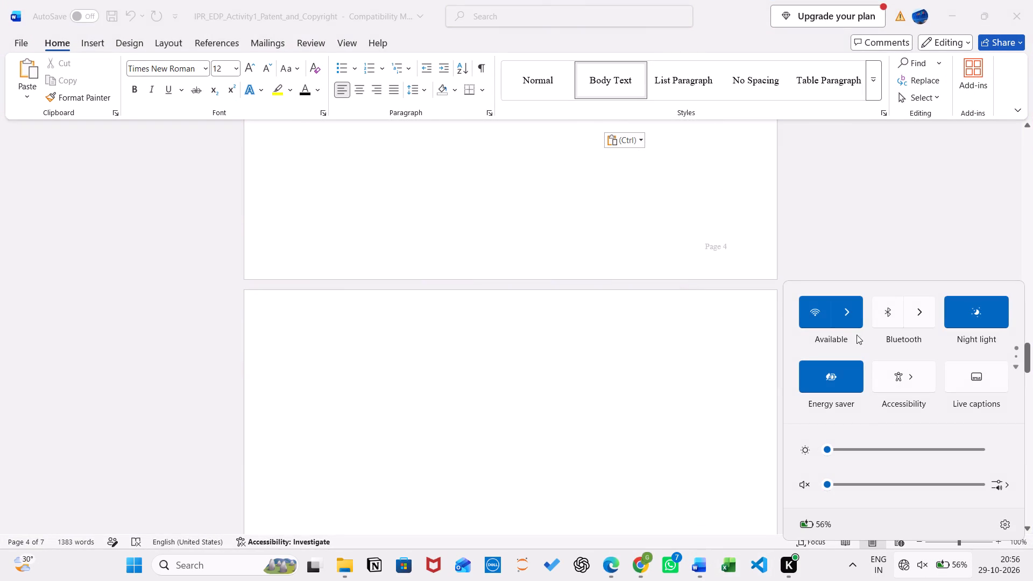
{"action": "left_click", "coordinate": [853, 324]}
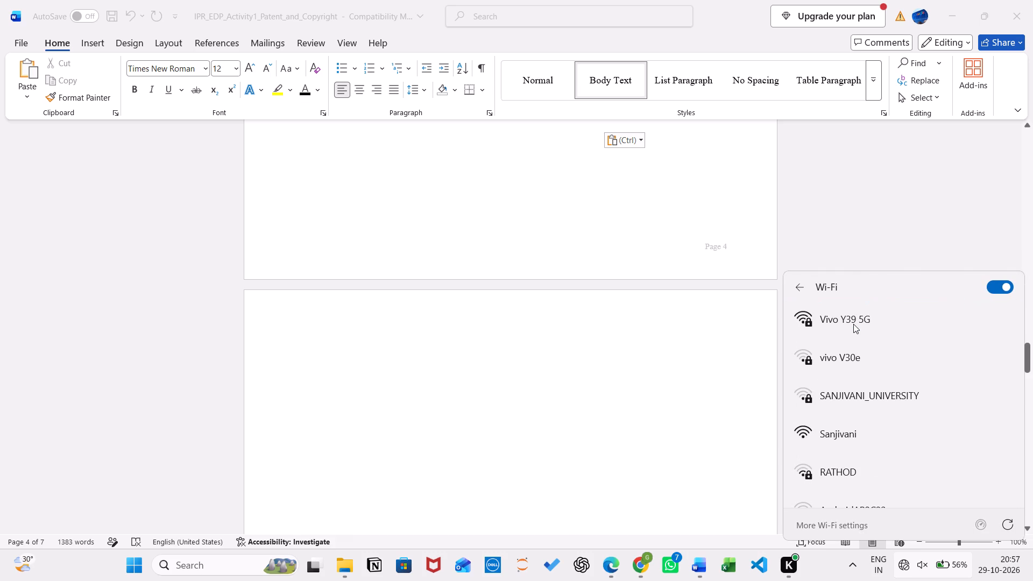
{"action": "left_click", "coordinate": [853, 324]}
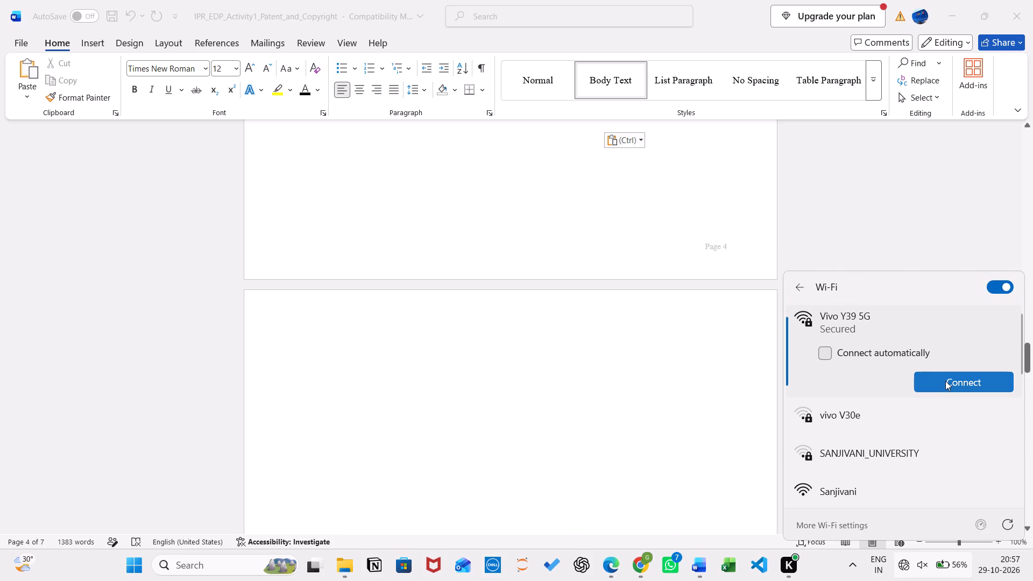
{"action": "left_click", "coordinate": [945, 381]}
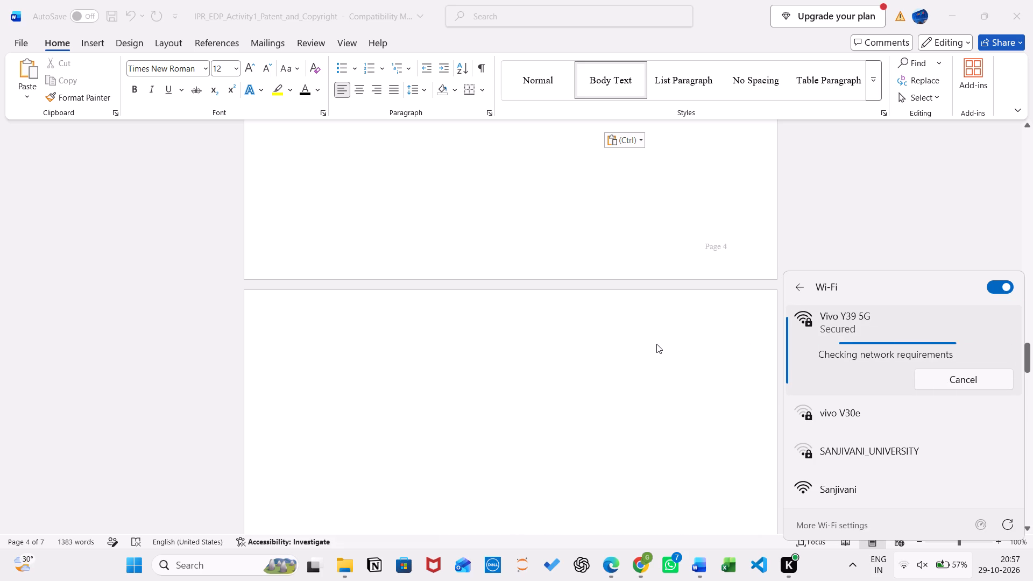
{"action": "left_click", "coordinate": [548, 363]}
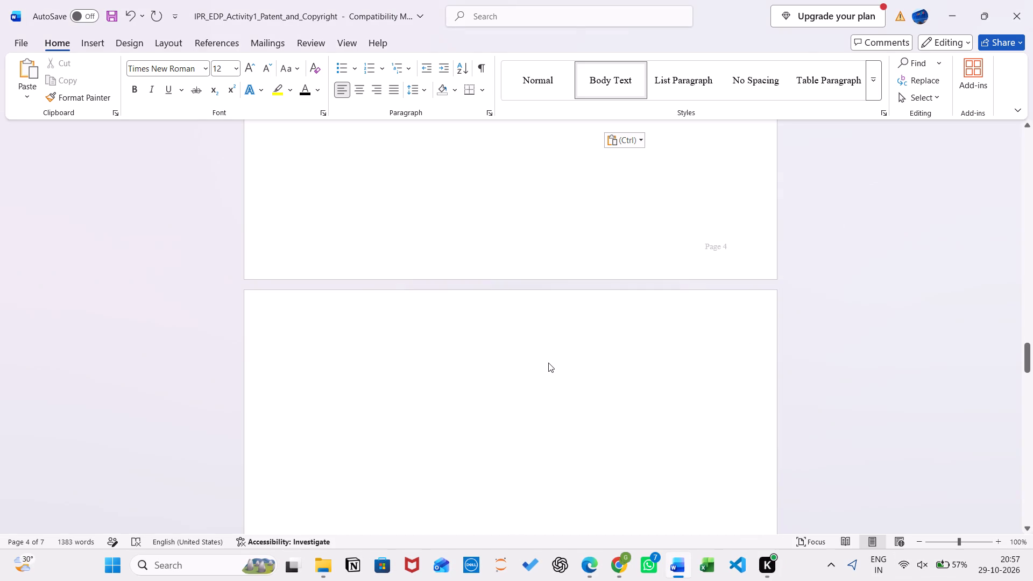
Try to remove blank page 5 before the copyright question by deleting the last word, 2026, at the document's end.
{"action": "left_click", "coordinate": [443, 372]}
{"action": "left_click", "coordinate": [443, 372]}
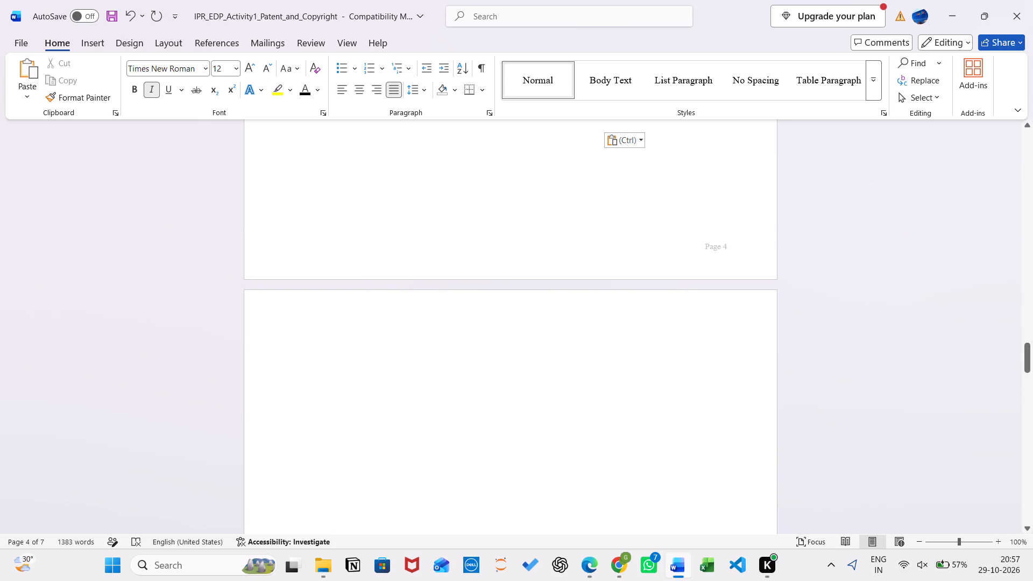
{"action": "key", "text": "ctrl+End"}
{"action": "key", "text": "ctrl+BackSpace"}
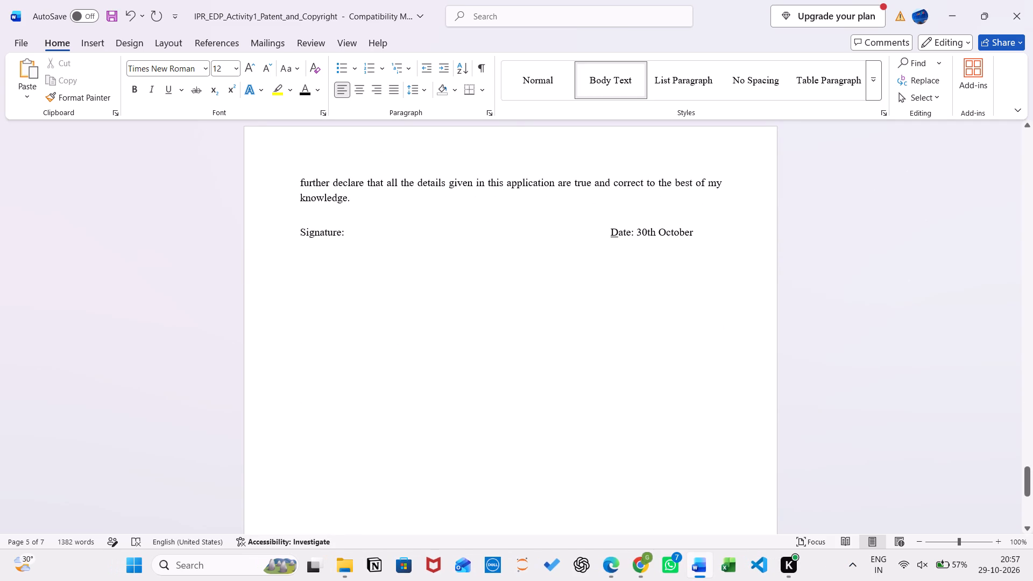
{"action": "scroll", "coordinate": [443, 372], "scroll_direction": "up", "scroll_amount": 11}
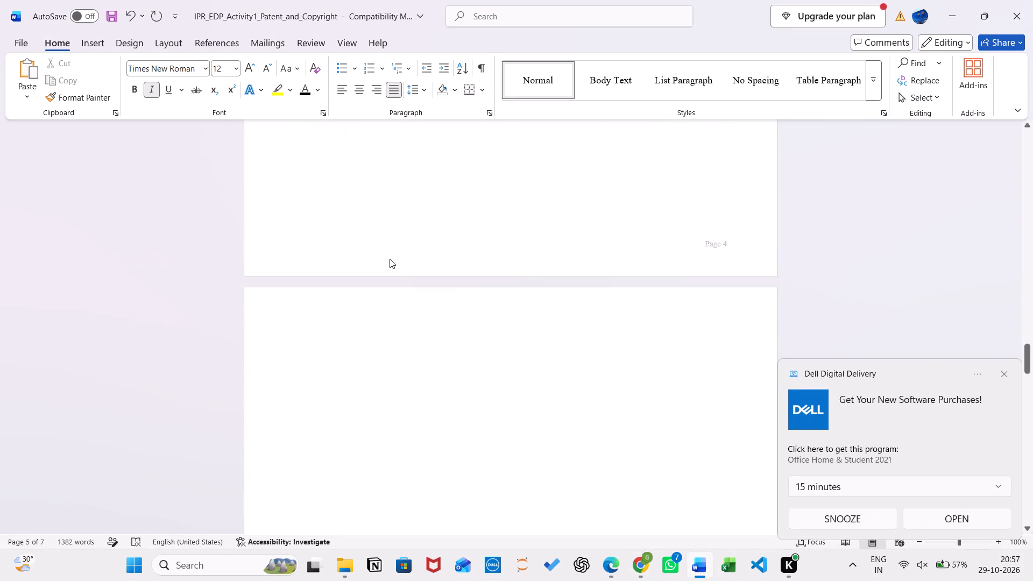
{"action": "left_click", "coordinate": [372, 274]}
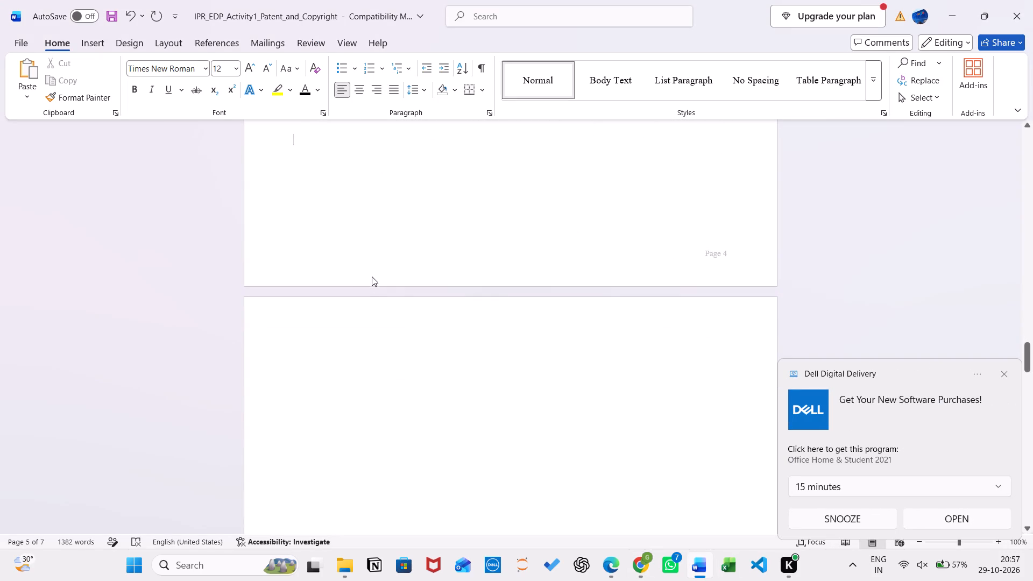
{"action": "right_click", "coordinate": [374, 291]}
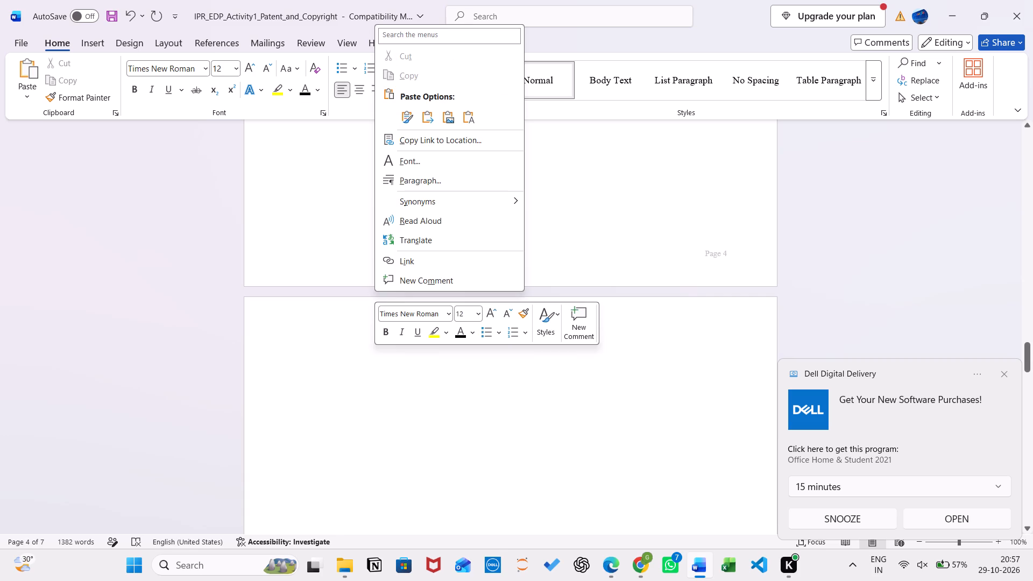
{"action": "left_click", "coordinate": [374, 291]}
{"action": "double_click", "coordinate": [374, 291]}
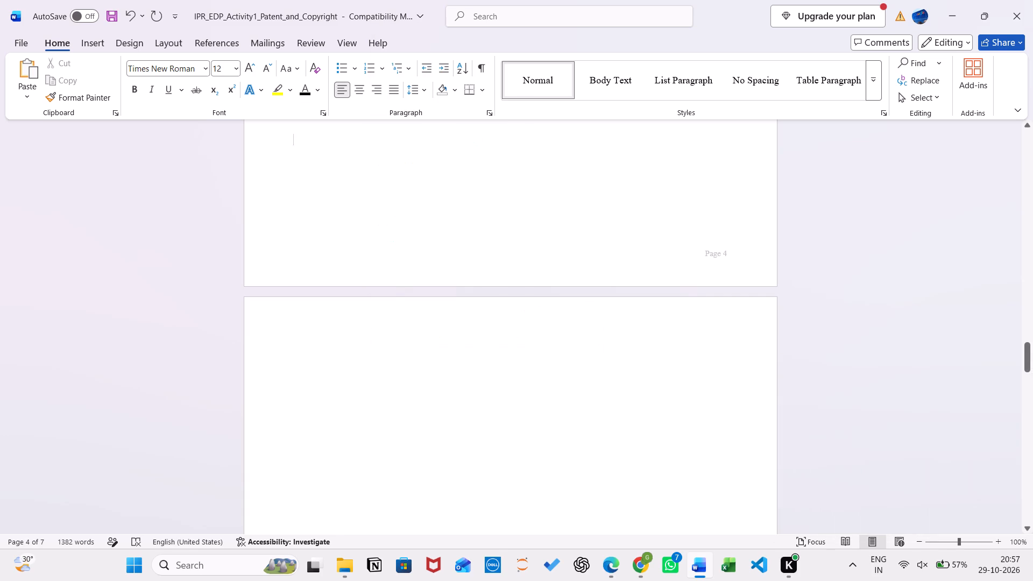
{"action": "scroll", "coordinate": [374, 291], "scroll_direction": "up", "scroll_amount": 2}
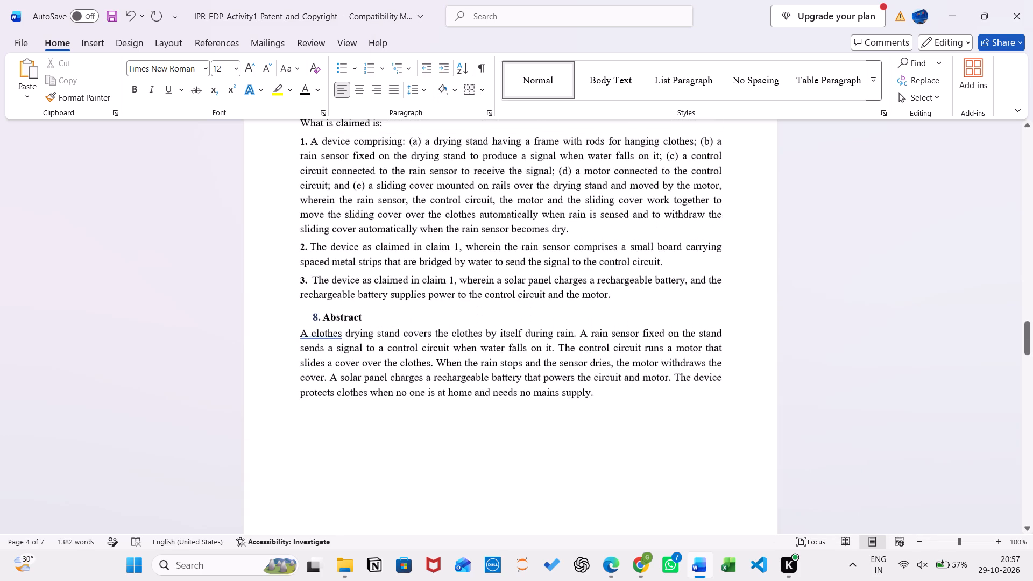
{"action": "scroll", "coordinate": [374, 291], "scroll_direction": "down", "scroll_amount": 6}
{"action": "scroll", "coordinate": [374, 291], "scroll_direction": "right", "scroll_amount": 1}
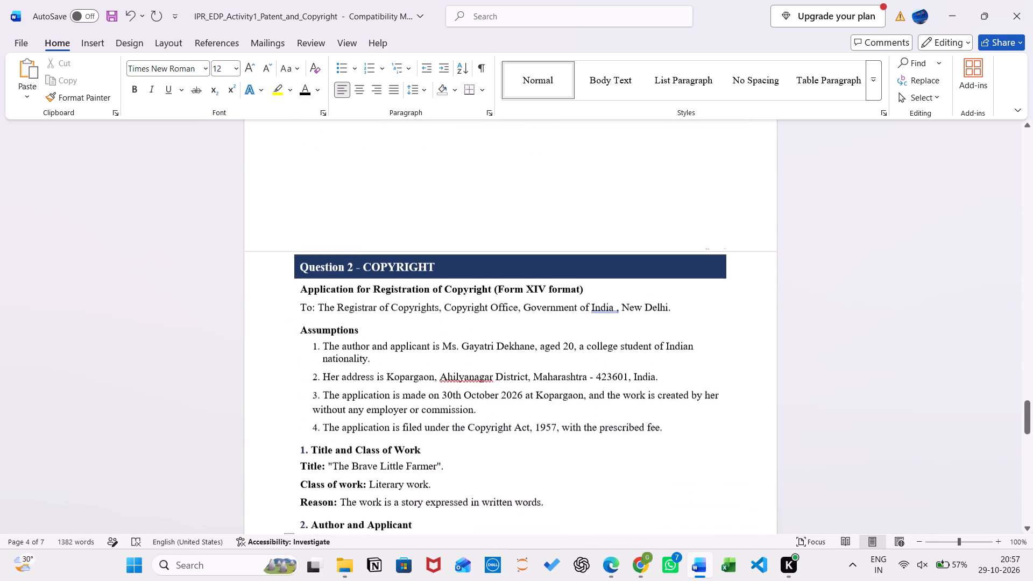
{"action": "scroll", "coordinate": [374, 291], "scroll_direction": "up", "scroll_amount": 6}
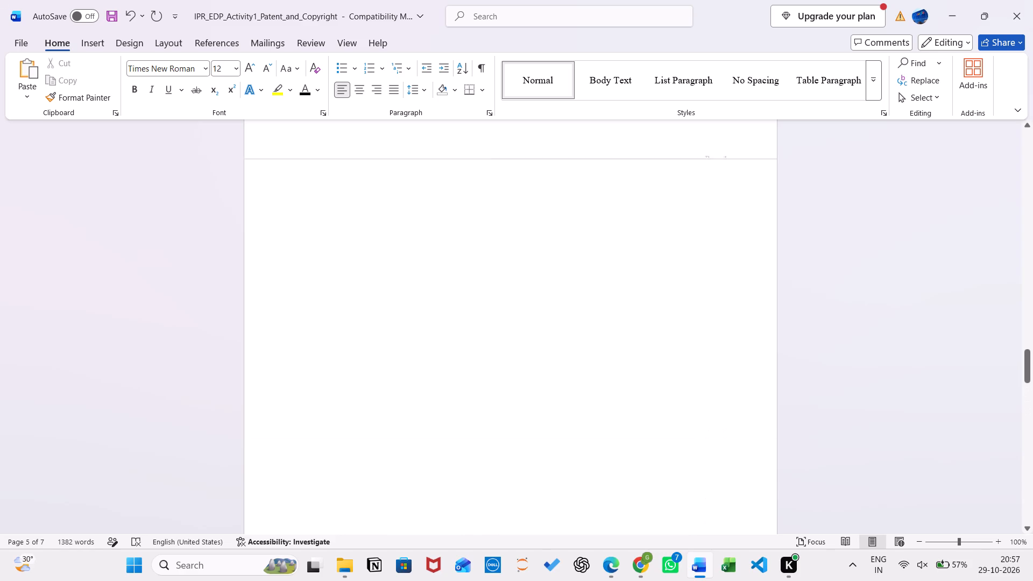
{"action": "scroll", "coordinate": [374, 291], "scroll_direction": "up", "scroll_amount": 1}
Undo the latest edits, back through the Applicant address entry and the enlargement of the Author and Applicant table.
{"action": "key", "text": "ctrl+z"}
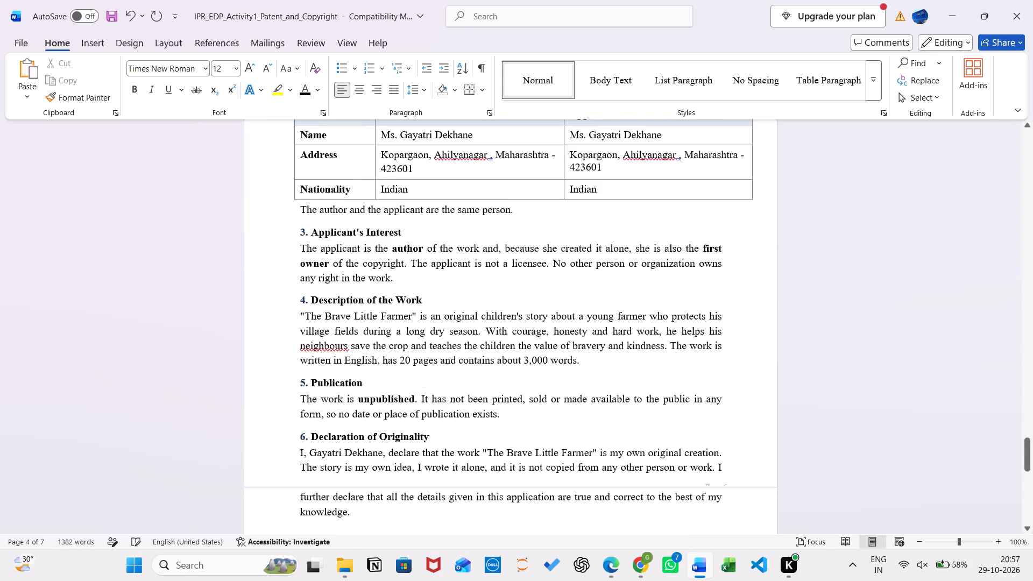
{"action": "scroll", "coordinate": [374, 291], "scroll_direction": "up", "scroll_amount": 5}
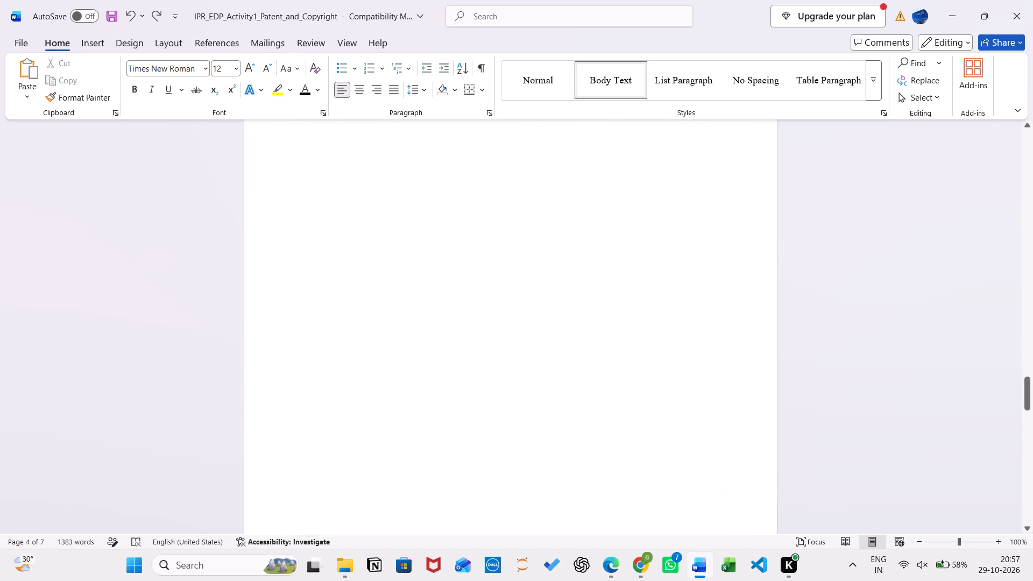
{"action": "scroll", "coordinate": [374, 291], "scroll_direction": "right", "scroll_amount": 1}
{"action": "scroll", "coordinate": [374, 291], "scroll_direction": "down", "scroll_amount": 5, "text": "ctrl"}
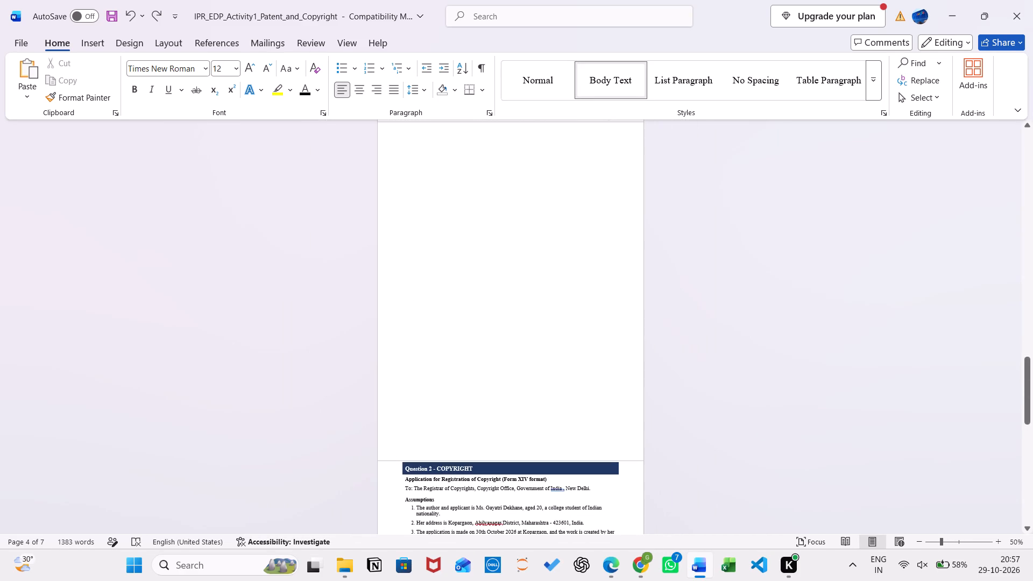
{"action": "scroll", "coordinate": [374, 291], "scroll_direction": "up", "scroll_amount": 1}
{"action": "key", "text": "ctrl+z"}
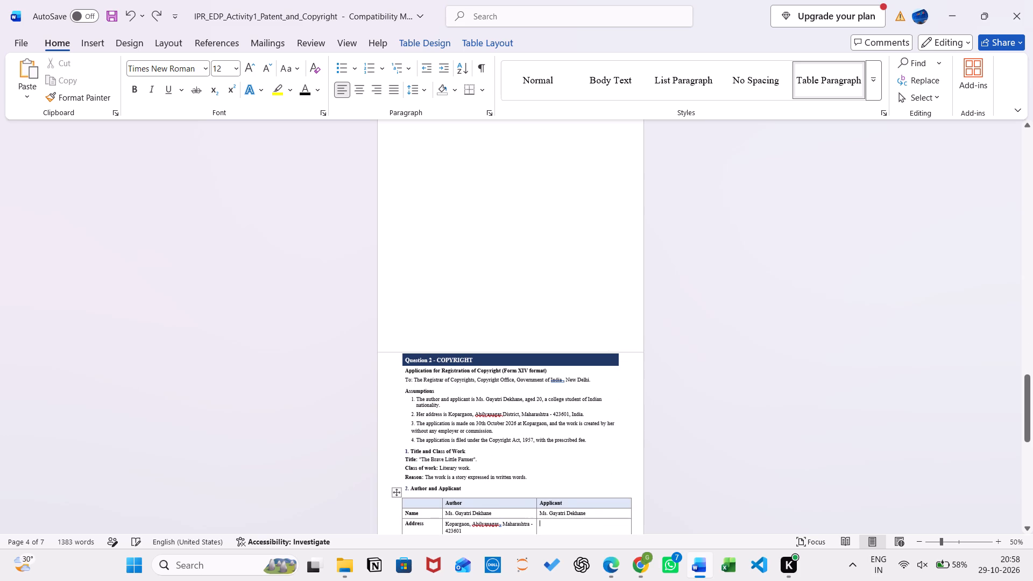
{"action": "key", "text": "ctrl+z"}
{"action": "key", "text": "ctrl+z"}
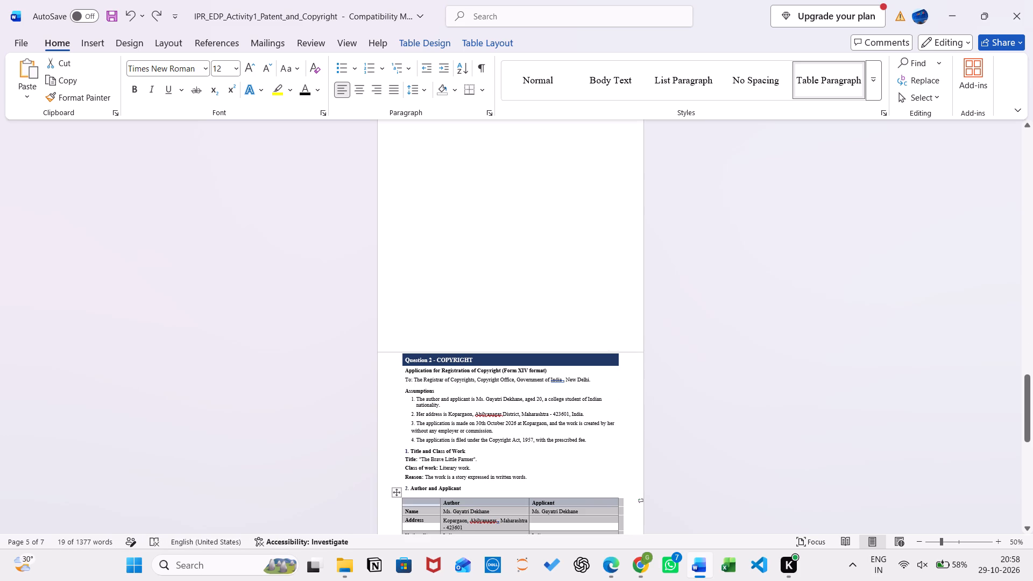
Apply the Table Paragraph style to the selected Author and Applicant table.
{"action": "left_click", "coordinate": [813, 73]}
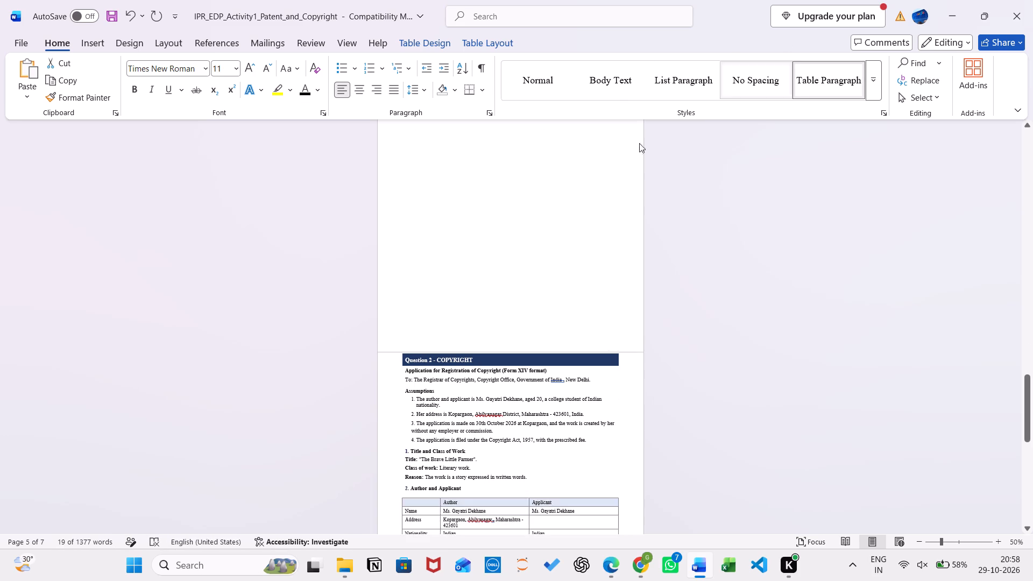
Show the hidden white space between pages again around blank page 5.
{"action": "left_click", "coordinate": [392, 272]}
{"action": "scroll", "coordinate": [392, 272], "scroll_direction": "up", "scroll_amount": 1}
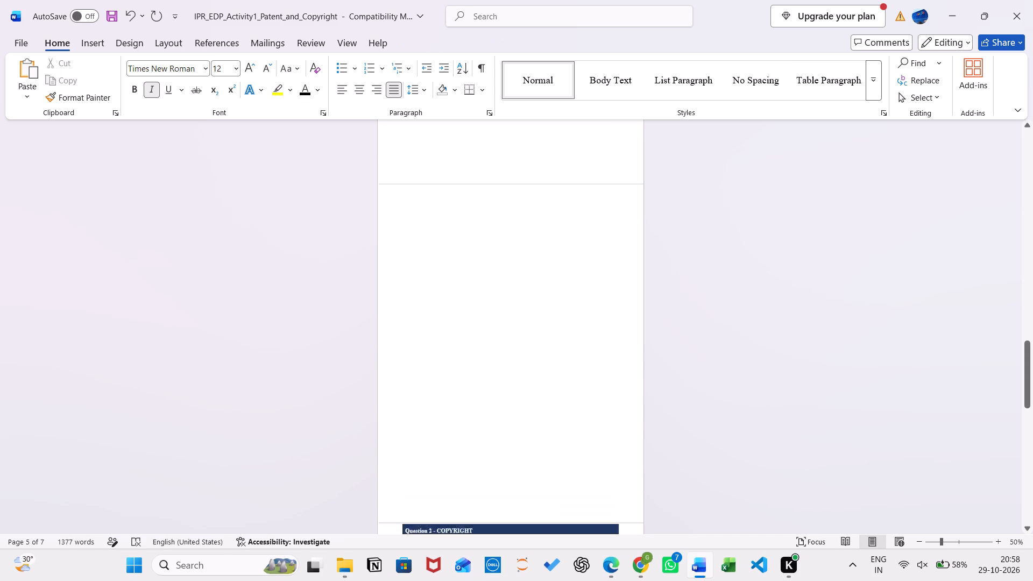
{"action": "scroll", "coordinate": [392, 272], "scroll_direction": "up", "scroll_amount": 1}
{"action": "double_click", "coordinate": [442, 254]}
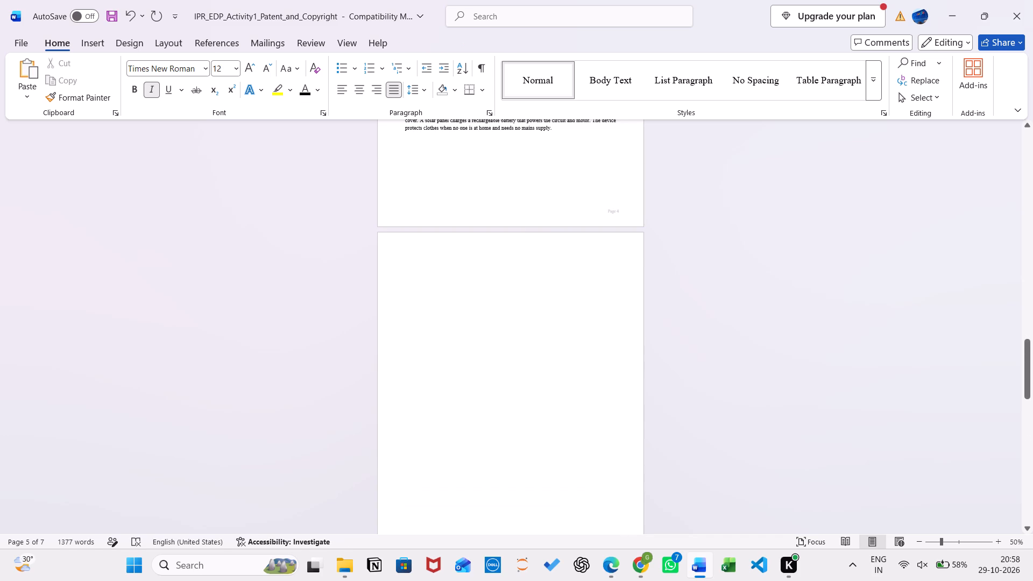
Paste the copied address into the empty Address cell of the Applicant column.
{"action": "scroll", "coordinate": [448, 324], "scroll_direction": "down", "scroll_amount": 7}
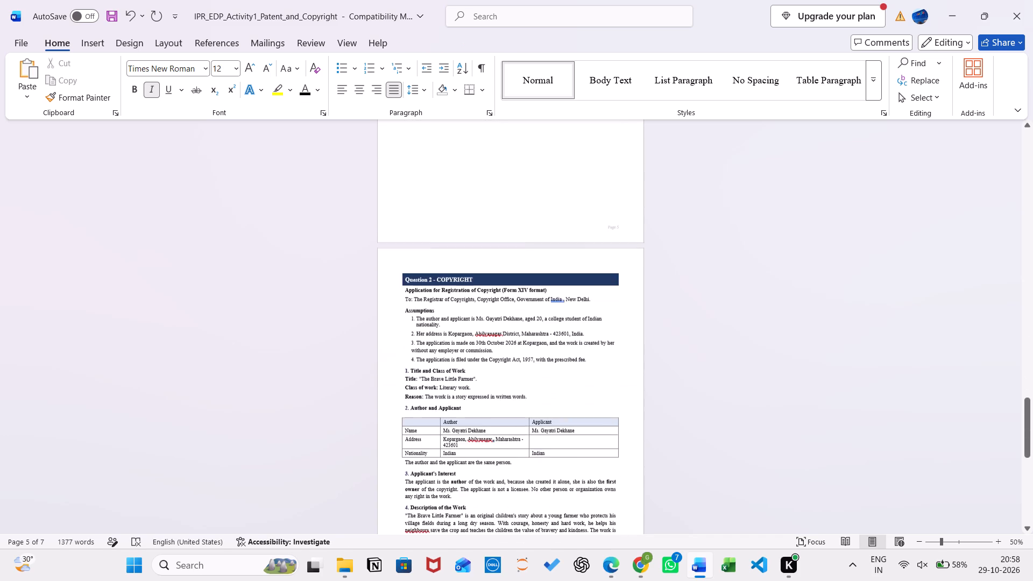
{"action": "scroll", "coordinate": [448, 324], "scroll_direction": "down", "scroll_amount": 1}
{"action": "scroll", "coordinate": [448, 324], "scroll_direction": "up", "scroll_amount": 6, "text": "ctrl"}
{"action": "scroll", "coordinate": [448, 324], "scroll_direction": "down", "scroll_amount": 4}
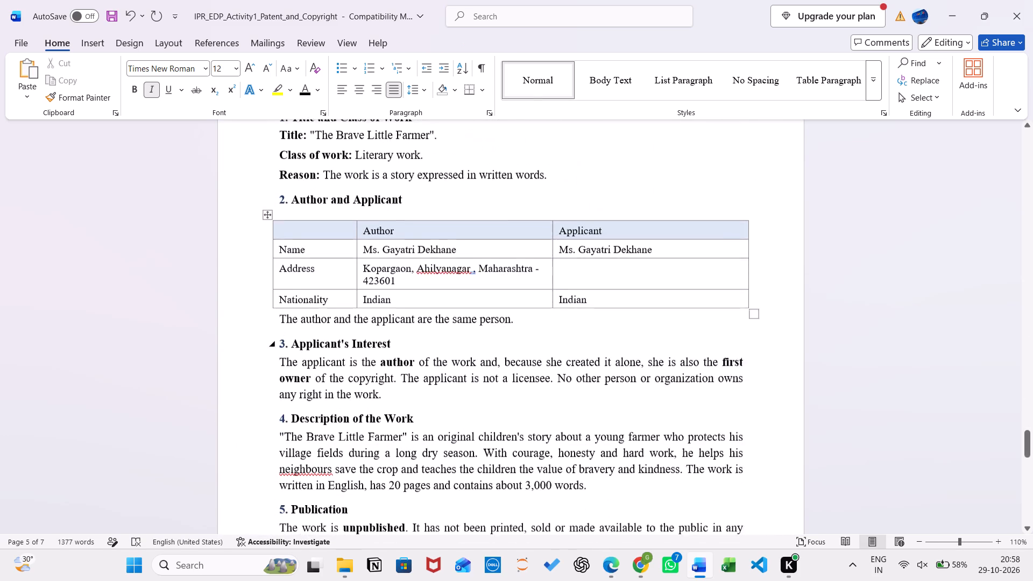
{"action": "left_click", "coordinate": [584, 254]}
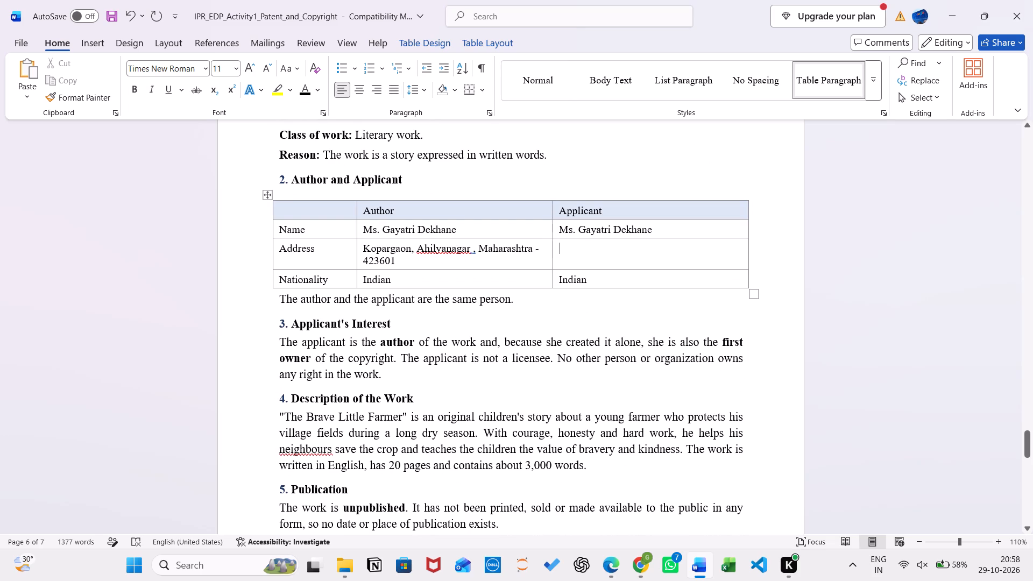
{"action": "key", "text": "ctrl+v"}
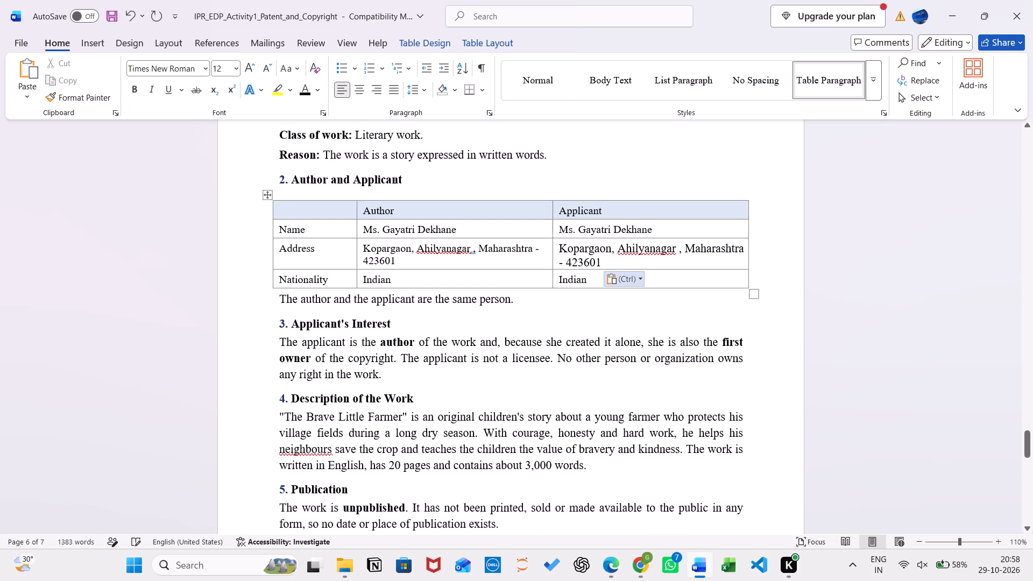
Enlarge the Author and Applicant table slightly in width and height.
{"action": "left_click_drag", "start_coordinate": [754, 292], "coordinate": [770, 302]}
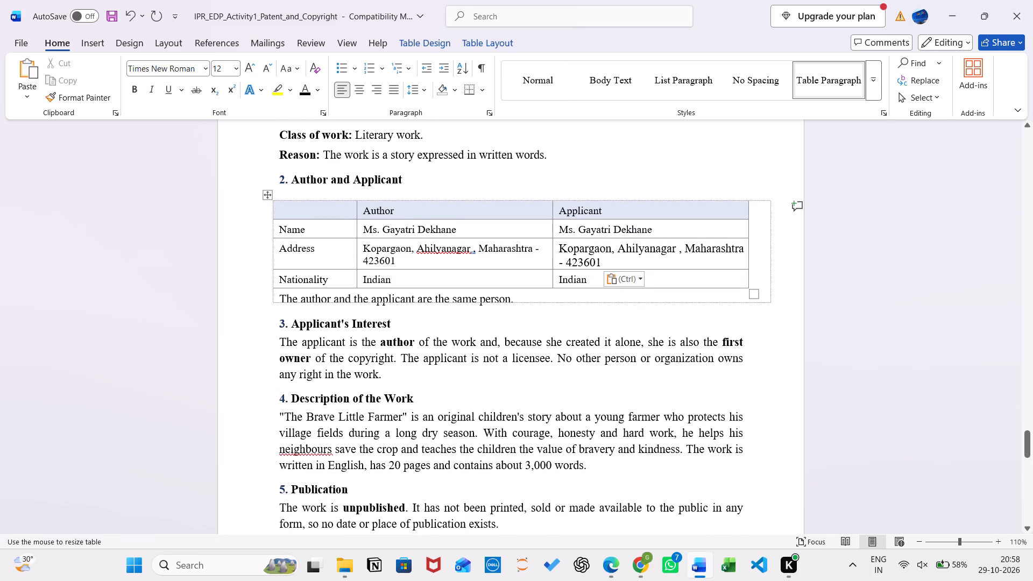
{"action": "left_click_drag", "start_coordinate": [770, 302], "coordinate": [773, 303]}
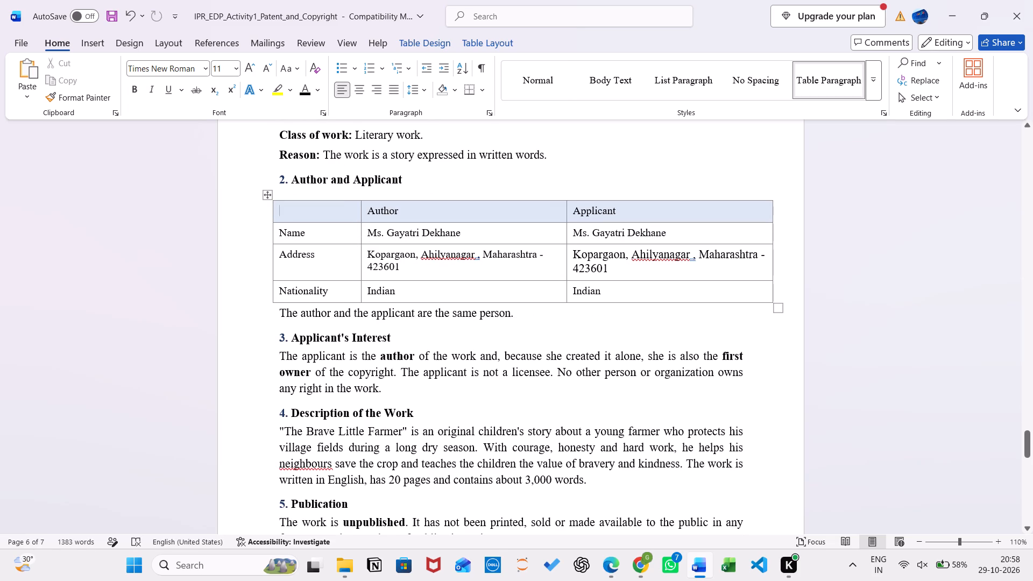
Set all text in the Author and Applicant table to font size 12.
{"action": "left_click_drag", "start_coordinate": [630, 294], "coordinate": [330, 215]}
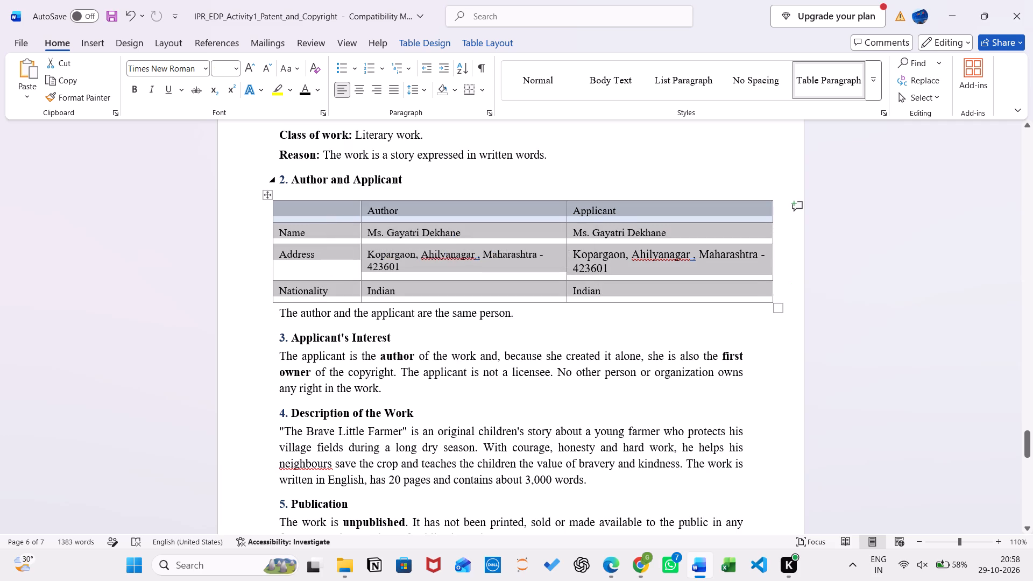
{"action": "left_click", "coordinate": [221, 66]}
{"action": "type", "text": "12"}
{"action": "key", "text": "Return"}
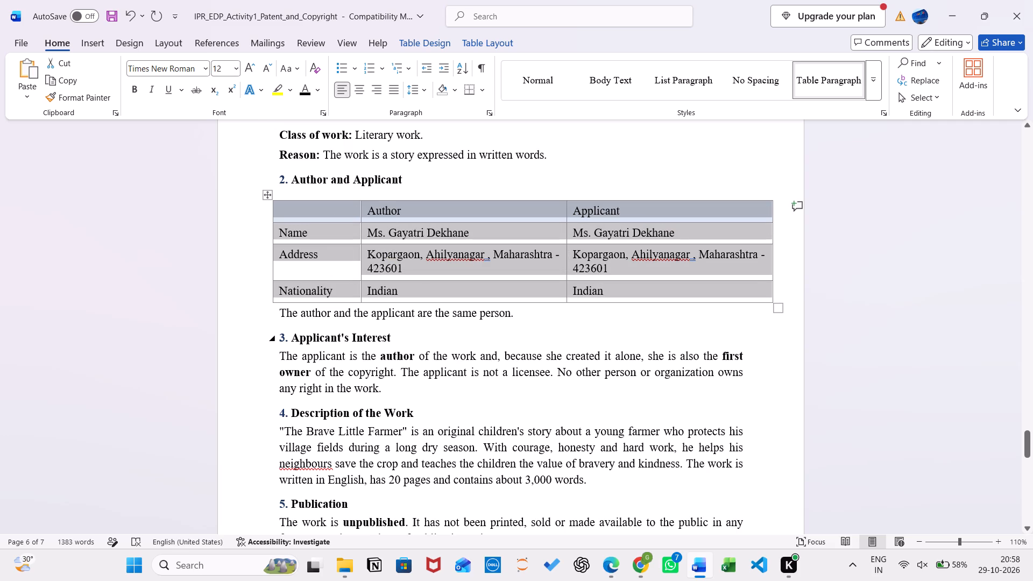
Check the font size of the sentence below the table and review the pages from the signature line back to the Abstract.
{"action": "left_click", "coordinate": [472, 331]}
{"action": "left_click_drag", "start_coordinate": [526, 319], "coordinate": [265, 318]}
{"action": "left_click", "coordinate": [366, 381]}
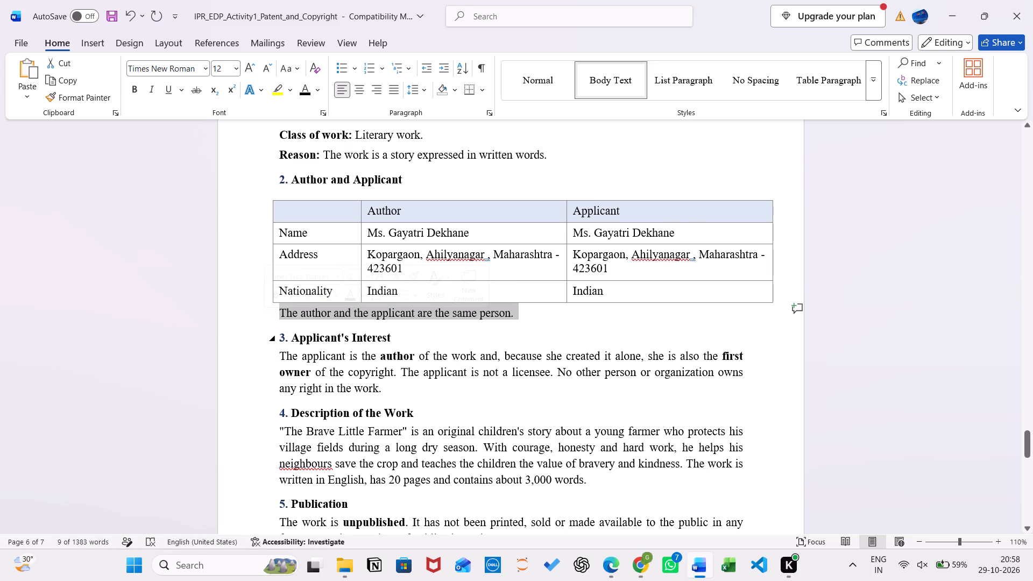
{"action": "scroll", "coordinate": [366, 381], "scroll_direction": "down", "scroll_amount": 4}
{"action": "scroll", "coordinate": [366, 381], "scroll_direction": "up", "scroll_amount": 1}
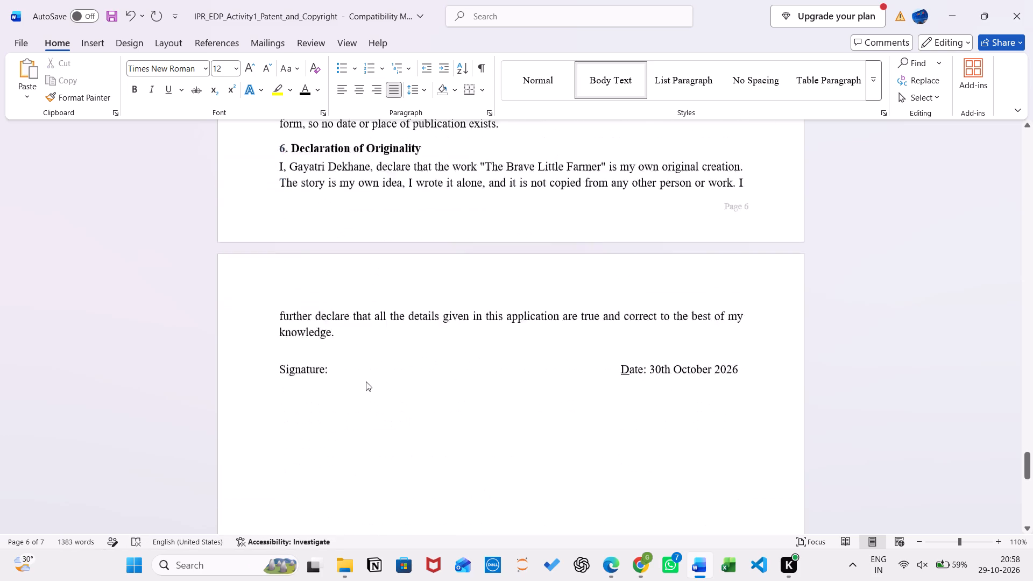
{"action": "scroll", "coordinate": [366, 381], "scroll_direction": "up", "scroll_amount": 7}
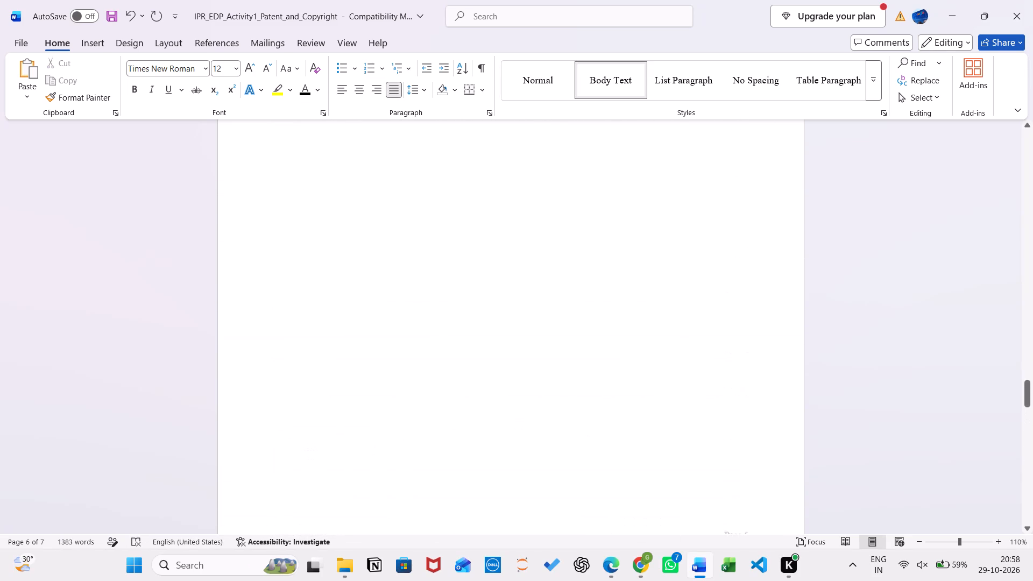
{"action": "scroll", "coordinate": [366, 381], "scroll_direction": "up", "scroll_amount": 6}
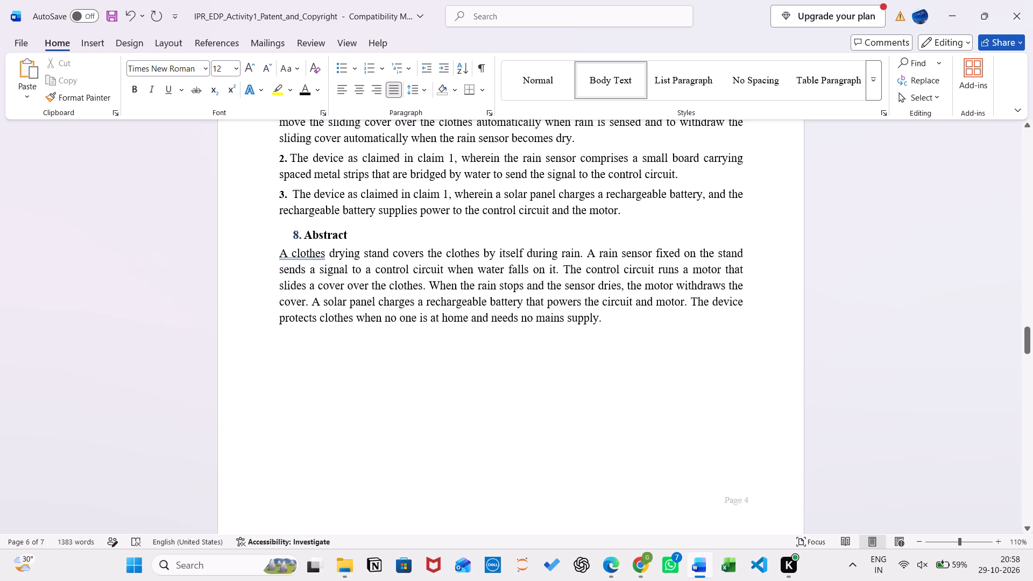
{"action": "scroll", "coordinate": [366, 381], "scroll_direction": "down", "scroll_amount": 5}
{"action": "scroll", "coordinate": [366, 381], "scroll_direction": "down", "scroll_amount": 5, "text": "ctrl"}
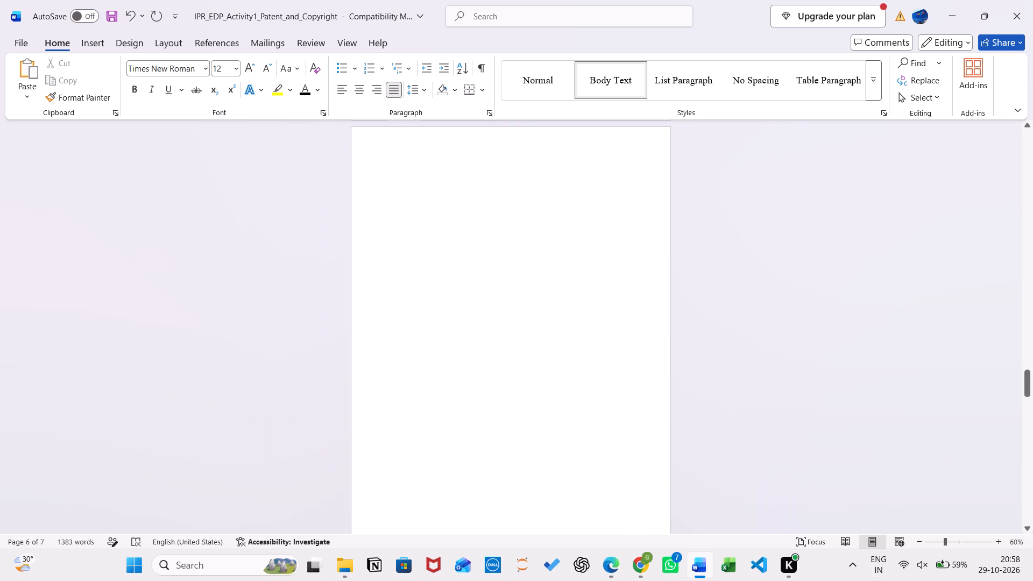
{"action": "scroll", "coordinate": [366, 381], "scroll_direction": "up", "scroll_amount": 3}
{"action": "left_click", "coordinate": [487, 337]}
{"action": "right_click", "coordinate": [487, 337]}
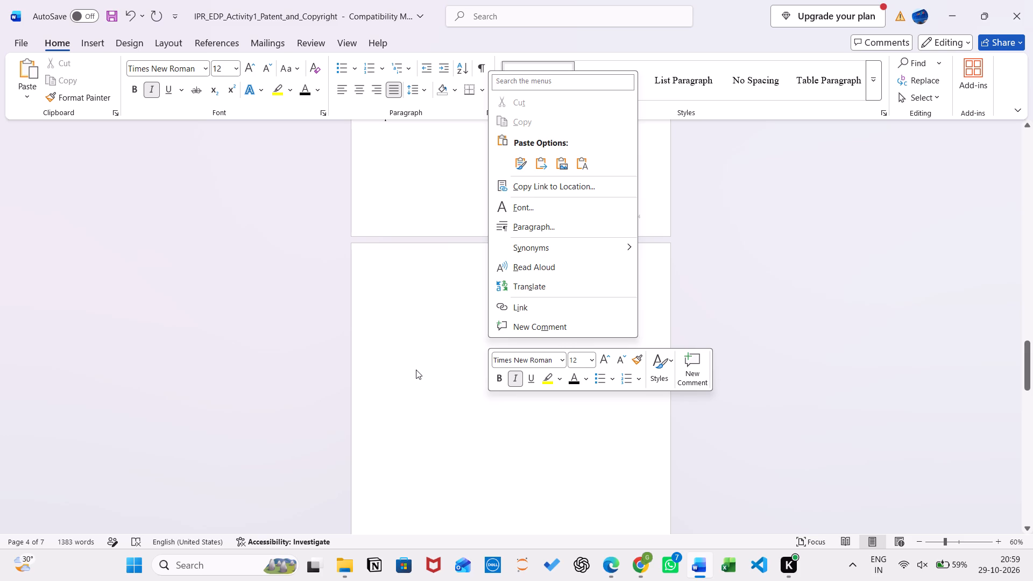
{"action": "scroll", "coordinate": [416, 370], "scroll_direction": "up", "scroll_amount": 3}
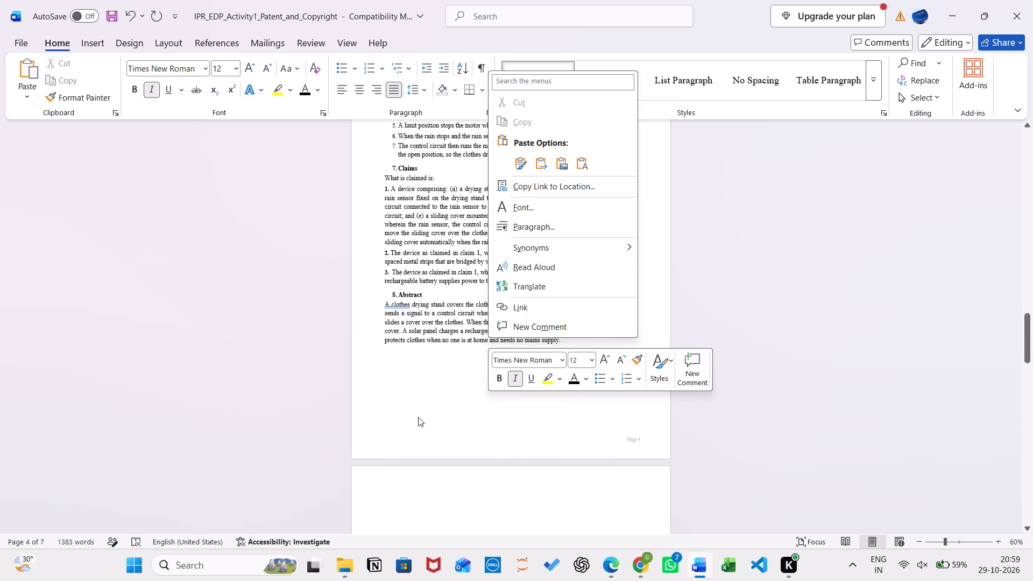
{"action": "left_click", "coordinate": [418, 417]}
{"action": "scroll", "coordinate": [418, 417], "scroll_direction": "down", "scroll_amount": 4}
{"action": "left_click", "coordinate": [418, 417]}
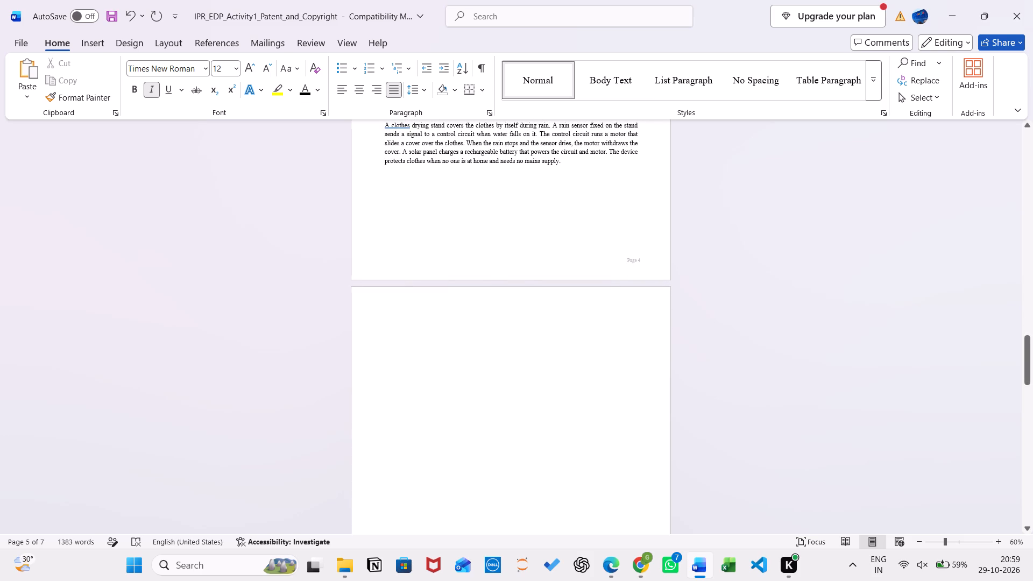
Remove the blank page 5 before Question 2 by entering filler text on it and deleting that text.
{"action": "left_click_drag", "start_coordinate": [354, 293], "coordinate": [485, 514]}
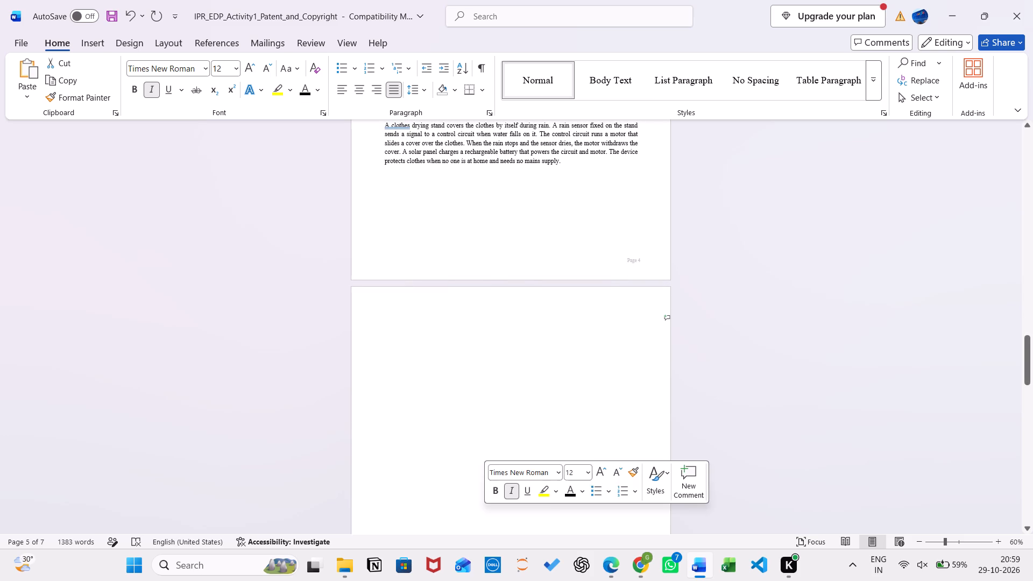
{"action": "scroll", "coordinate": [485, 514], "scroll_direction": "down", "scroll_amount": 4, "text": "ctrl"}
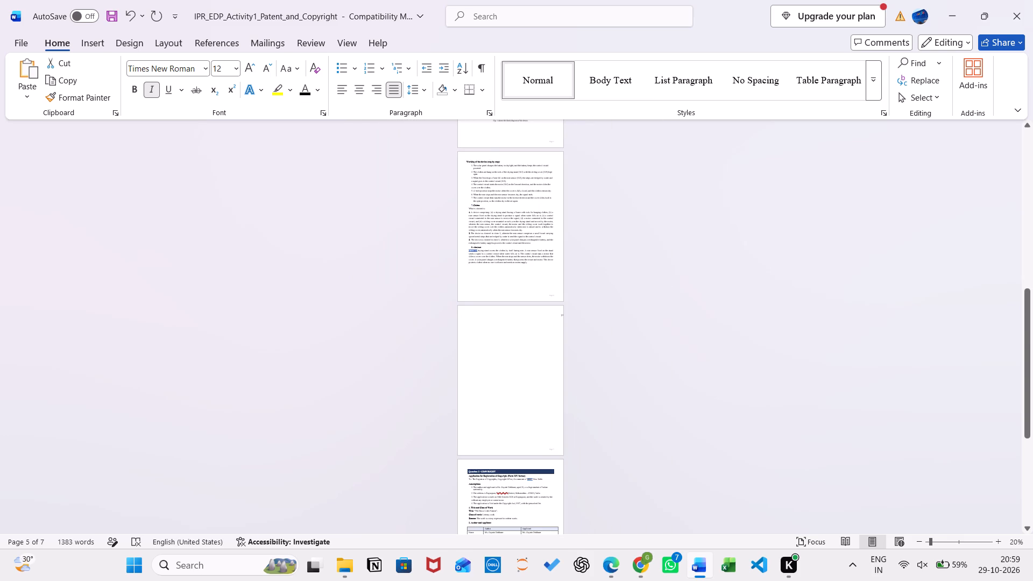
{"action": "left_click_drag", "start_coordinate": [462, 315], "coordinate": [468, 315]}
{"action": "left_click_drag", "start_coordinate": [468, 315], "coordinate": [520, 400]}
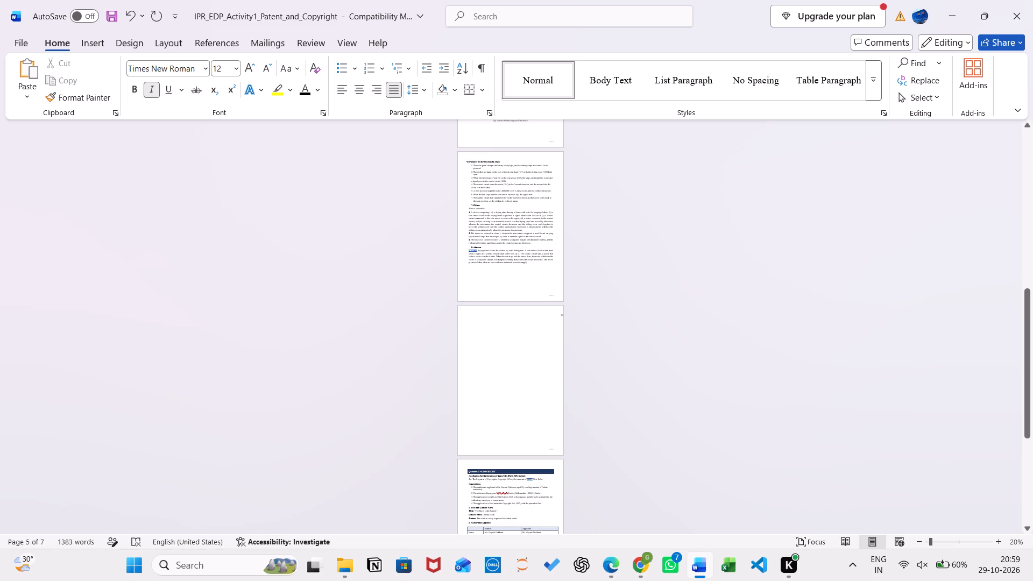
{"action": "left_click_drag", "start_coordinate": [520, 400], "coordinate": [520, 400]}
{"action": "left_click", "coordinate": [520, 400]}
{"action": "type", "text": "fhgssccncncjdk"}
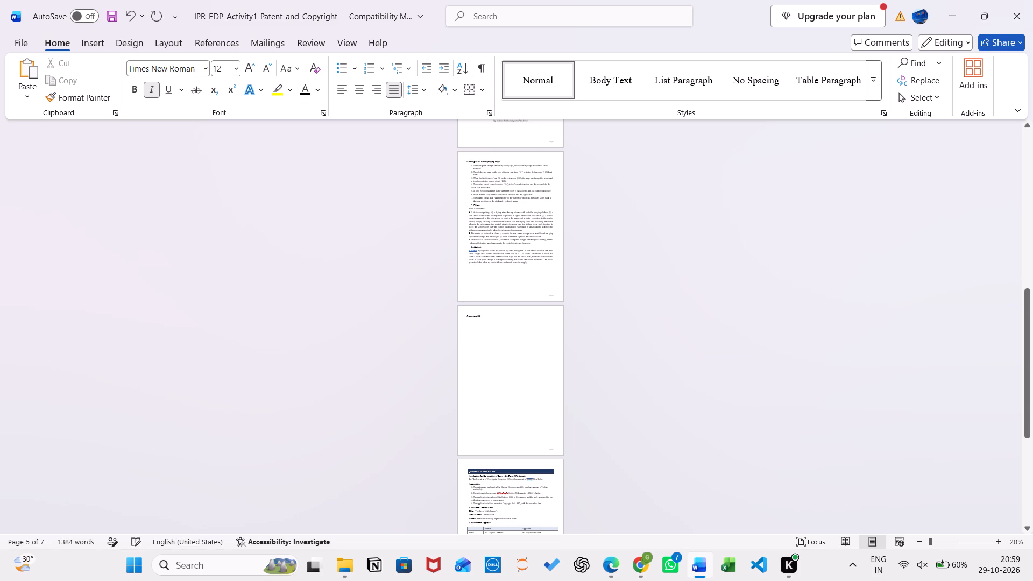
{"action": "key", "text": "ctrl+a"}
{"action": "left_click", "coordinate": [520, 400]}
{"action": "left_click_drag", "start_coordinate": [499, 329], "coordinate": [461, 316]}
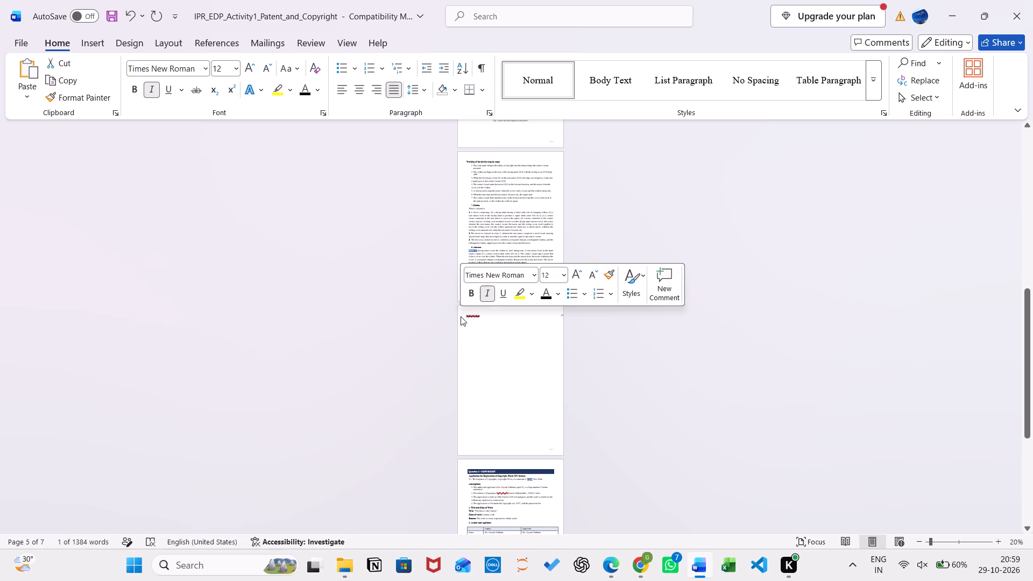
{"action": "key", "text": "BackSpace"}
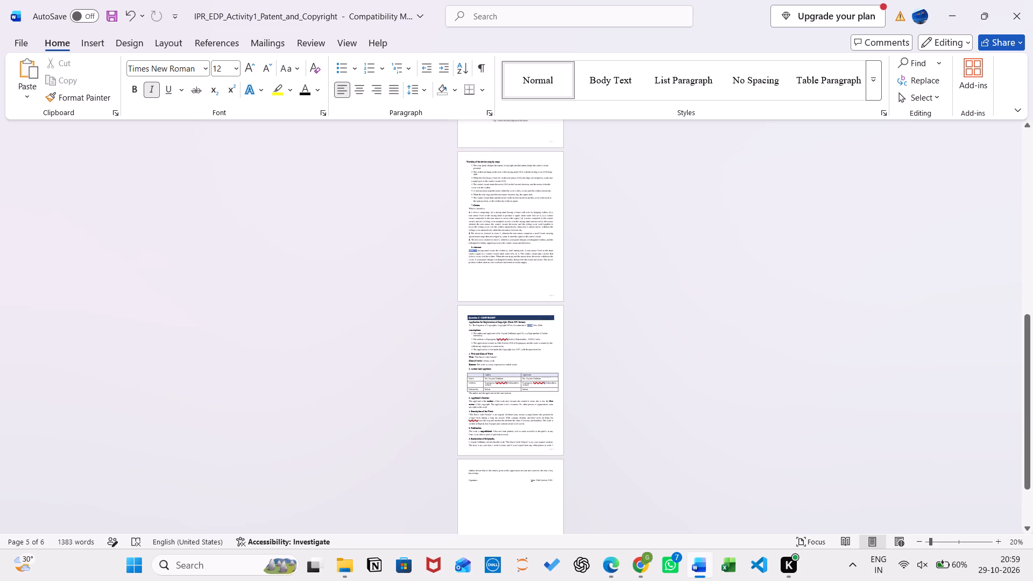
Review the Question 2 copyright application from its heading through the Declaration of Originality to the signature line.
{"action": "scroll", "coordinate": [493, 336], "scroll_direction": "up", "scroll_amount": 3, "text": "ctrl"}
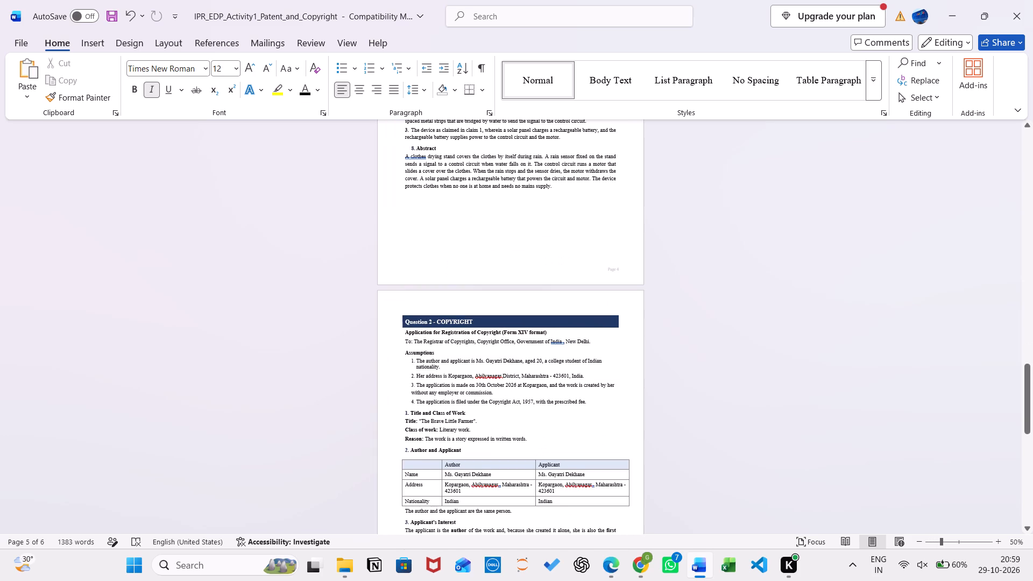
{"action": "scroll", "coordinate": [493, 336], "scroll_direction": "up", "scroll_amount": 3, "text": "ctrl"}
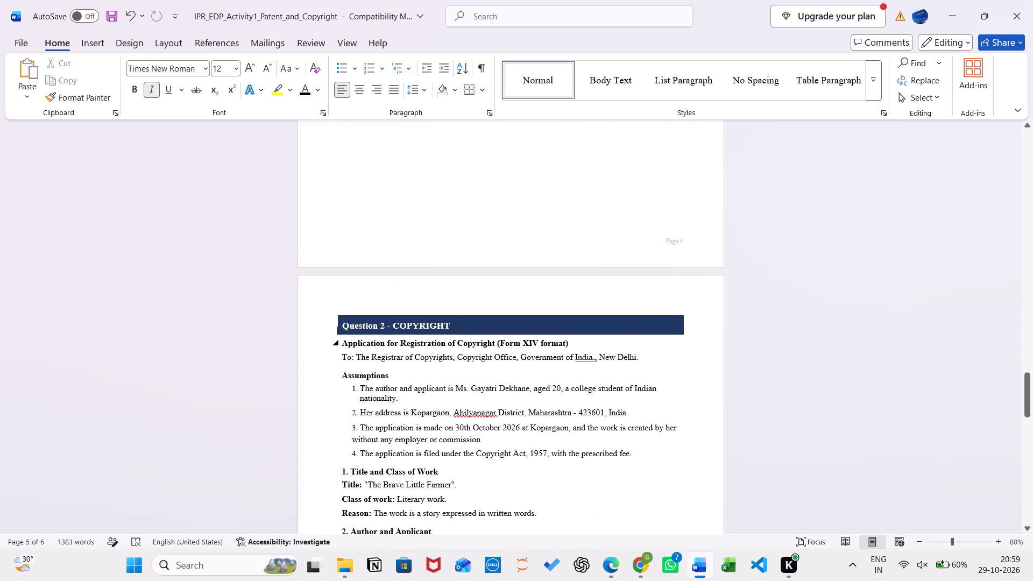
{"action": "scroll", "coordinate": [493, 336], "scroll_direction": "down", "scroll_amount": 7}
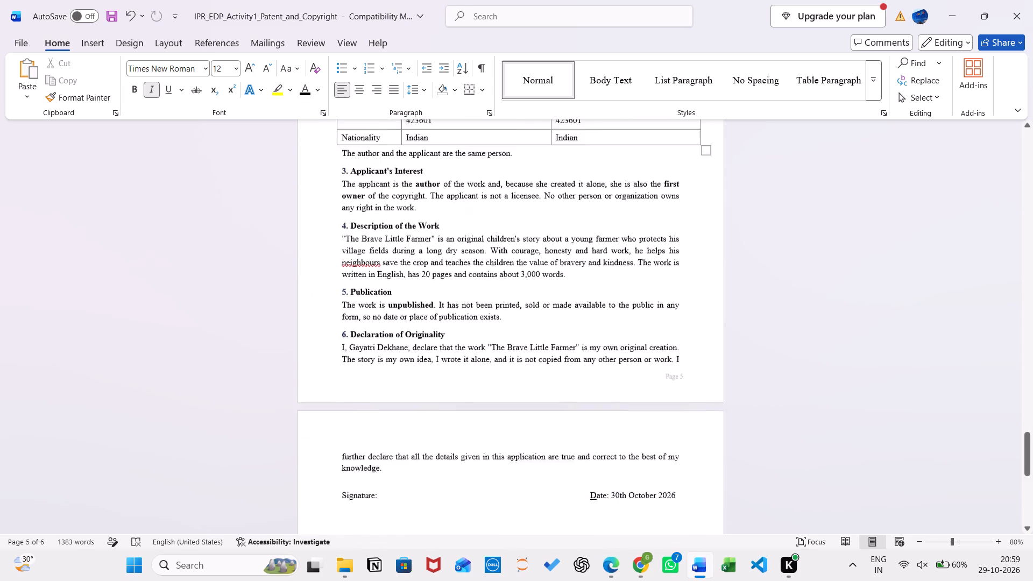
{"action": "scroll", "coordinate": [493, 336], "scroll_direction": "down", "scroll_amount": 1}
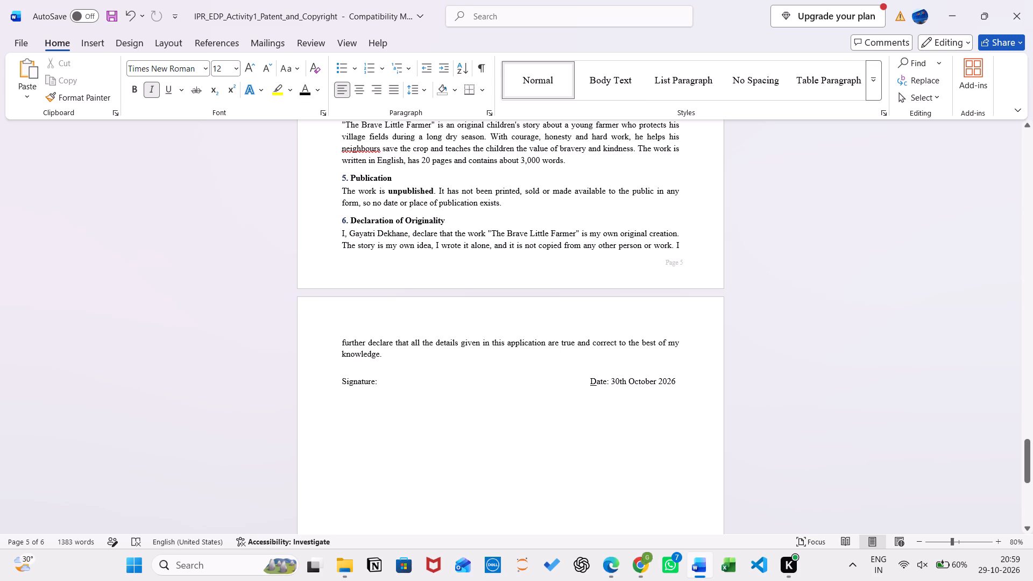
{"action": "left_click", "coordinate": [341, 384]}
{"action": "scroll", "coordinate": [341, 384], "scroll_direction": "up", "scroll_amount": 3, "text": "ctrl"}
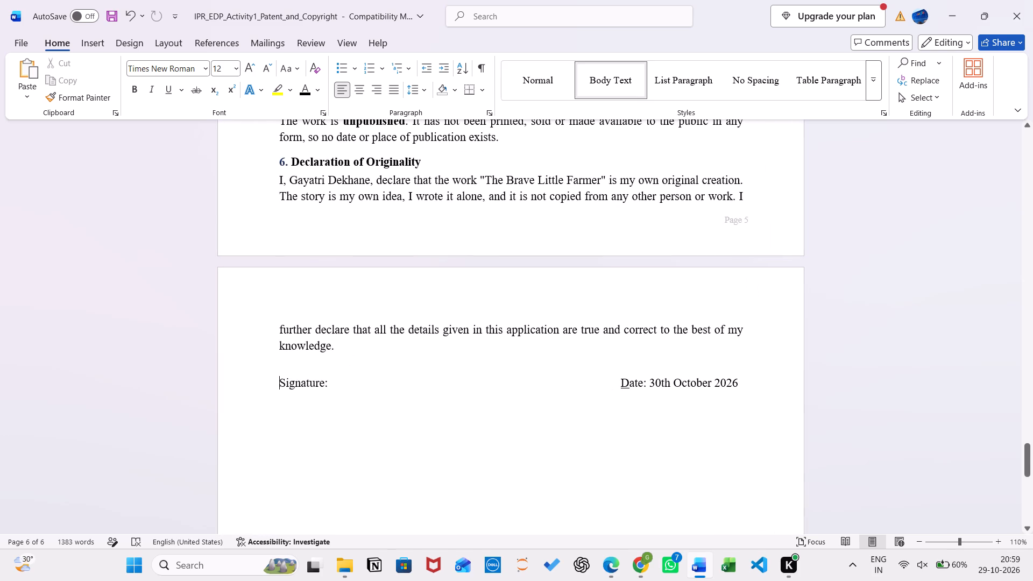
{"action": "left_click_drag", "start_coordinate": [528, 177], "coordinate": [365, 181]}
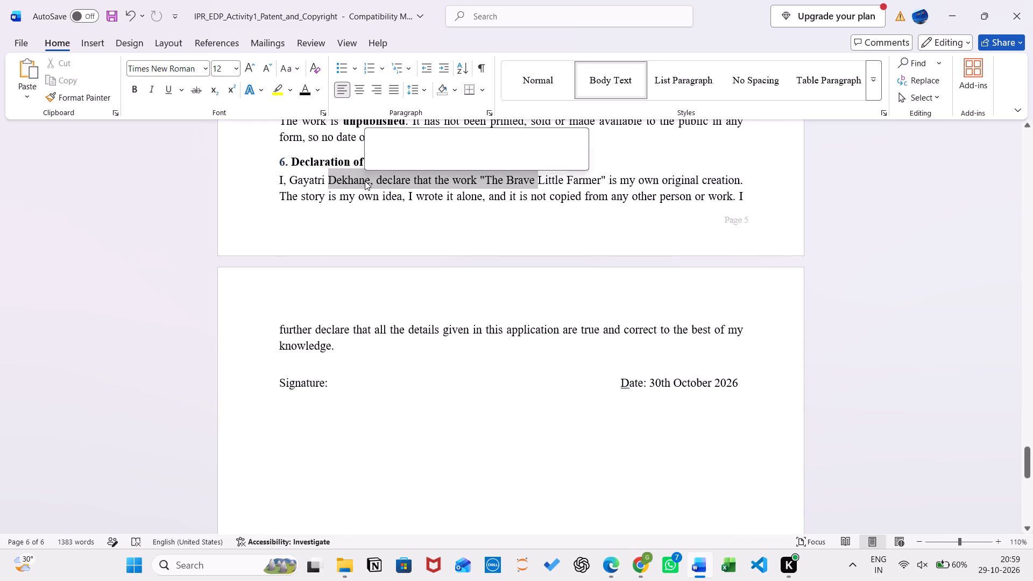
{"action": "left_click", "coordinate": [413, 323]}
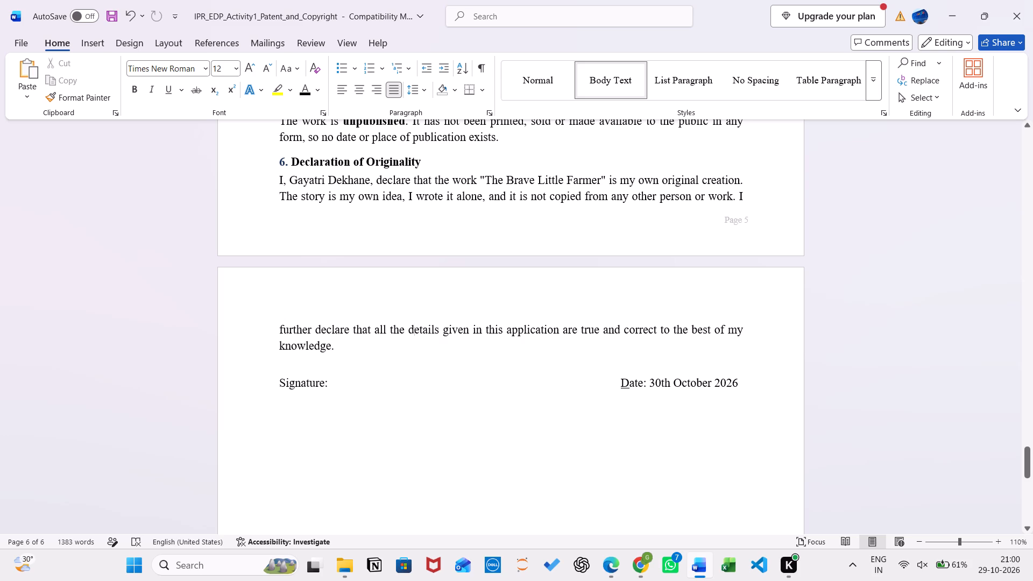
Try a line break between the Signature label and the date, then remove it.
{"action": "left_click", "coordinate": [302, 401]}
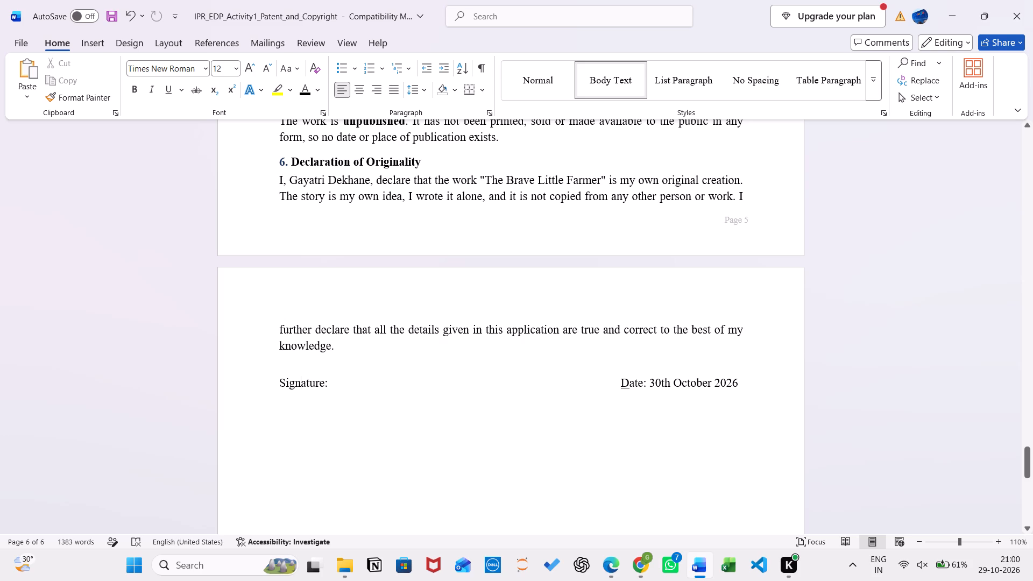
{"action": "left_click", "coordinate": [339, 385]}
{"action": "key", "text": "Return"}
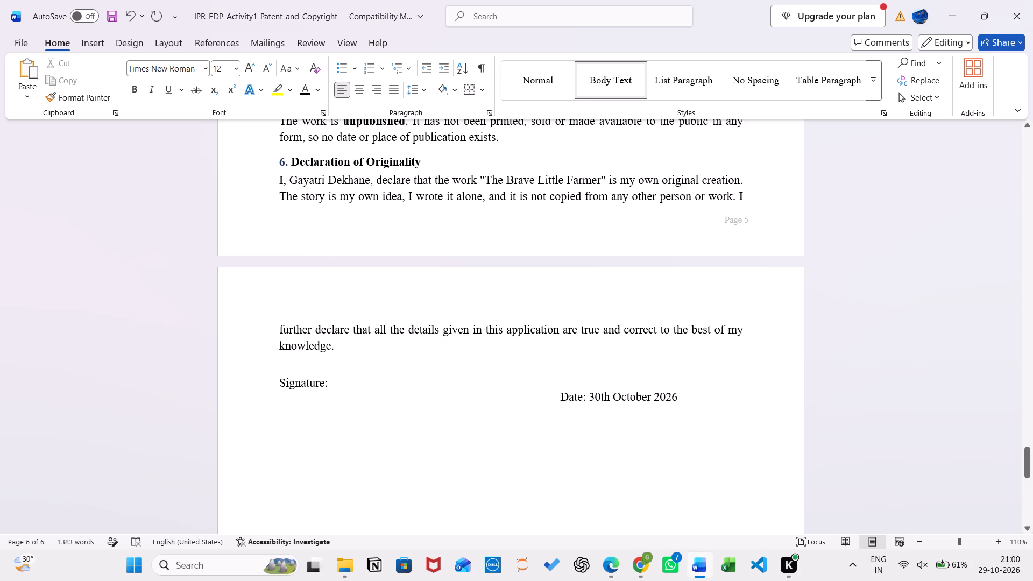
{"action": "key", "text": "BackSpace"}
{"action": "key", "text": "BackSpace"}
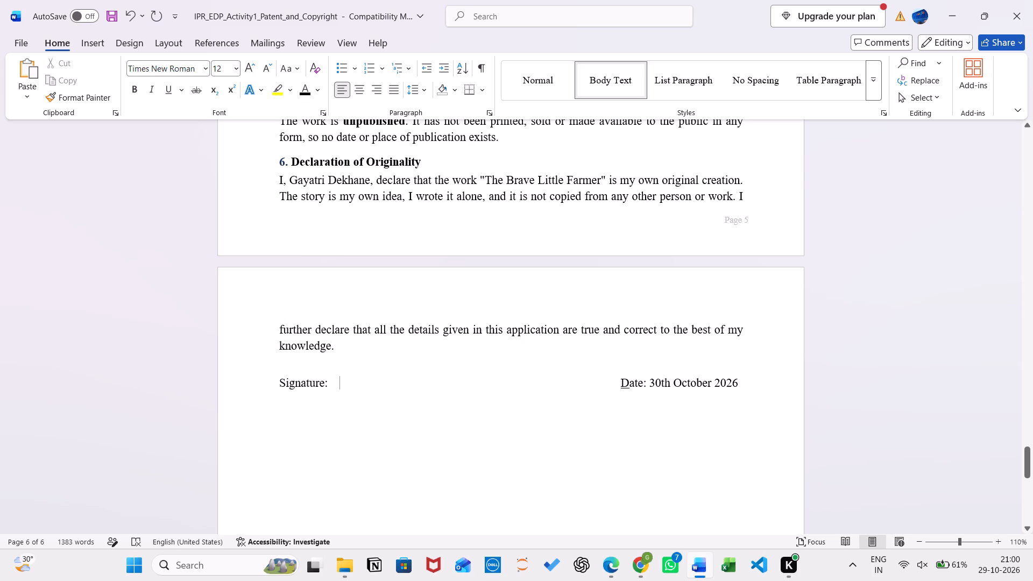
Start a new line below the Signature and Date line.
{"action": "left_click", "coordinate": [747, 386]}
{"action": "key", "text": "Return"}
{"action": "left_click", "coordinate": [639, 570]}
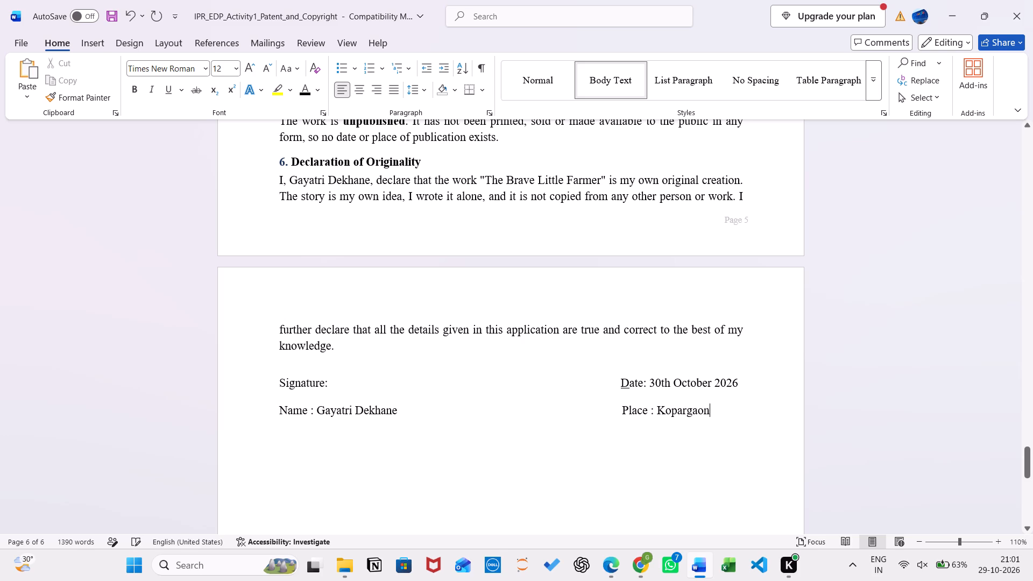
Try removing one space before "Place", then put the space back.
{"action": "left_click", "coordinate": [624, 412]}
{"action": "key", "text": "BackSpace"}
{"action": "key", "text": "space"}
Look back through the report from the signature block to the cover page, examining the block diagram, Activity 1 heading and cover details.
{"action": "left_click", "coordinate": [345, 384]}
{"action": "scroll", "coordinate": [336, 384], "scroll_direction": "up", "scroll_amount": 9}
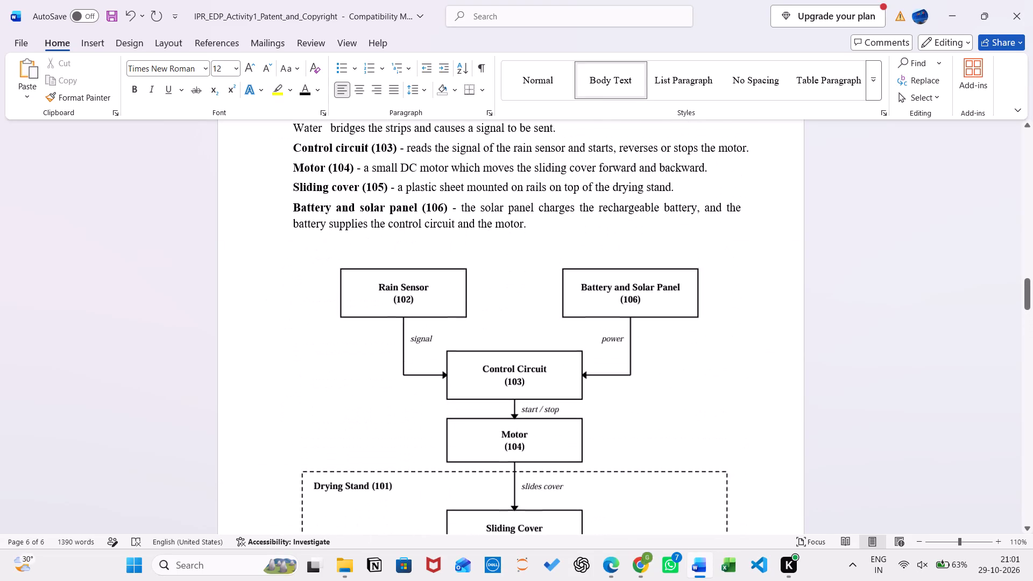
{"action": "scroll", "coordinate": [336, 384], "scroll_direction": "down", "scroll_amount": 1, "text": "ctrl"}
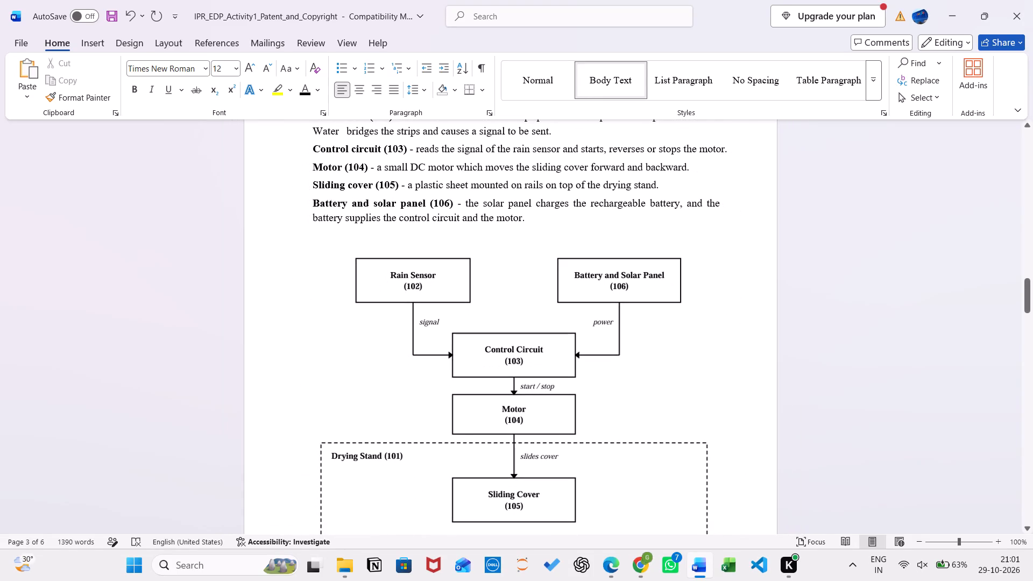
{"action": "scroll", "coordinate": [336, 384], "scroll_direction": "up", "scroll_amount": 5}
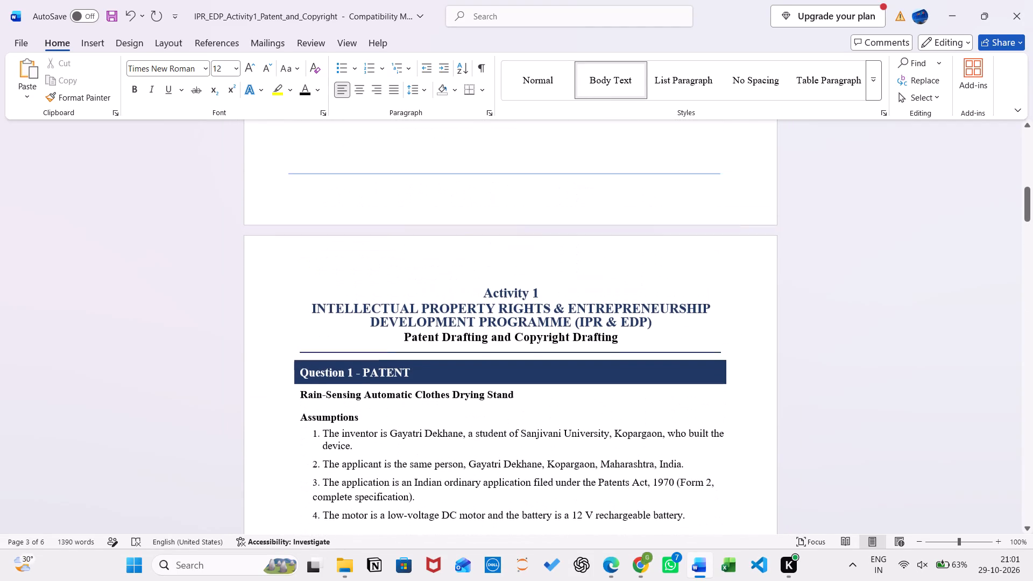
{"action": "scroll", "coordinate": [336, 384], "scroll_direction": "up", "scroll_amount": 3}
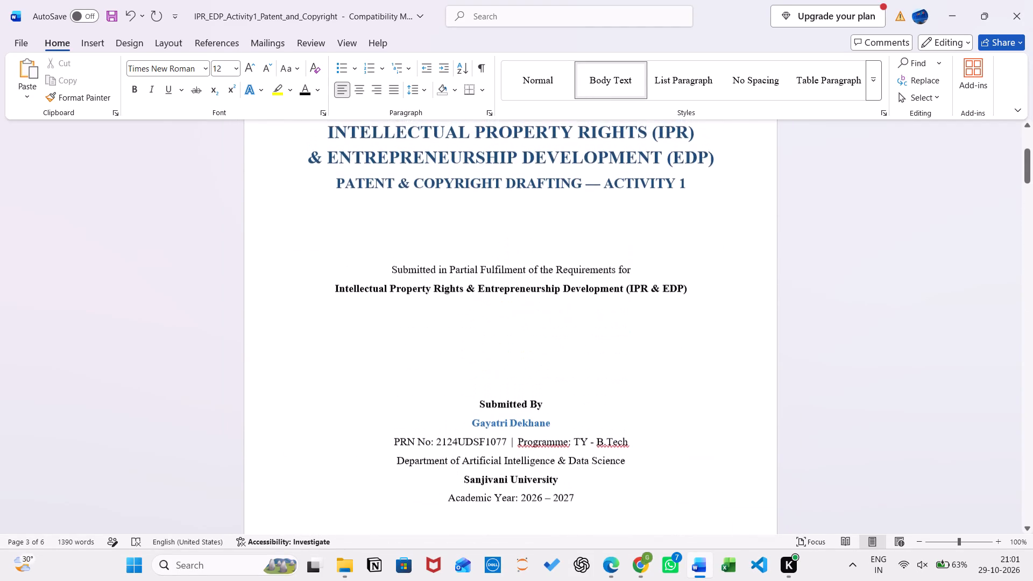
{"action": "scroll", "coordinate": [336, 384], "scroll_direction": "up", "scroll_amount": 2}
{"action": "scroll", "coordinate": [336, 384], "scroll_direction": "down", "scroll_amount": 2}
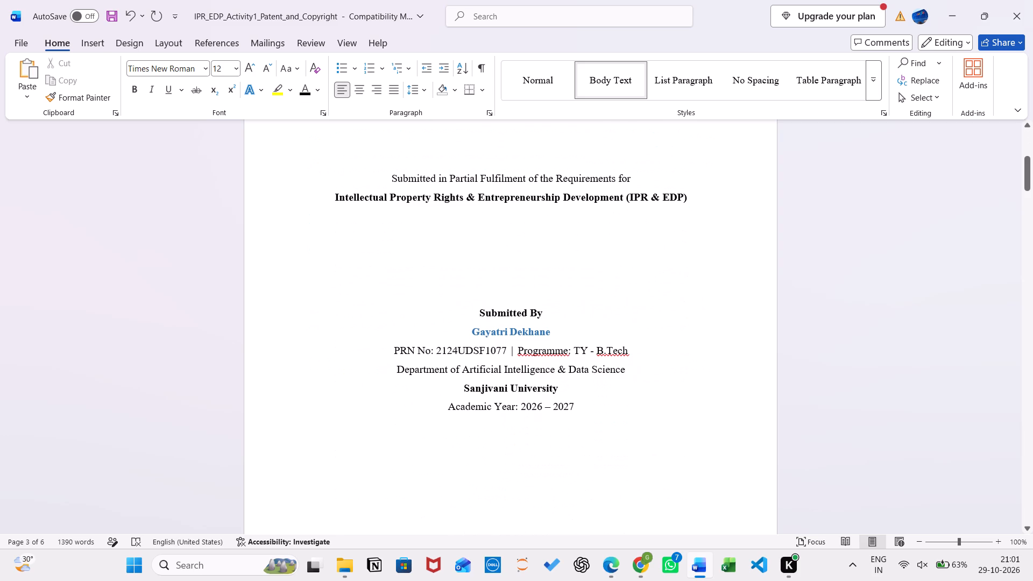
{"action": "scroll", "coordinate": [336, 384], "scroll_direction": "right", "scroll_amount": 1}
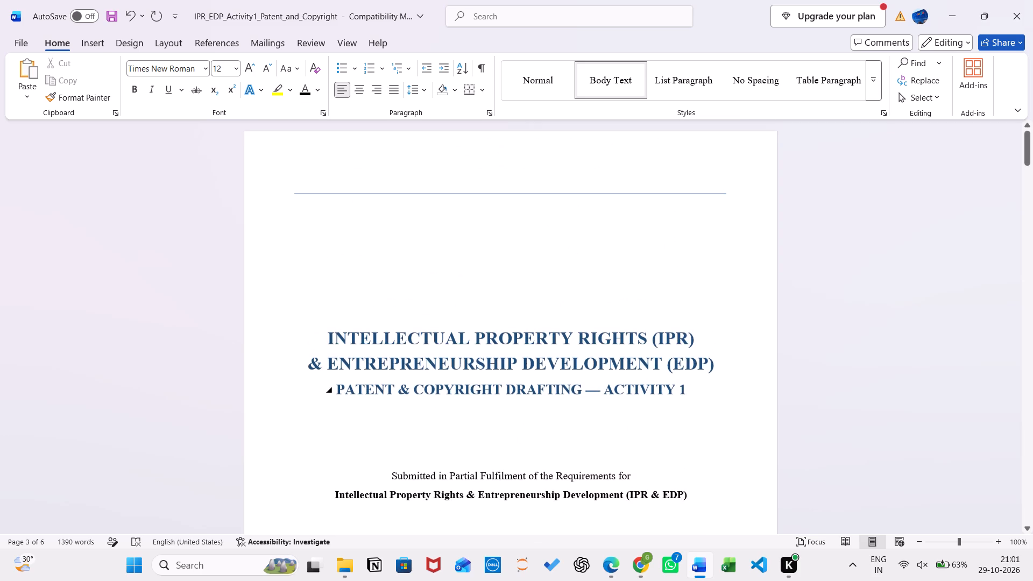
{"action": "scroll", "coordinate": [336, 384], "scroll_direction": "right", "scroll_amount": 1}
{"action": "scroll", "coordinate": [336, 384], "scroll_direction": "up", "scroll_amount": 4}
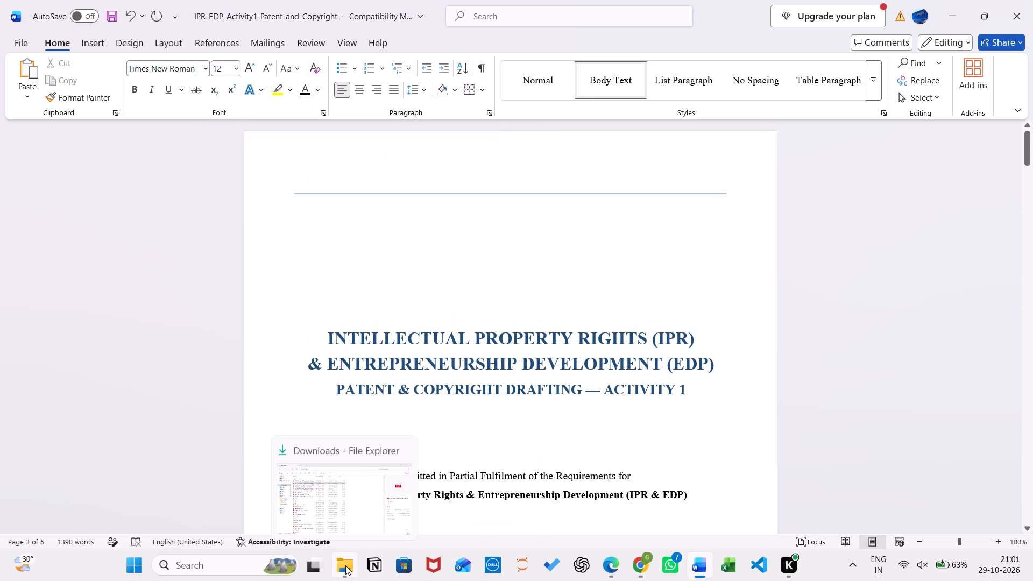
Switch to Chrome to view the signature, date, name and place lines in the report's PDF preview.
{"action": "left_click", "coordinate": [642, 576]}
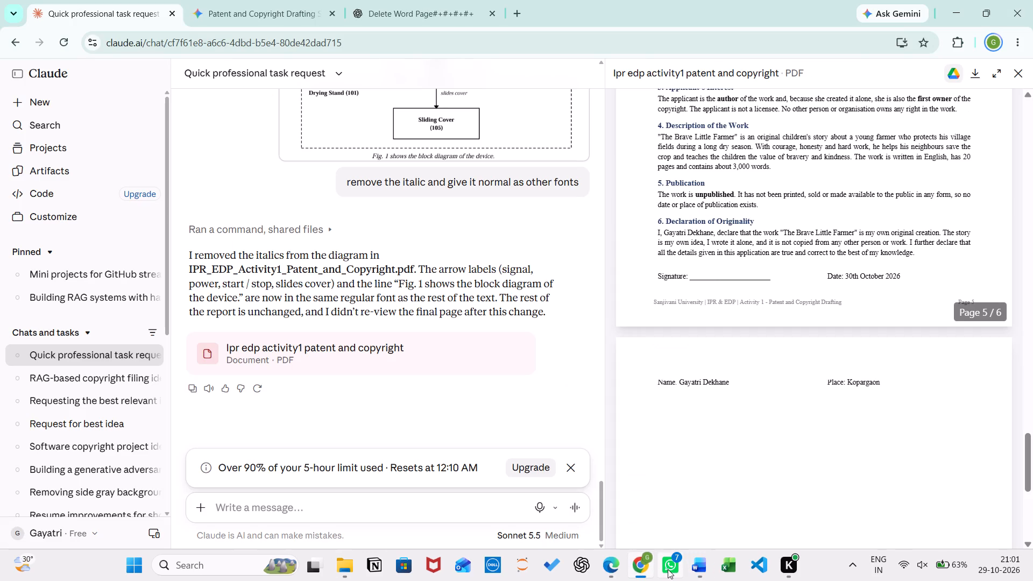
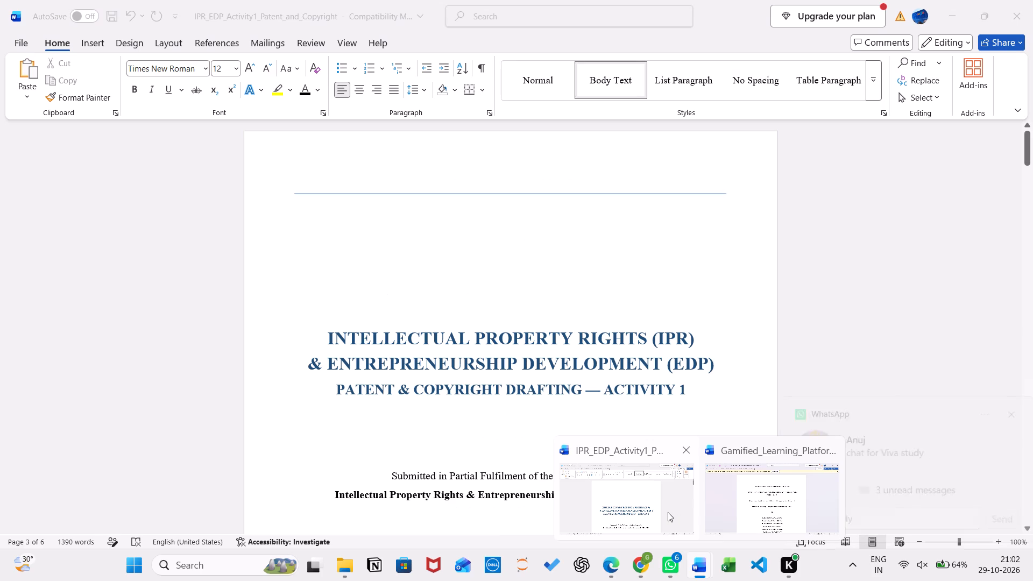
Delete the Name and Place entries below the Signature line at the end of the copyright application.
{"action": "left_click", "coordinate": [668, 512]}
{"action": "scroll", "coordinate": [498, 452], "scroll_direction": "down", "scroll_amount": 11}
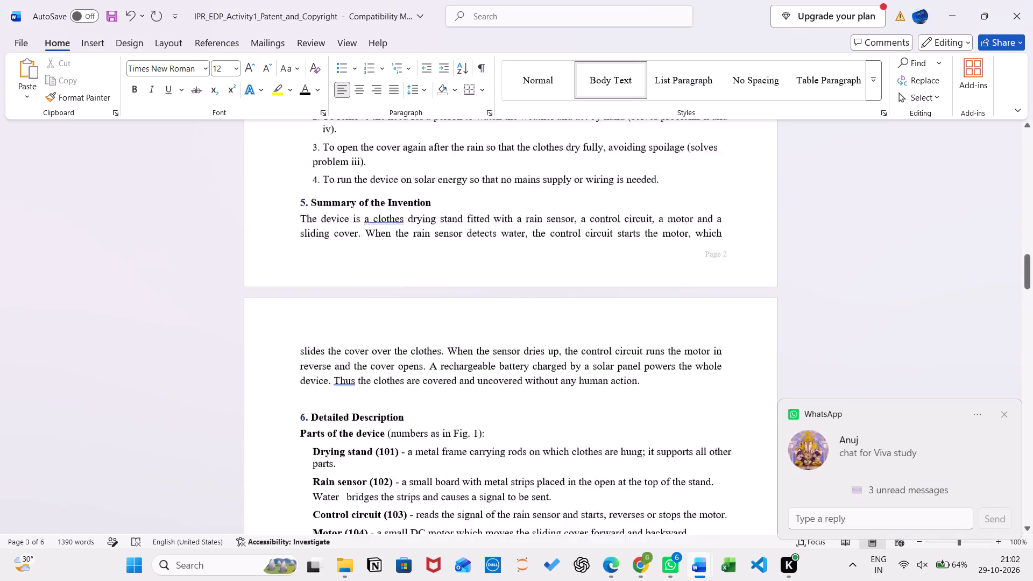
{"action": "scroll", "coordinate": [498, 452], "scroll_direction": "down", "scroll_amount": 13}
{"action": "scroll", "coordinate": [498, 452], "scroll_direction": "up", "scroll_amount": 4}
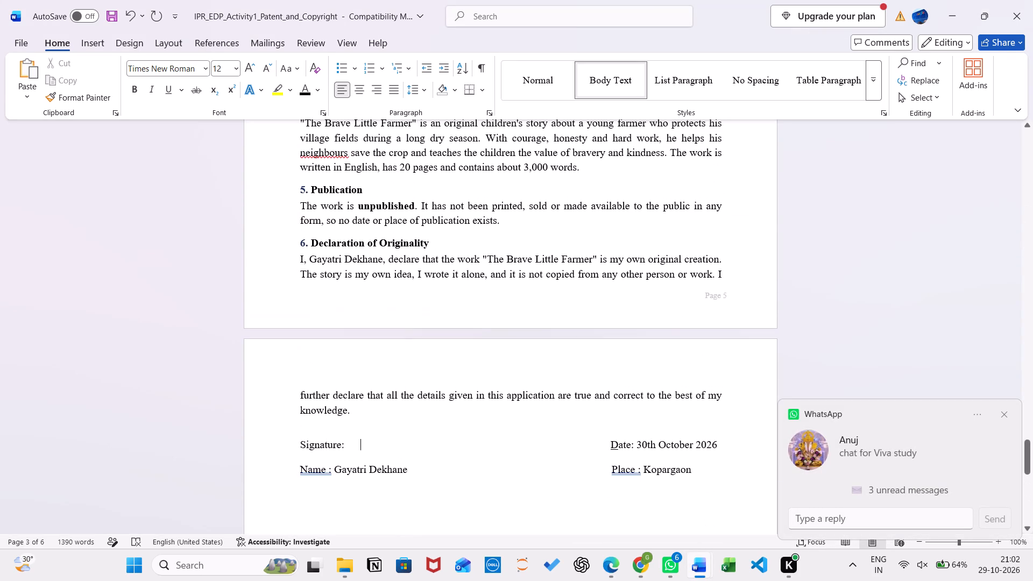
{"action": "left_click_drag", "start_coordinate": [408, 469], "coordinate": [302, 469]}
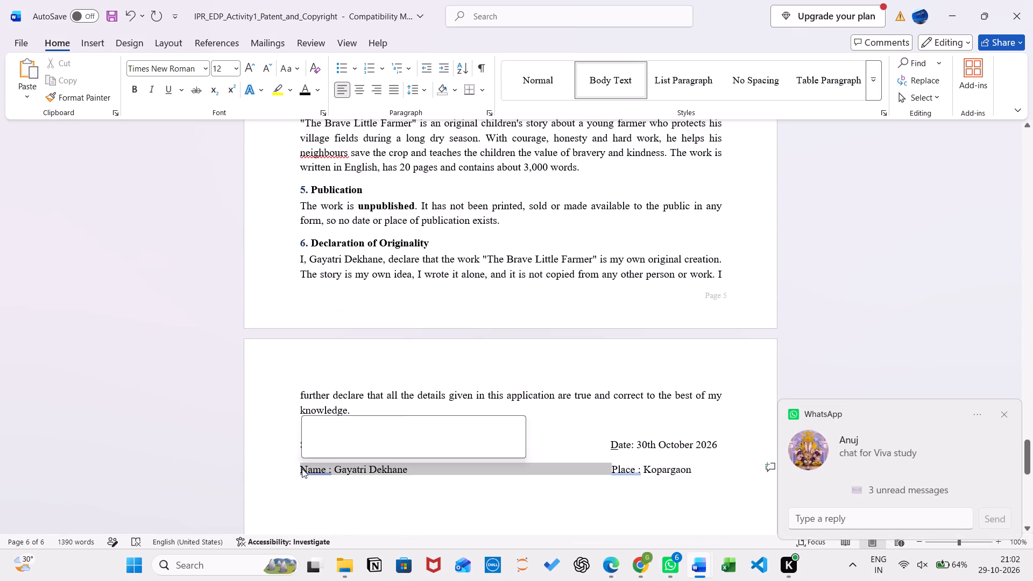
{"action": "key", "text": "BackSpace"}
{"action": "key", "text": "BackSpace"}
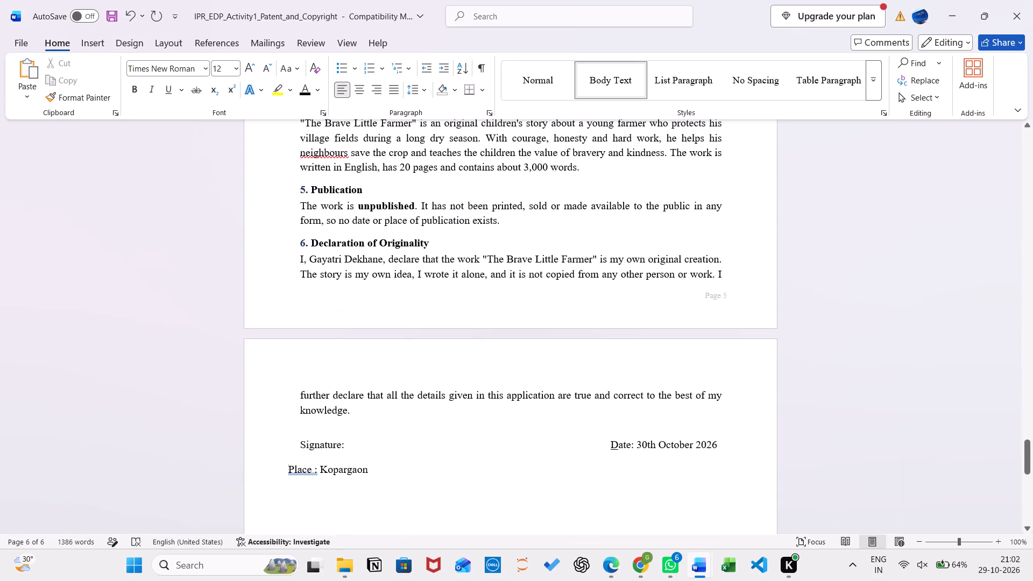
{"action": "left_click_drag", "start_coordinate": [375, 470], "coordinate": [283, 471]}
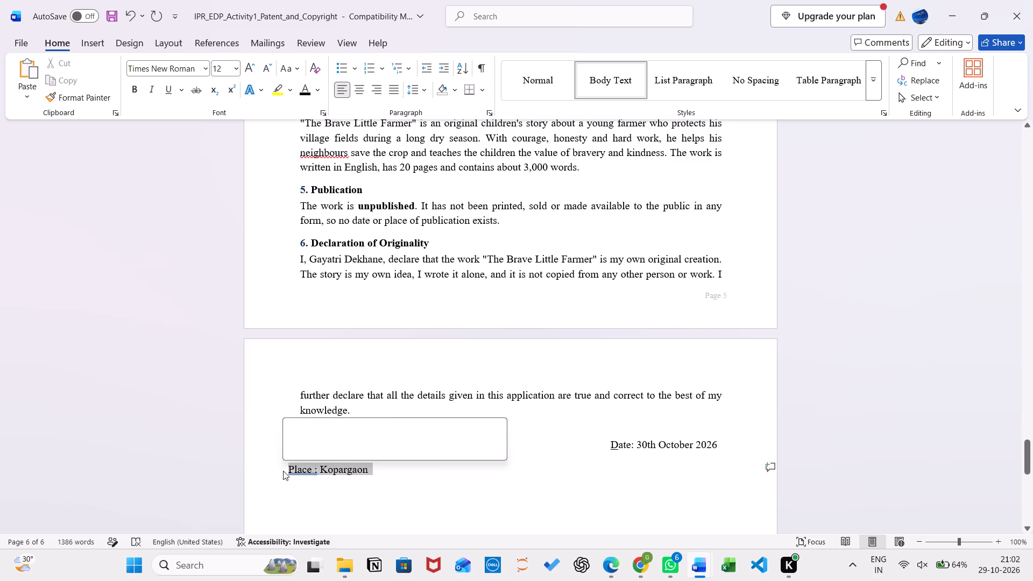
{"action": "key", "text": "BackSpace"}
{"action": "left_click", "coordinate": [305, 456]}
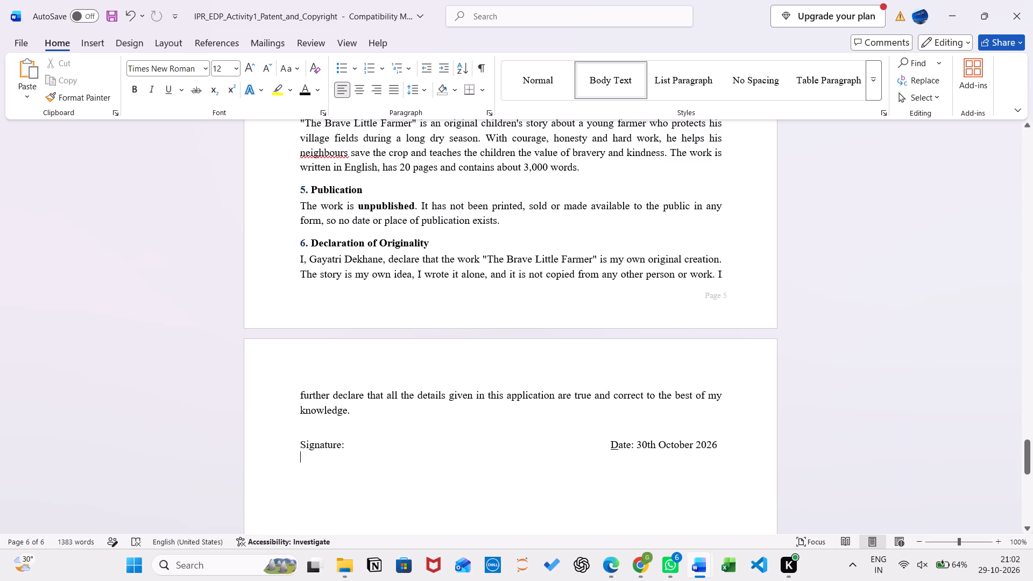
Add the applicant's name in parentheses, prefixed with "Ms.", on the line directly below Signature.
{"action": "left_click", "coordinate": [351, 447]}
{"action": "left_click", "coordinate": [720, 446]}
{"action": "key", "text": "Return"}
{"action": "key", "text": "Return"}
{"action": "key", "text": "shift+parenleft"}
{"action": "key", "text": "BackSpace"}
{"action": "key", "text": "BackSpace"}
{"action": "key", "text": "BackSpace"}
{"action": "key", "text": "shift+parenleft"}
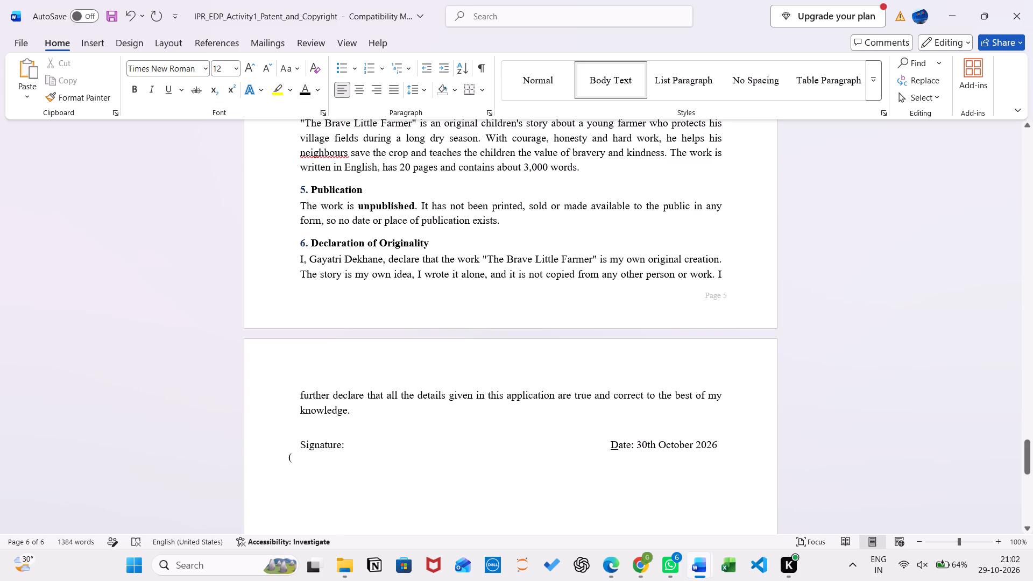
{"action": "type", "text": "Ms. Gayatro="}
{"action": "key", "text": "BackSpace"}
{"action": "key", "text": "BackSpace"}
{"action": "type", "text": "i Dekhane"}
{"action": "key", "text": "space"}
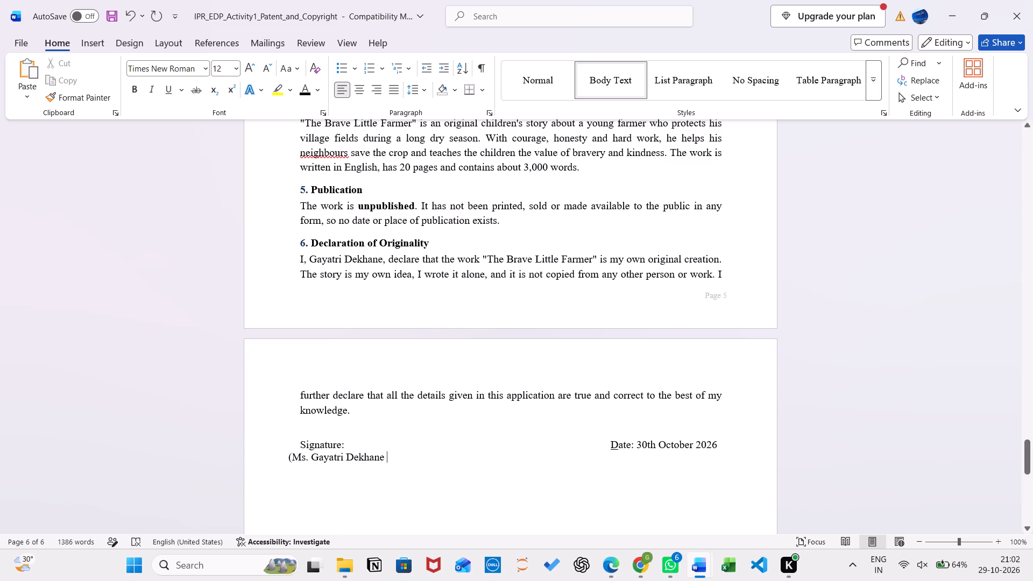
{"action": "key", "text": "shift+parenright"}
Add an "Author & Applicant" line below the name in parentheses.
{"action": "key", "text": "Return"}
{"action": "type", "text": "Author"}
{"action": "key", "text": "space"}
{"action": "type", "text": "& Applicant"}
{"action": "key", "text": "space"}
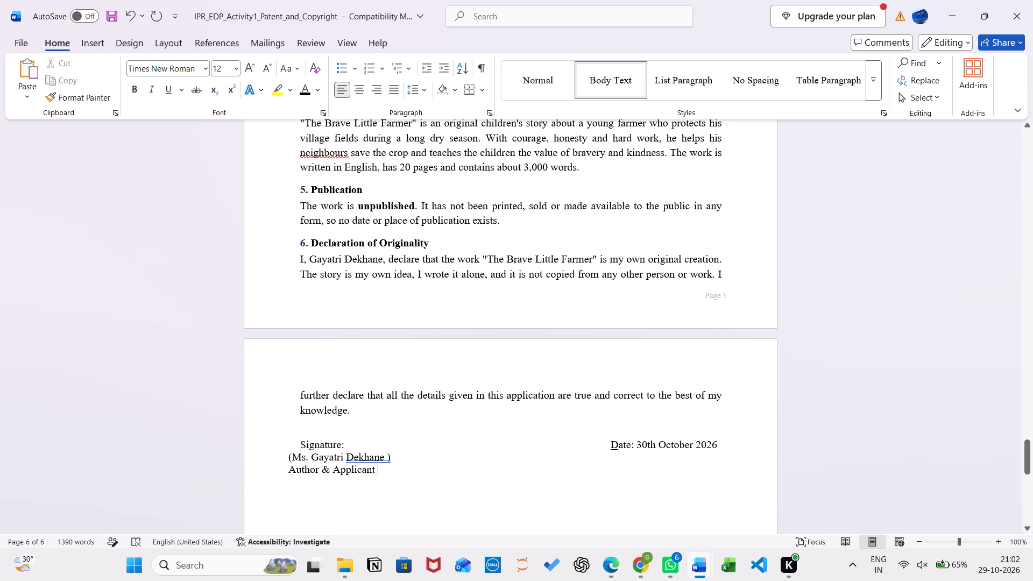
Widen the gap before the Date by two spaces and insert a blank line below the Signature line.
{"action": "left_click", "coordinate": [359, 447]}
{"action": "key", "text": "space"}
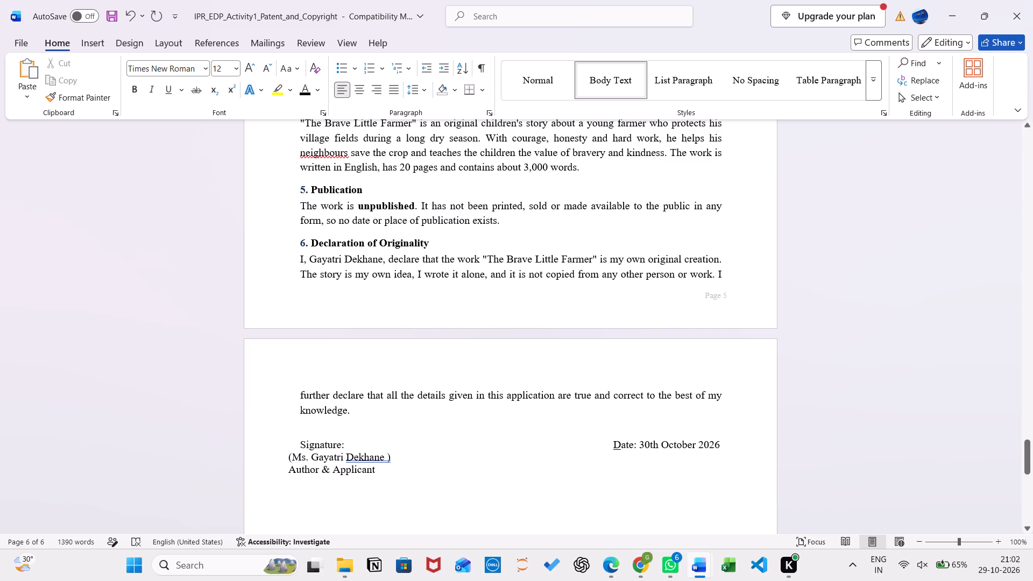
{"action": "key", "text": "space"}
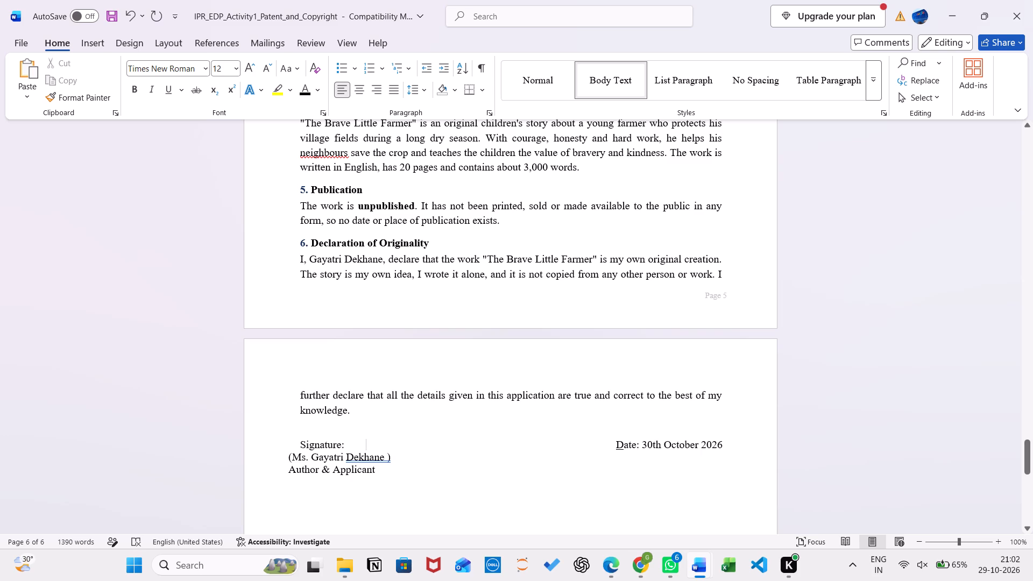
{"action": "left_click", "coordinate": [728, 443]}
{"action": "key", "text": "Return"}
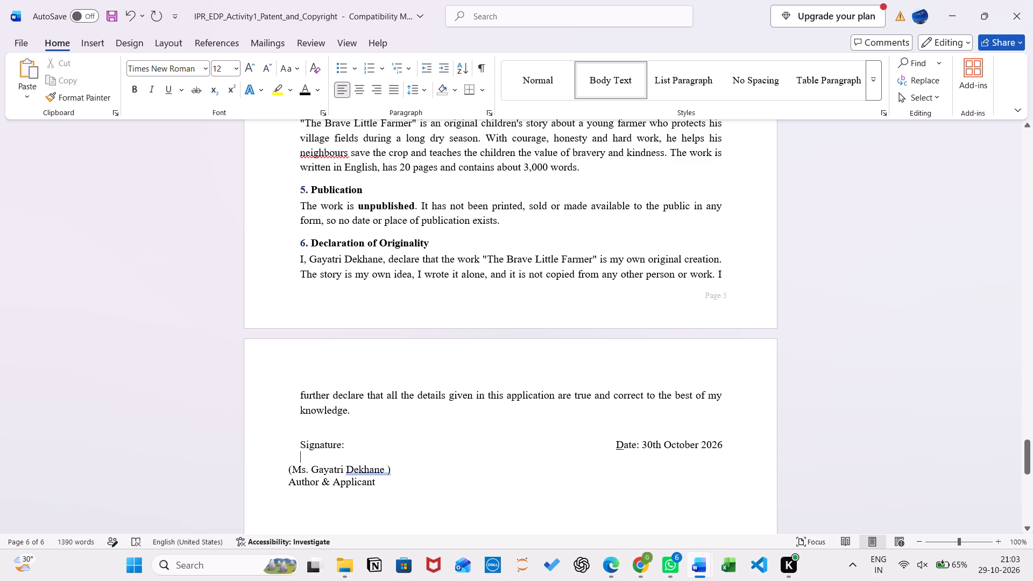
Select the "Signature:" label together with the blank space following it.
{"action": "left_click_drag", "start_coordinate": [300, 442], "coordinate": [350, 442]}
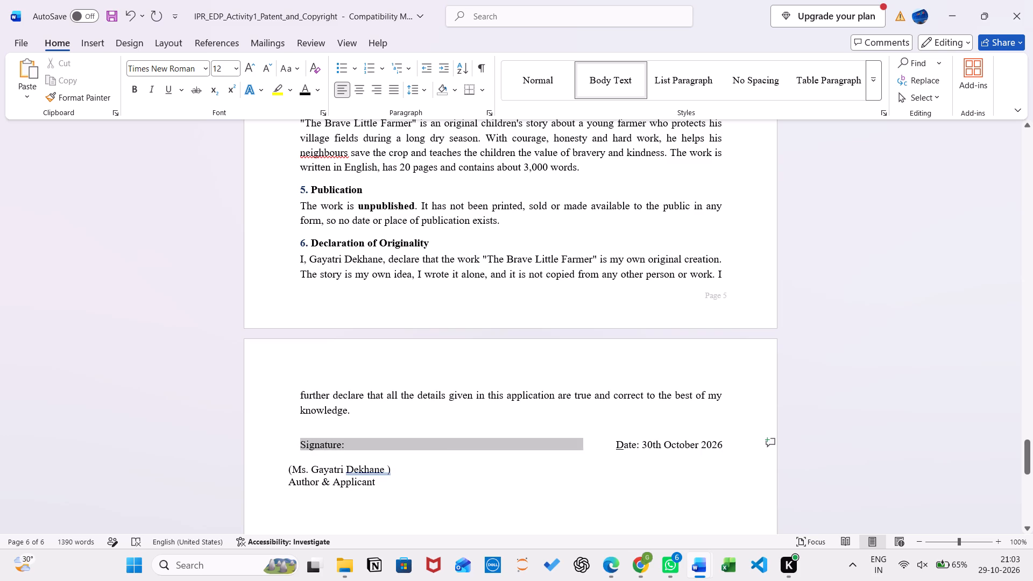
Indent the Signature line below the originality declaration with nine spaces before "Signature:".
{"action": "left_click_drag", "start_coordinate": [350, 442], "coordinate": [343, 443]}
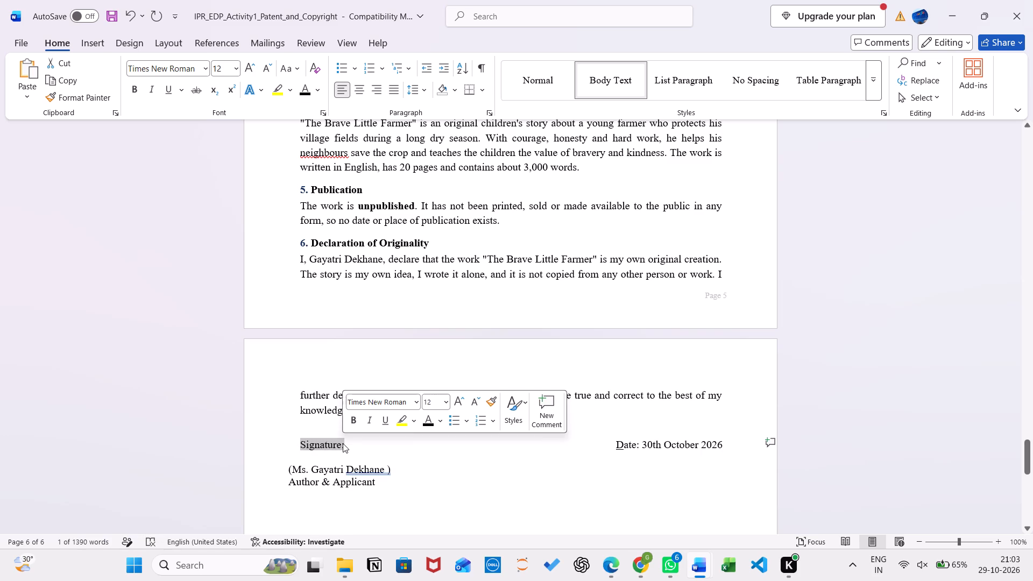
{"action": "left_click", "coordinate": [298, 444]}
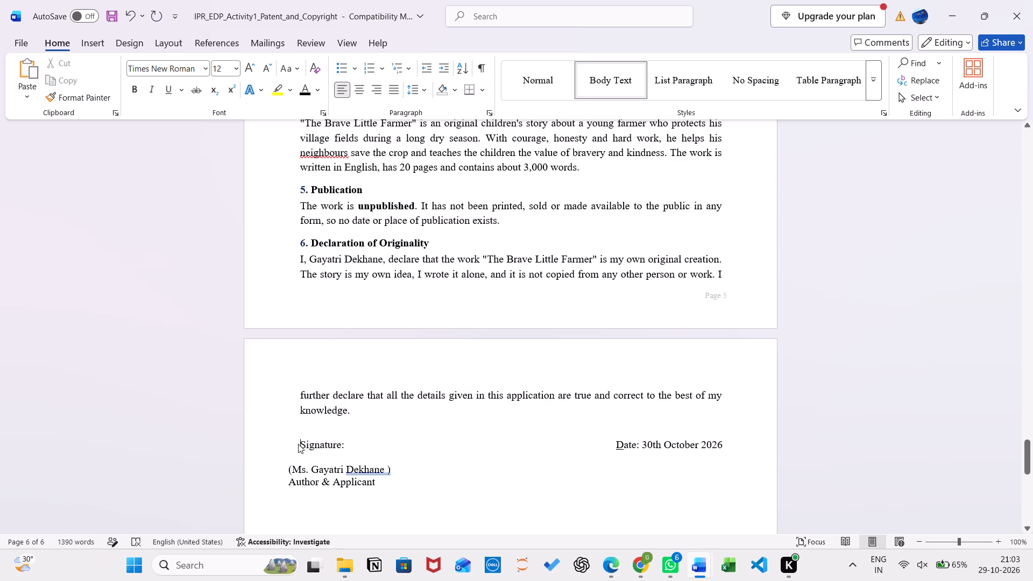
{"action": "key", "text": "space"}
{"action": "key", "text": "space"}
{"action": "key", "text": "space"}
{"action": "key", "text": "space"}
{"action": "key", "text": "space"}
{"action": "key", "text": "space"}
{"action": "key", "text": "space"}
{"action": "key", "text": "space"}
{"action": "key", "text": "space"}
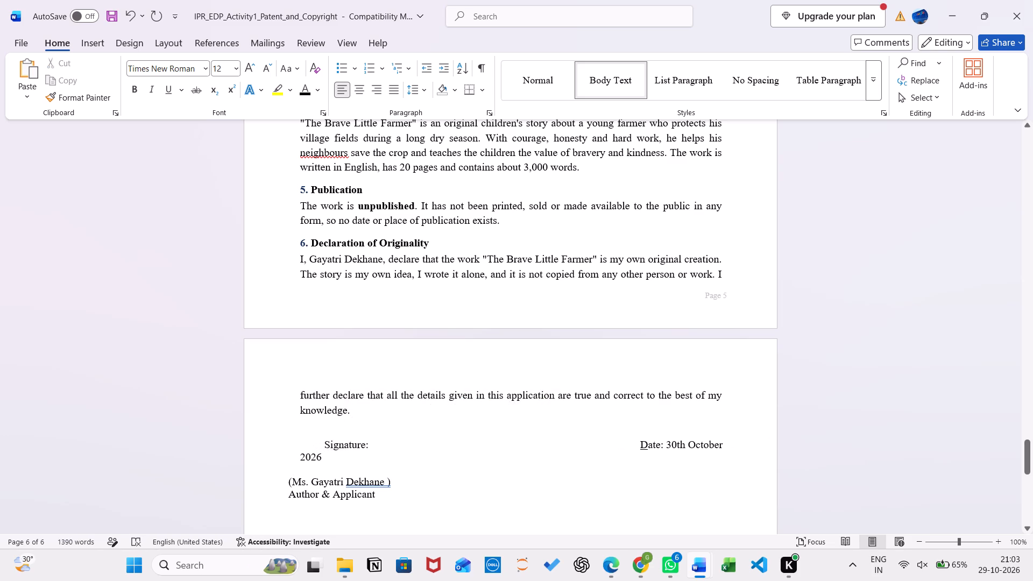
Remove 13 spaces before "Date: 30th October 2026" so the whole date fits on the Signature line.
{"action": "left_click", "coordinate": [300, 459]}
{"action": "left_click", "coordinate": [638, 448]}
{"action": "key", "text": "BackSpace"}
{"action": "key", "text": "BackSpace"}
{"action": "key", "text": "BackSpace"}
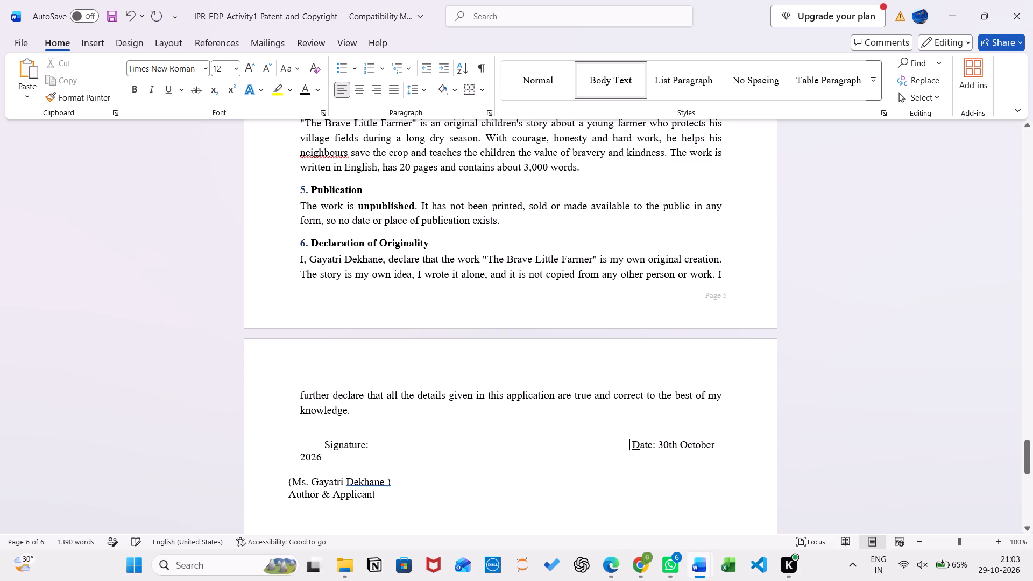
{"action": "key", "text": "BackSpace"}
{"action": "key", "text": "BackSpace"}
{"action": "key", "text": "BackSpace"}
{"action": "key", "text": "BackSpace"}
{"action": "key", "text": "BackSpace"}
{"action": "key", "text": "BackSpace"}
{"action": "key", "text": "BackSpace"}
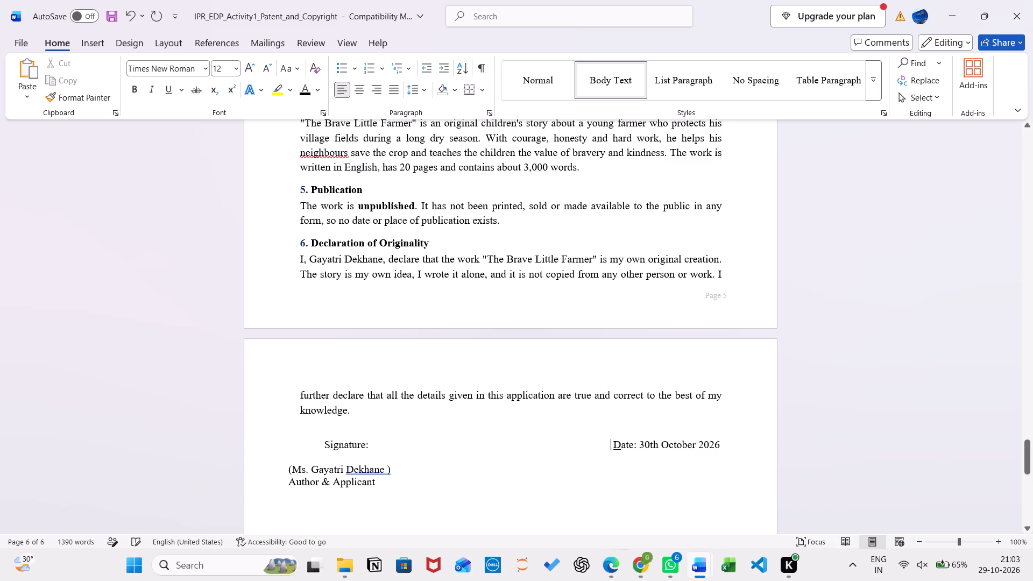
{"action": "key", "text": "BackSpace"}
{"action": "key", "text": "BackSpace"}
{"action": "key", "text": "BackSpace"}
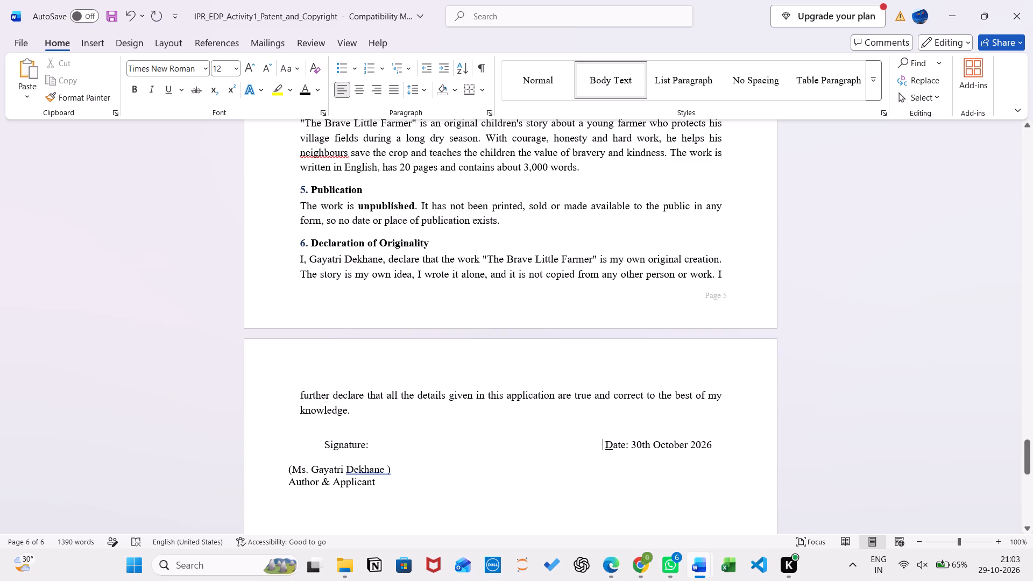
Indent the bracketed applicant name line beneath the Signature by six spaces.
{"action": "left_click", "coordinate": [288, 470]}
{"action": "key", "text": "space"}
{"action": "key", "text": "space"}
{"action": "key", "text": "space"}
{"action": "key", "text": "space"}
{"action": "key", "text": "space"}
{"action": "key", "text": "space"}
{"action": "key", "text": "space"}
{"action": "key", "text": "space"}
{"action": "key", "text": "space"}
{"action": "key", "text": "space"}
{"action": "key", "text": "space"}
{"action": "key", "text": "space"}
{"action": "key", "text": "space"}
{"action": "key", "text": "space"}
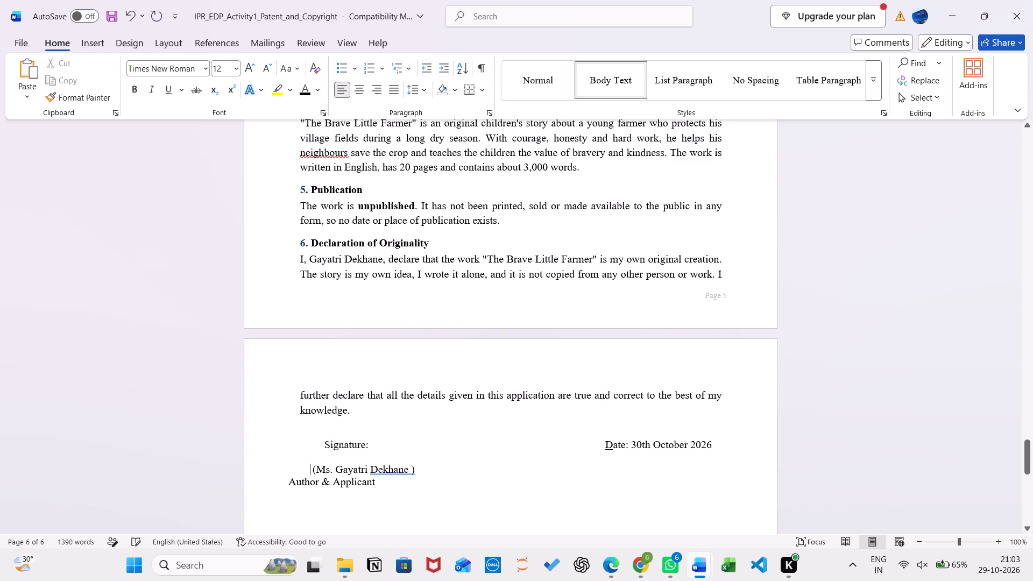
{"action": "key", "text": "BackSpace"}
{"action": "key", "text": "BackSpace"}
{"action": "key", "text": "BackSpace"}
{"action": "key", "text": "BackSpace"}
{"action": "key", "text": "BackSpace"}
{"action": "key", "text": "BackSpace"}
{"action": "key", "text": "BackSpace"}
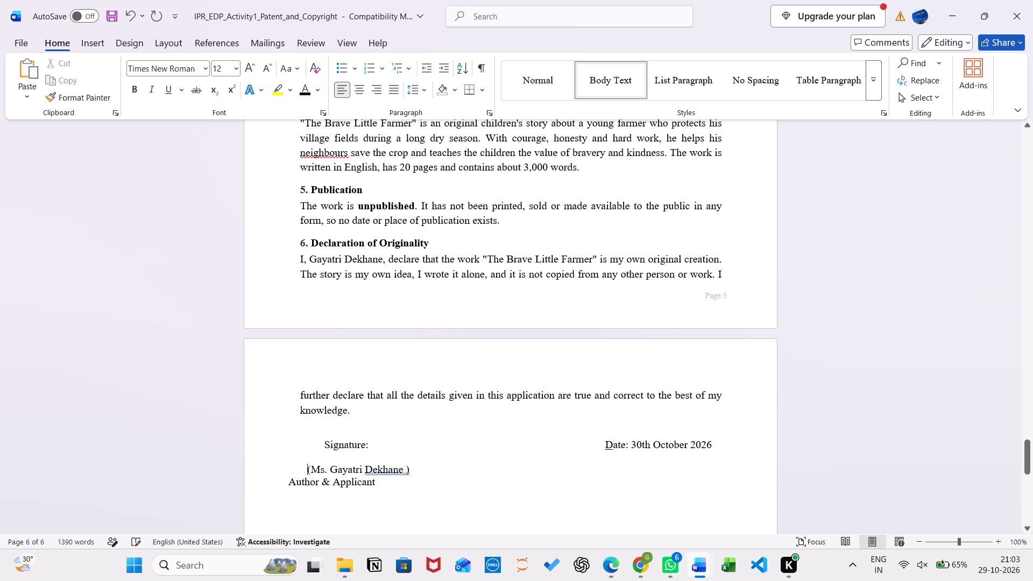
{"action": "key", "text": "BackSpace"}
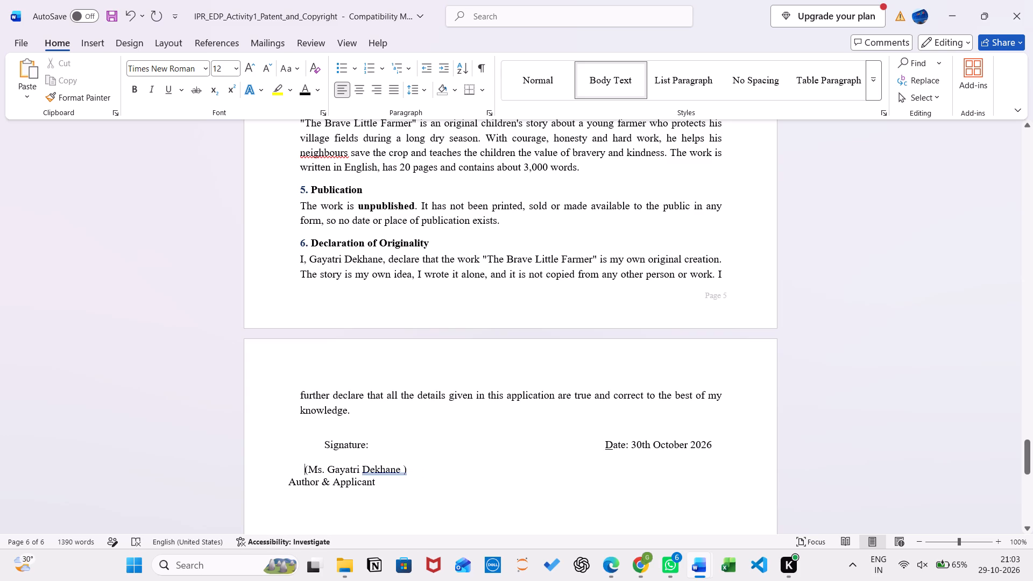
Indent the "Author & Applicant" line by nine spaces so it is centred under the applicant's name.
{"action": "left_click", "coordinate": [289, 484]}
{"action": "key", "text": "space"}
{"action": "key", "text": "space"}
{"action": "key", "text": "space"}
{"action": "key", "text": "space"}
{"action": "key", "text": "space"}
{"action": "key", "text": "space"}
{"action": "key", "text": "space"}
{"action": "key", "text": "space"}
{"action": "key", "text": "space"}
{"action": "key", "text": "space"}
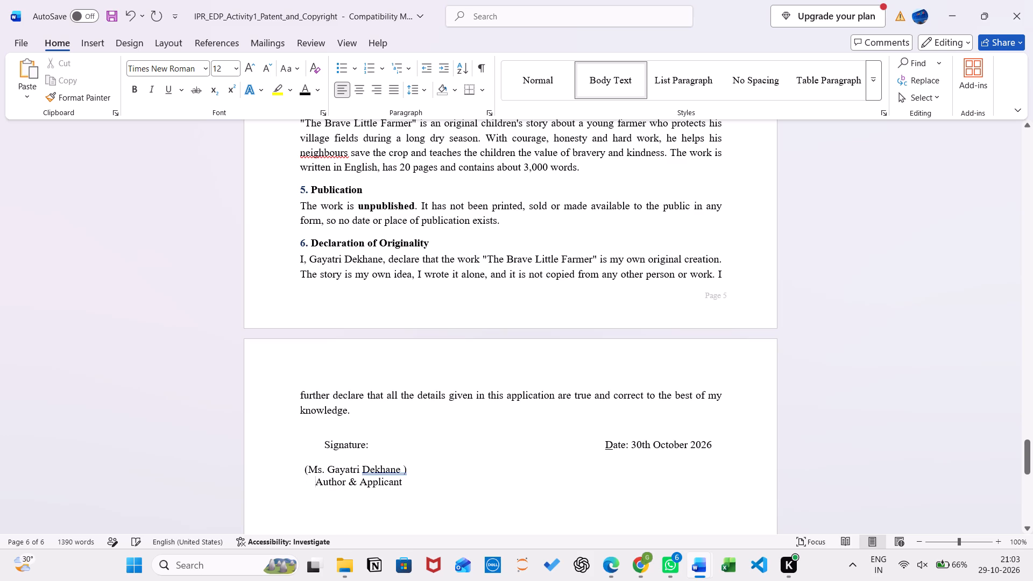
{"action": "key", "text": "BackSpace"}
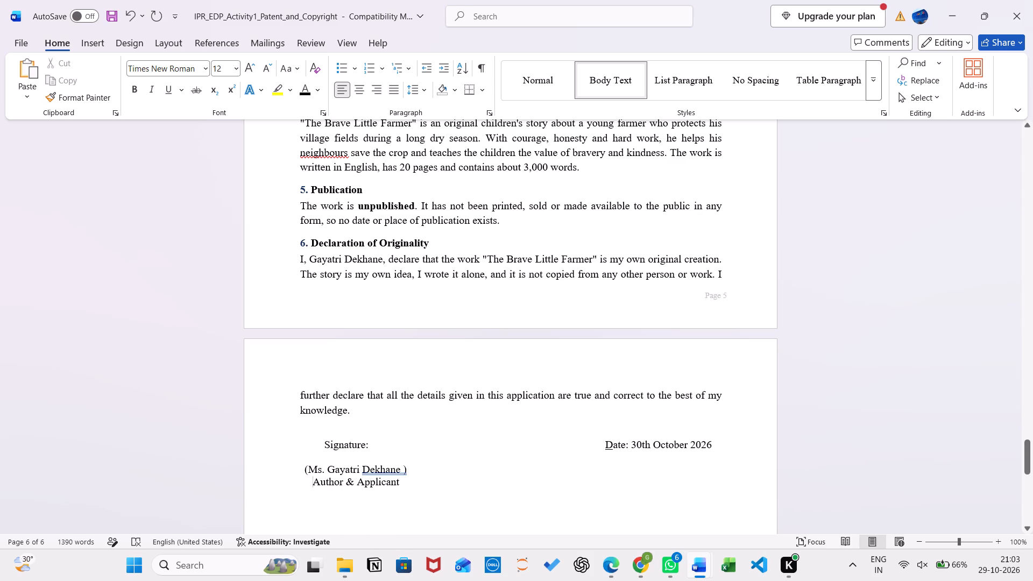
Add five more spaces before "Signature:" so it is centred above the applicant's name.
{"action": "left_click", "coordinate": [323, 443]}
{"action": "key", "text": "space"}
{"action": "key", "text": "space"}
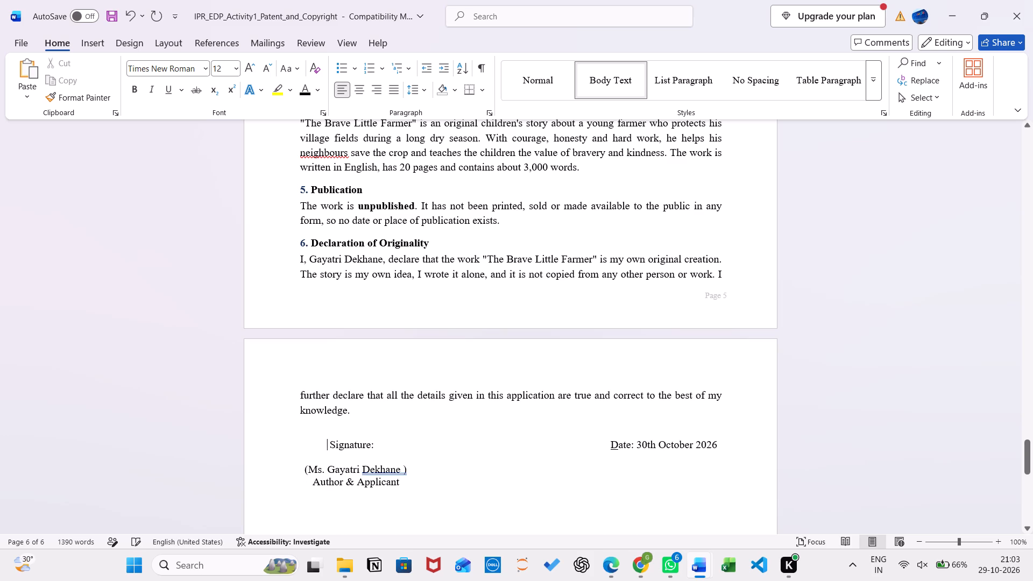
{"action": "left_click", "coordinate": [444, 494]}
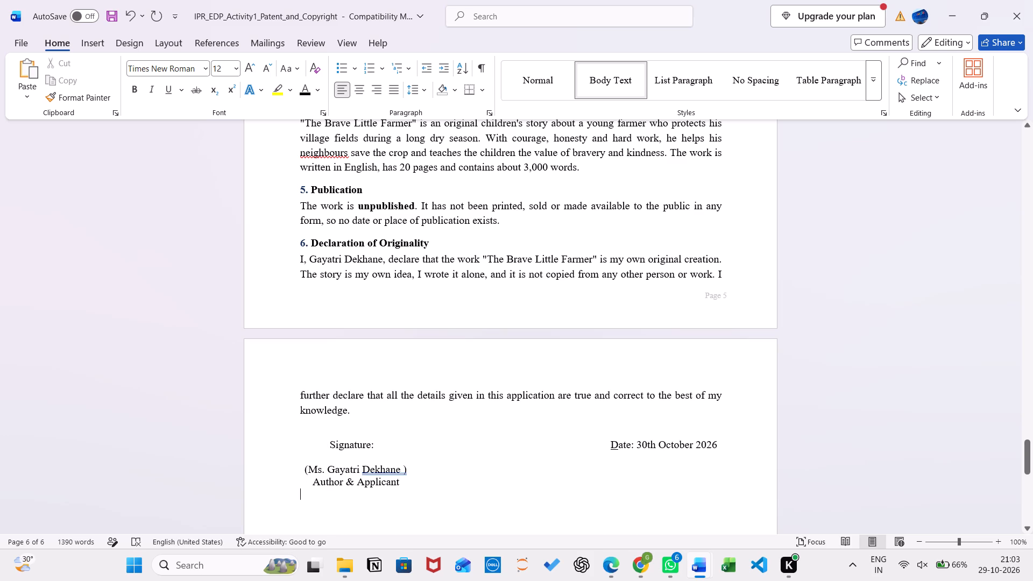
{"action": "scroll", "coordinate": [444, 494], "scroll_direction": "down", "scroll_amount": 1}
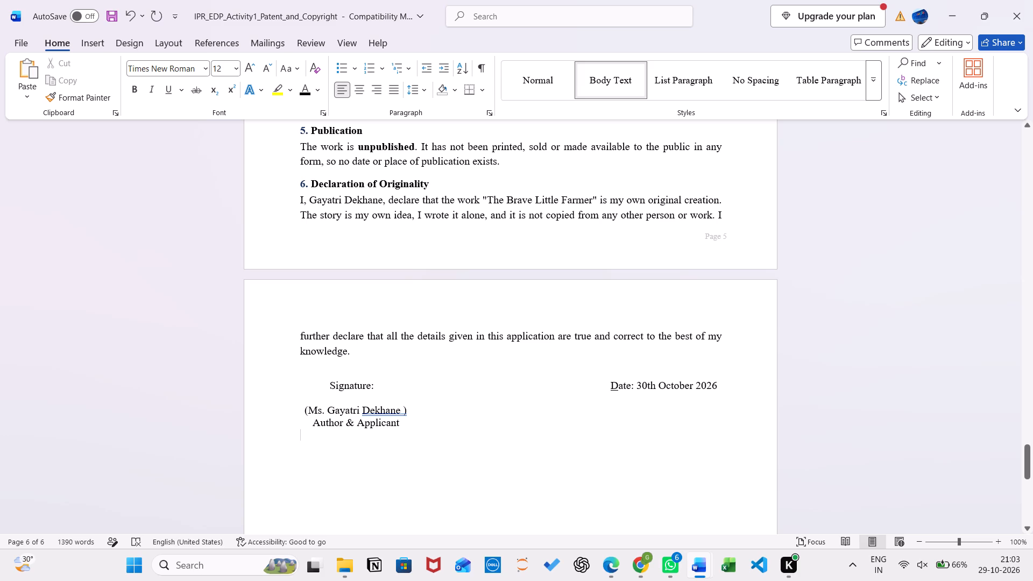
{"action": "left_click", "coordinate": [331, 383]}
{"action": "key", "text": "space"}
{"action": "key", "text": "space"}
{"action": "key", "text": "space"}
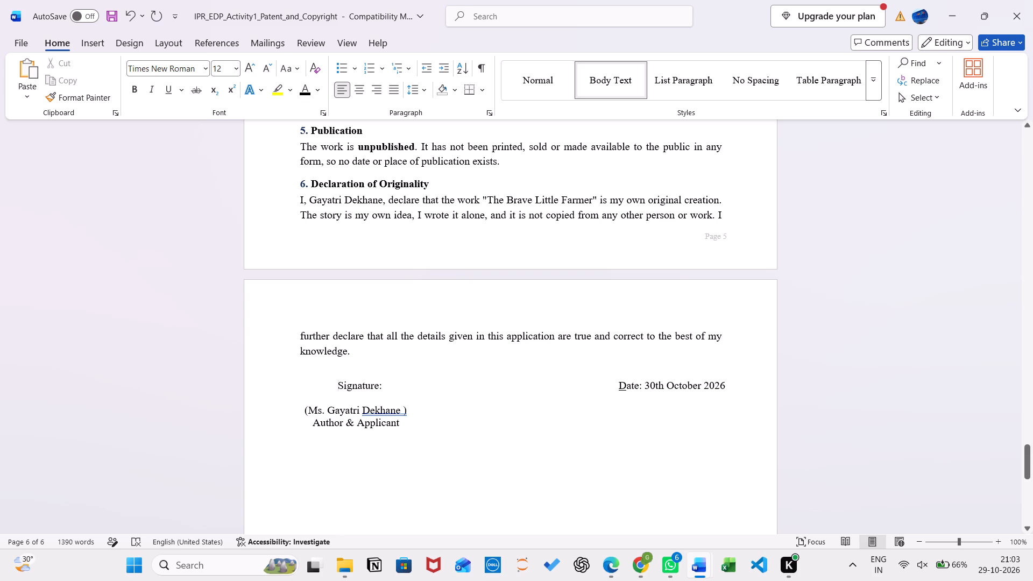
Look back through the report from the last page to the cover, examining the working steps, claims, block diagram and headings.
{"action": "scroll", "coordinate": [616, 387], "scroll_direction": "up", "scroll_amount": 1}
{"action": "scroll", "coordinate": [616, 387], "scroll_direction": "down", "scroll_amount": 15}
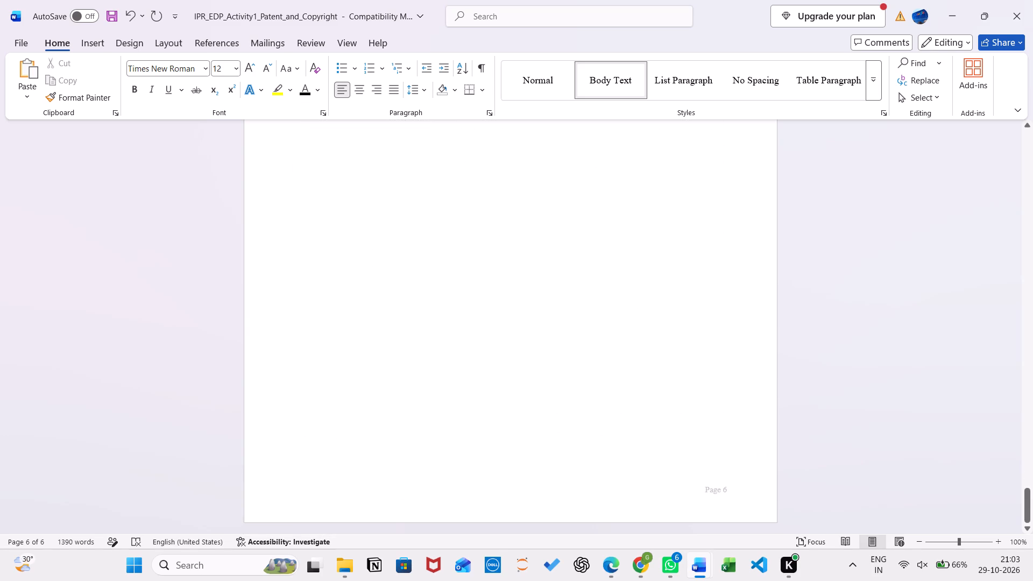
{"action": "scroll", "coordinate": [616, 387], "scroll_direction": "up", "scroll_amount": 12}
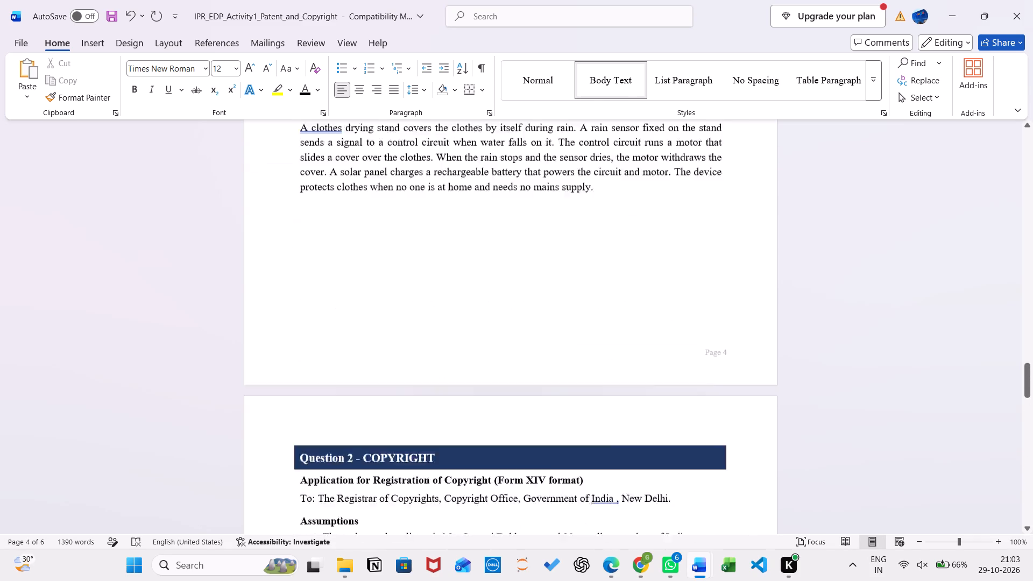
{"action": "scroll", "coordinate": [616, 387], "scroll_direction": "up", "scroll_amount": 4}
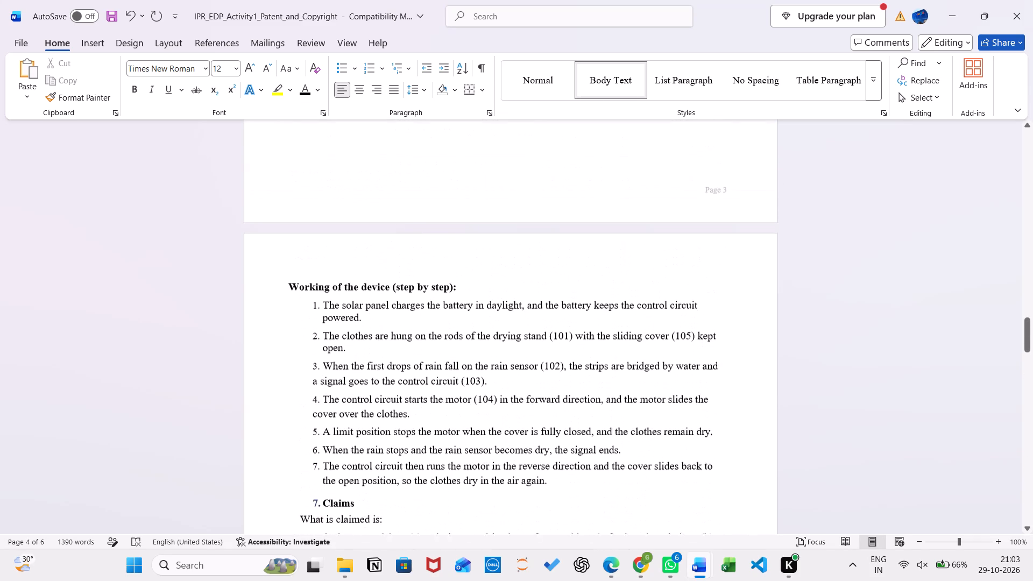
{"action": "scroll", "coordinate": [616, 387], "scroll_direction": "down", "scroll_amount": 1}
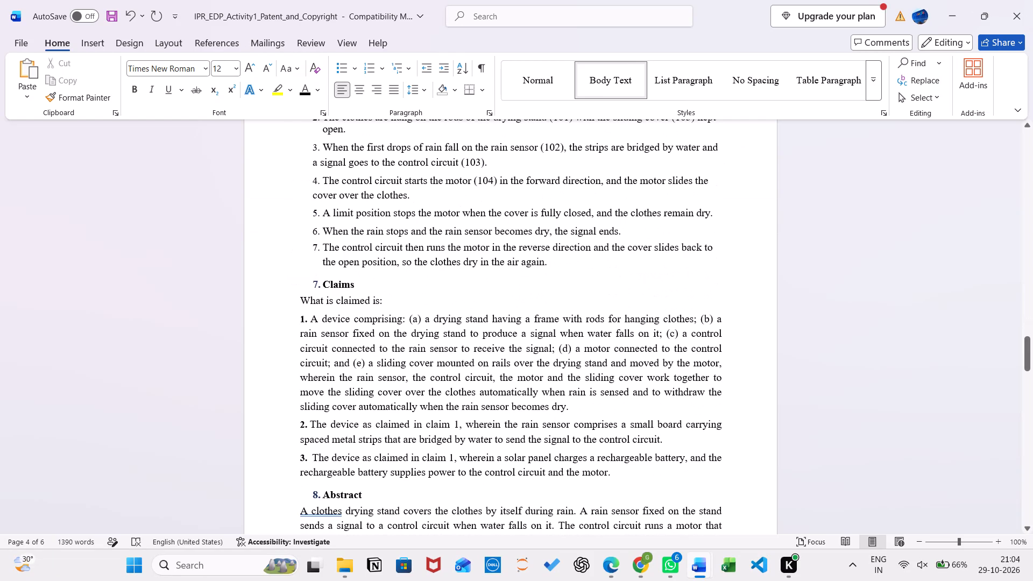
{"action": "scroll", "coordinate": [616, 387], "scroll_direction": "up", "scroll_amount": 3}
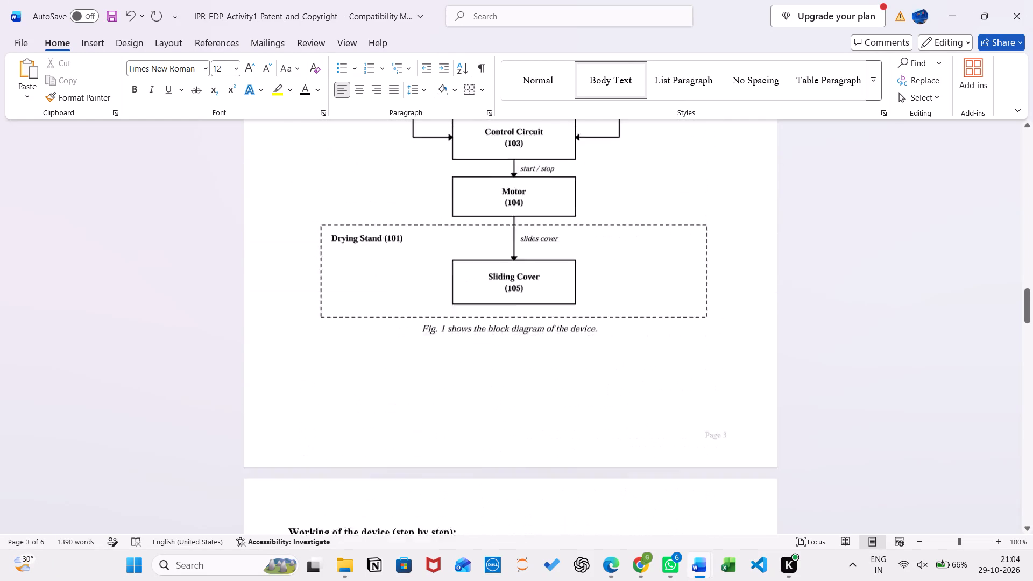
{"action": "scroll", "coordinate": [616, 387], "scroll_direction": "up", "scroll_amount": 2}
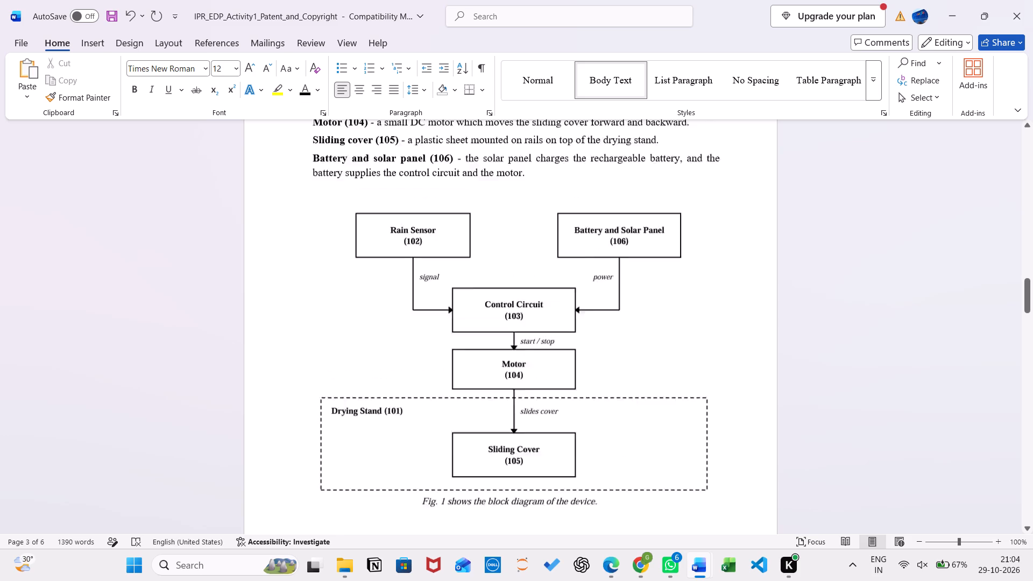
{"action": "scroll", "coordinate": [616, 387], "scroll_direction": "up", "scroll_amount": 4}
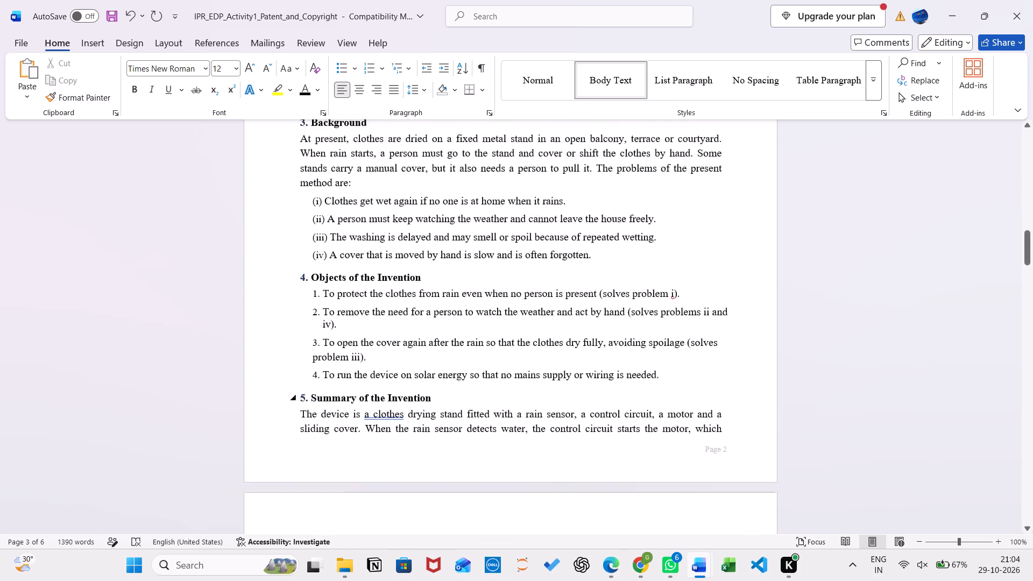
{"action": "scroll", "coordinate": [616, 387], "scroll_direction": "up", "scroll_amount": 5}
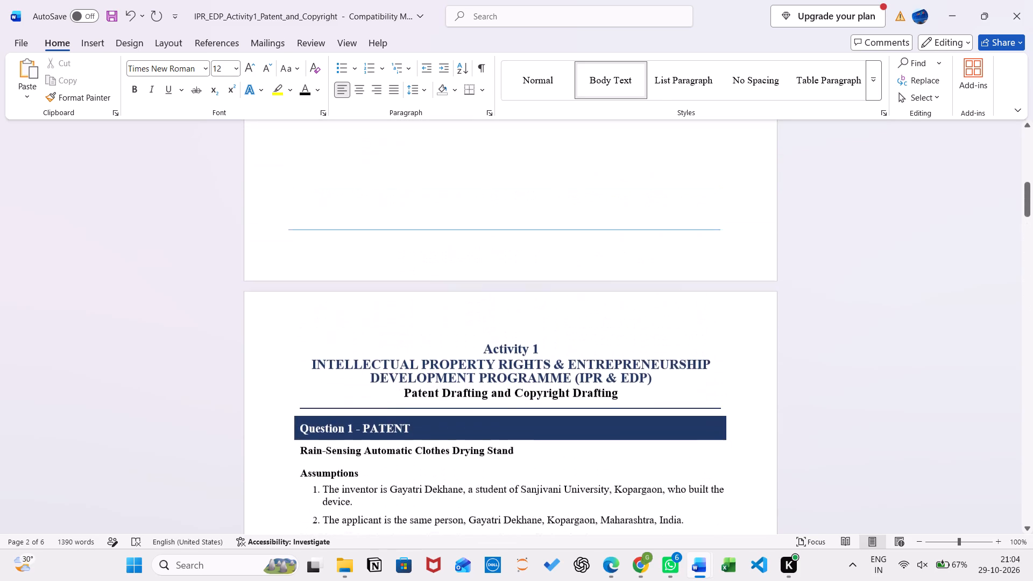
{"action": "scroll", "coordinate": [616, 387], "scroll_direction": "up", "scroll_amount": 6}
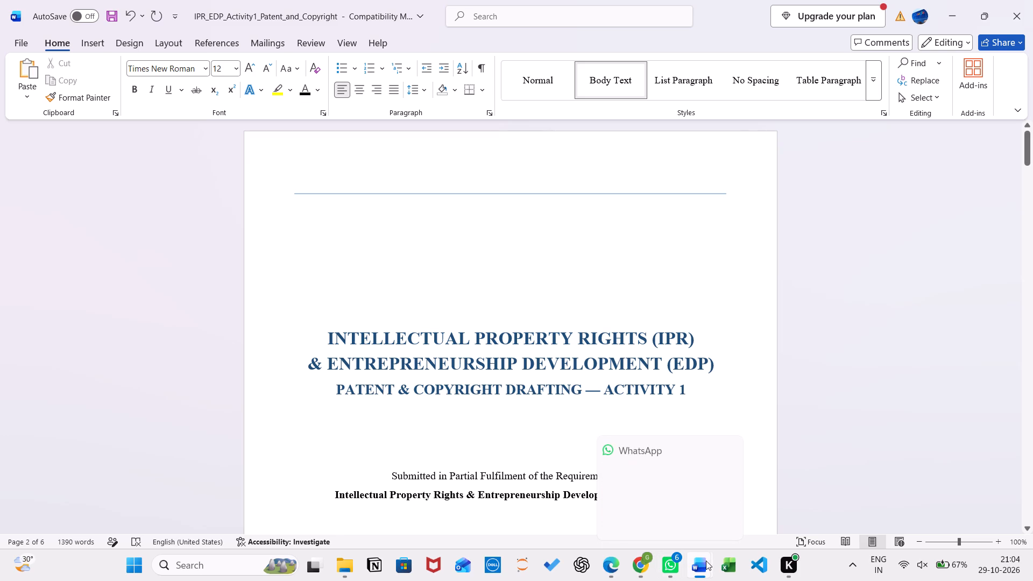
View the cover page and declaration of the open Gamified_Learning_Platform_Report, close it, and return to the patent and copyright report's cover.
{"action": "left_click", "coordinate": [769, 507]}
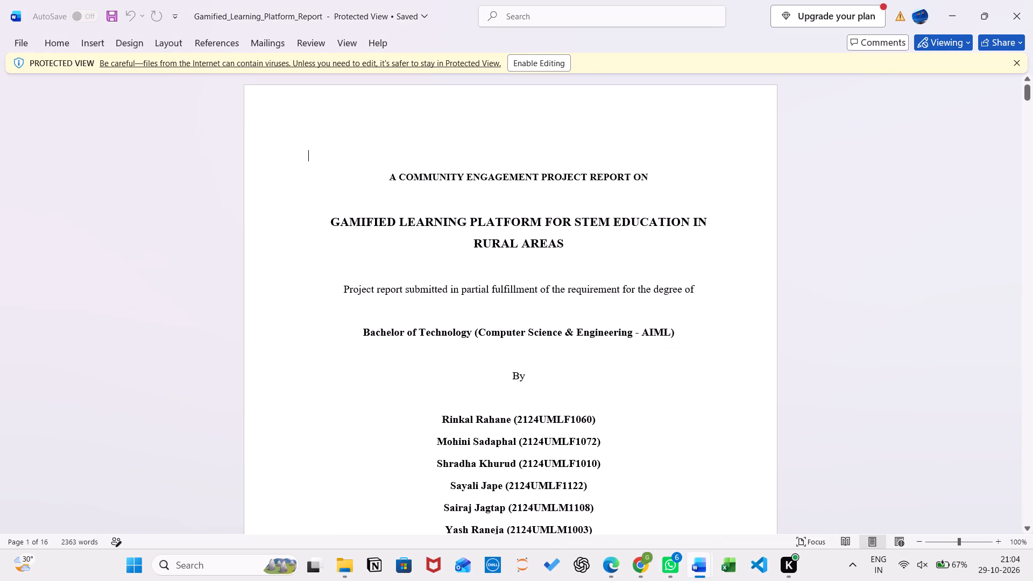
{"action": "scroll", "coordinate": [536, 396], "scroll_direction": "down", "scroll_amount": 5}
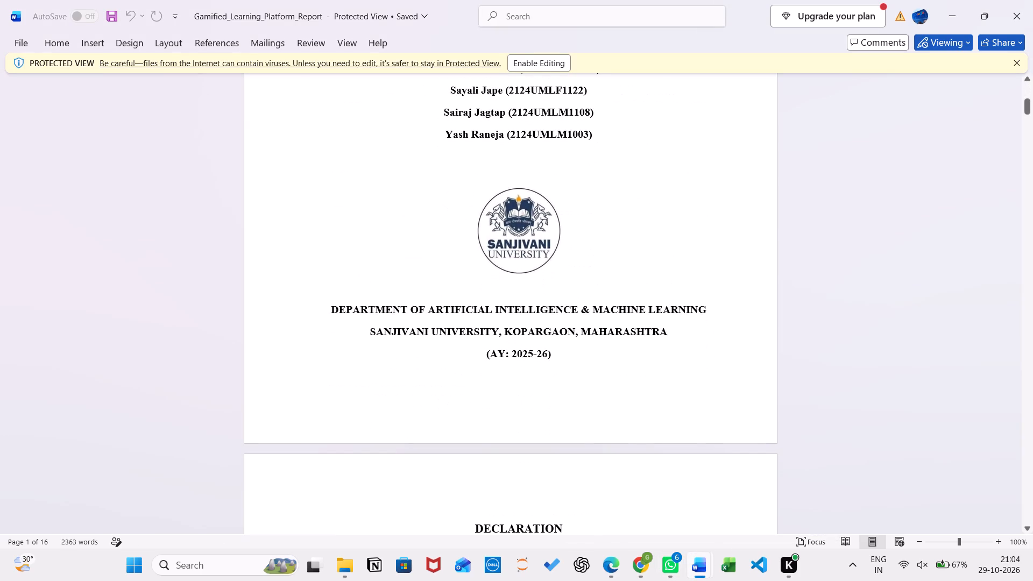
{"action": "scroll", "coordinate": [536, 396], "scroll_direction": "down", "scroll_amount": 4}
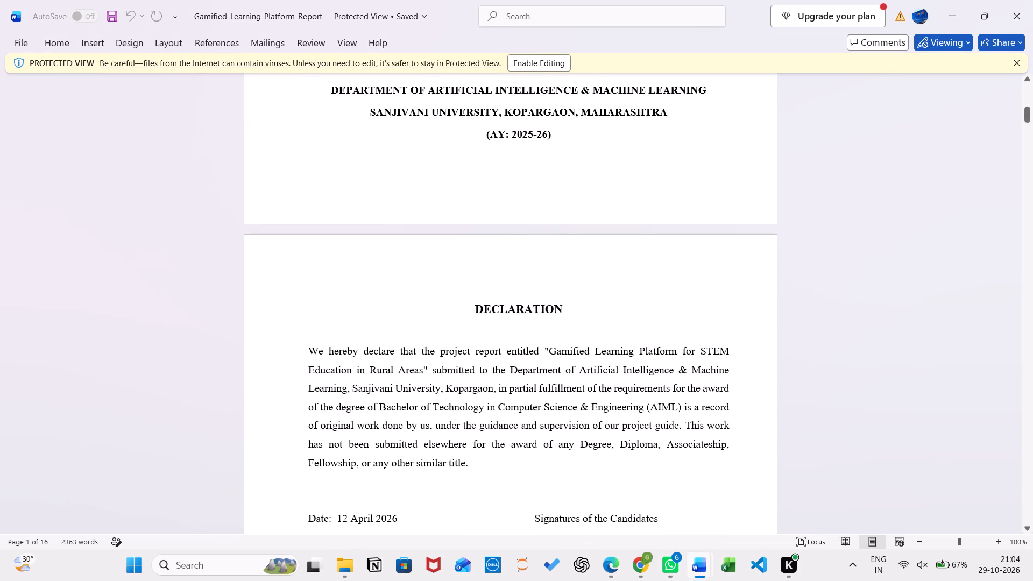
{"action": "left_click", "coordinate": [1032, 0]}
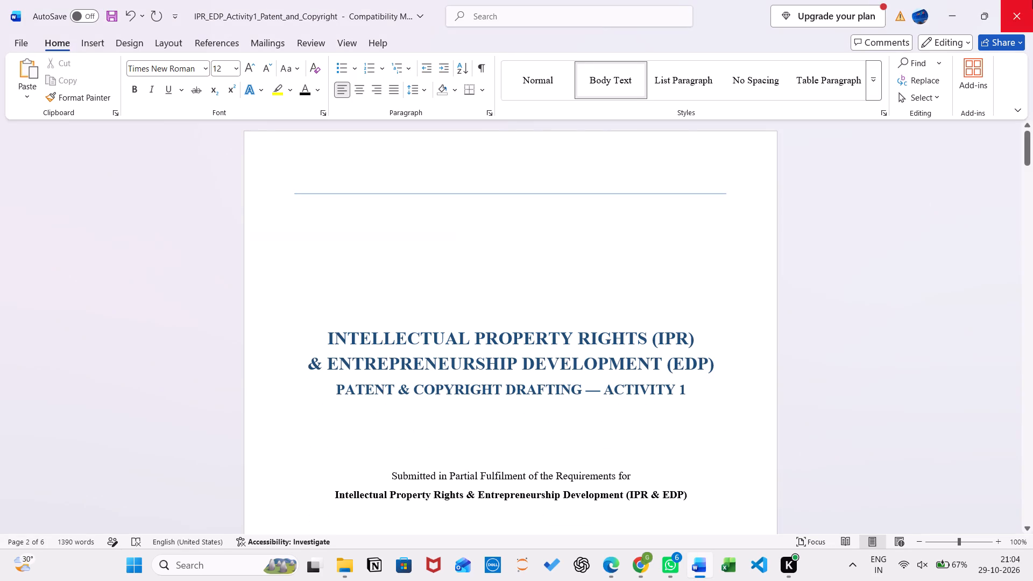
{"action": "left_click", "coordinate": [459, 278]}
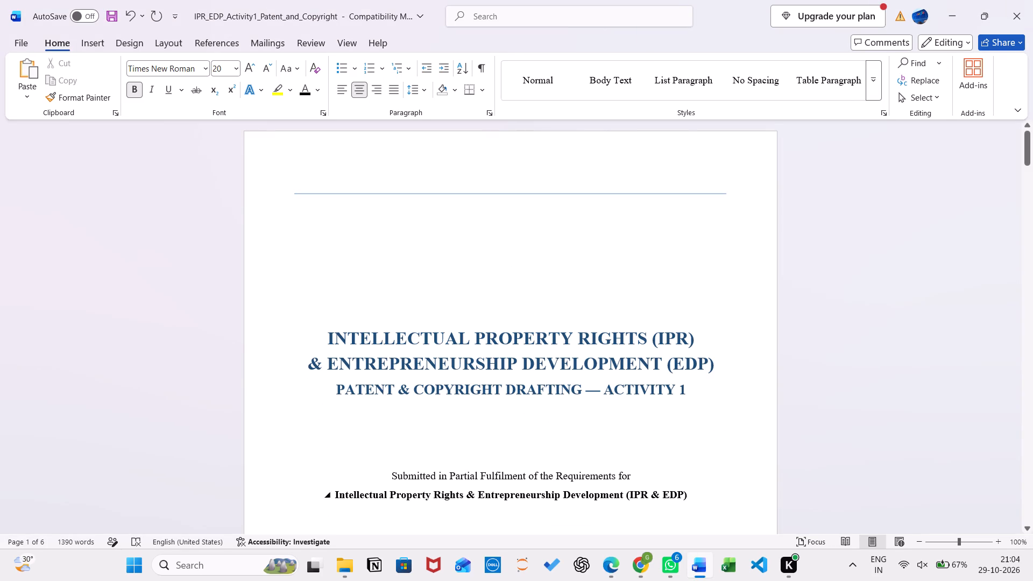
In File Explorer, check the Documents folder, then open the "IIT b application winter" PDF from Downloads in Edge to view it.
{"action": "left_click", "coordinate": [345, 562]}
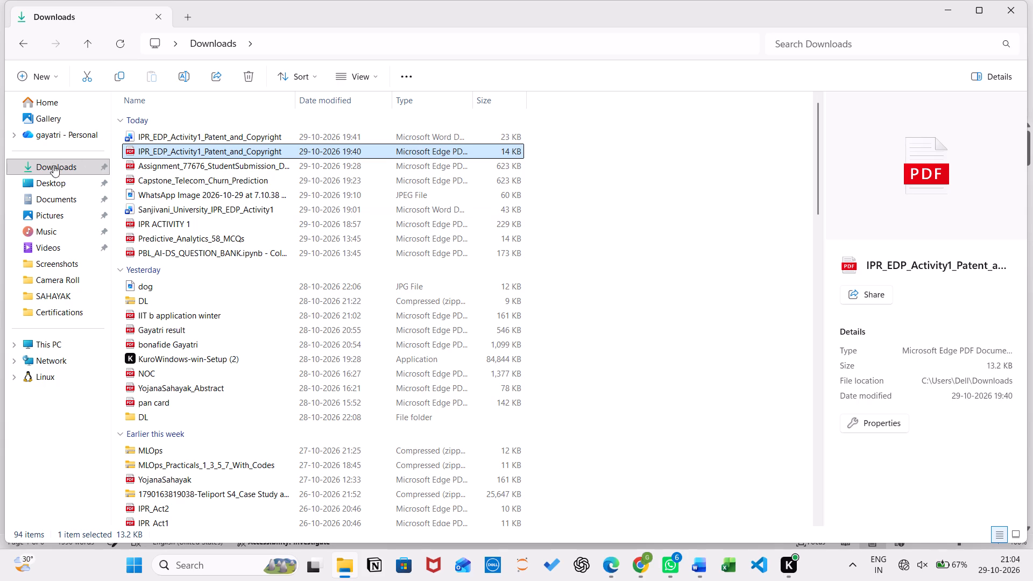
{"action": "double_click", "coordinate": [45, 199]}
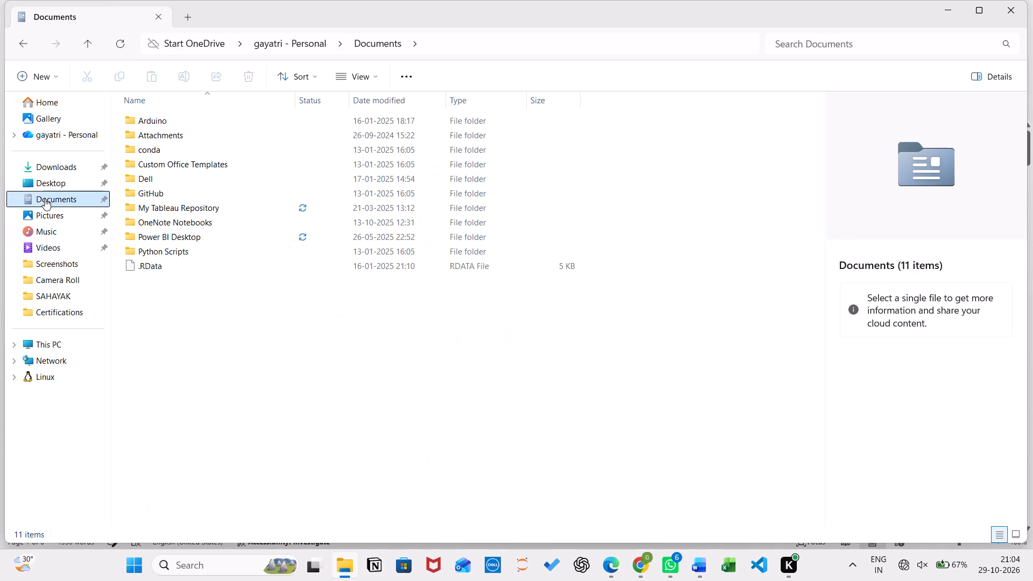
{"action": "double_click", "coordinate": [51, 171]}
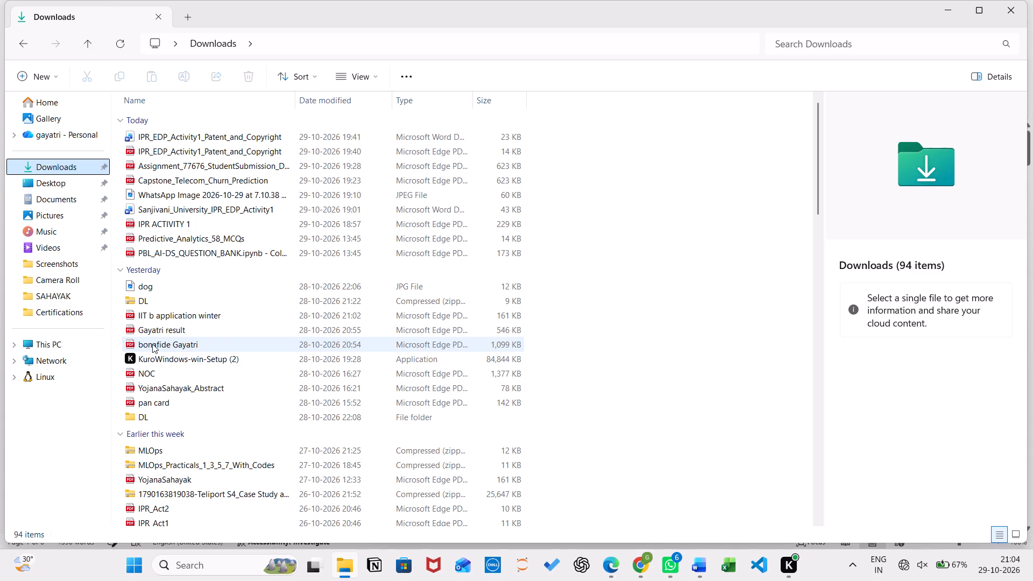
{"action": "double_click", "coordinate": [166, 321]}
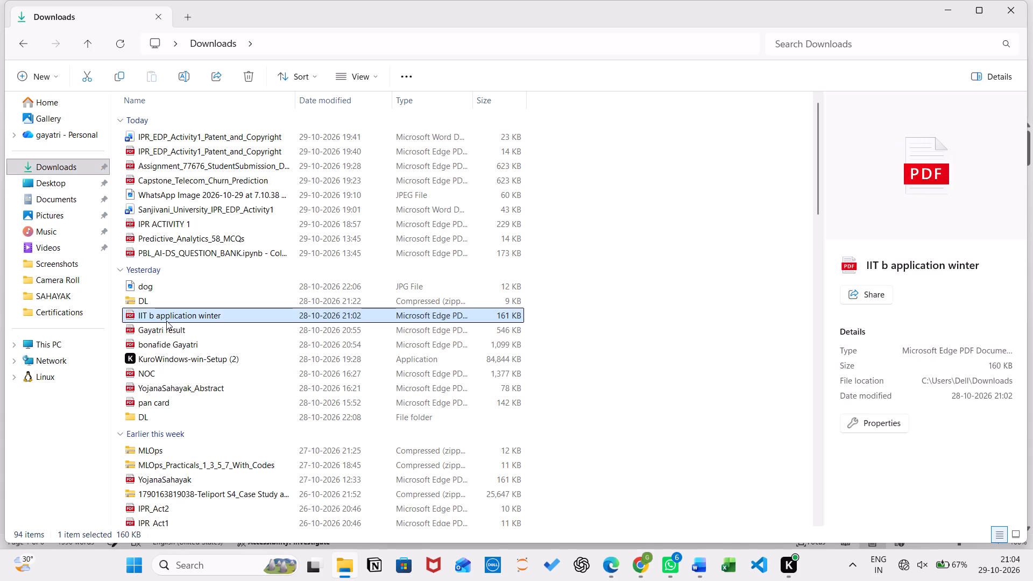
{"action": "scroll", "coordinate": [711, 240], "scroll_direction": "up", "scroll_amount": 6}
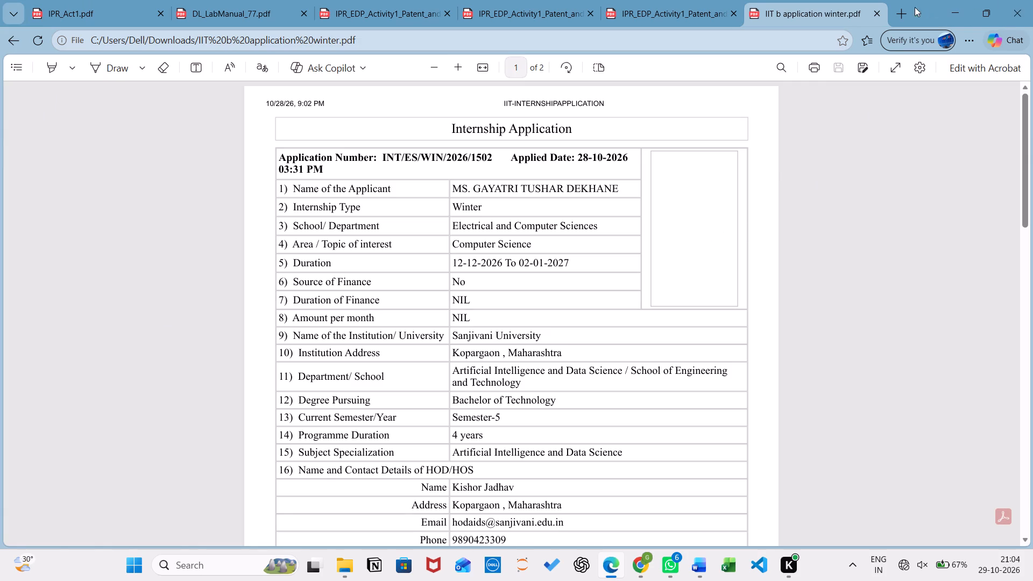
Close the internship application PDF and open the NOC PDF from the Downloads folder in Edge to view it.
{"action": "left_click", "coordinate": [879, 14]}
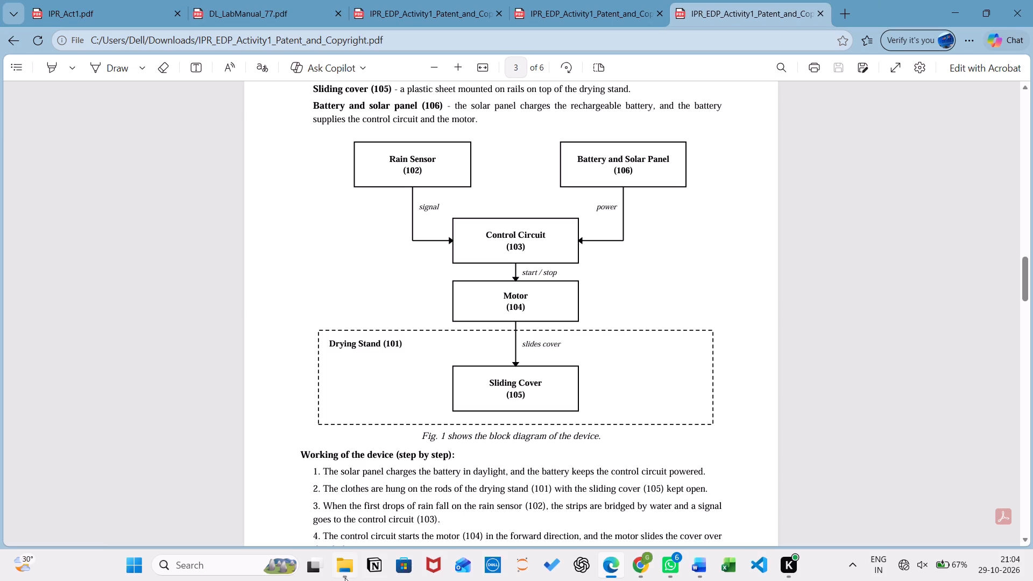
{"action": "left_click", "coordinate": [341, 578]}
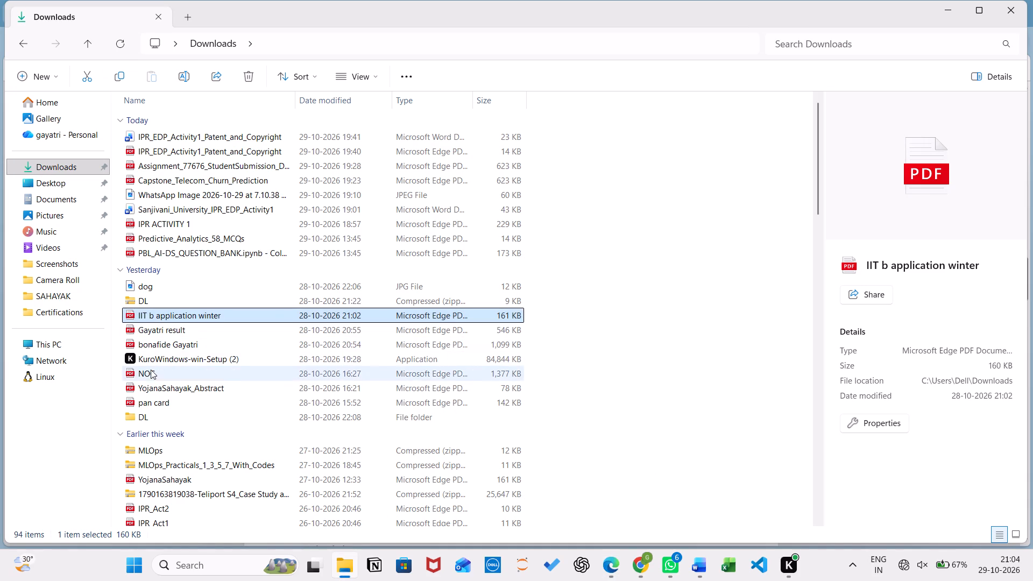
{"action": "double_click", "coordinate": [153, 369]}
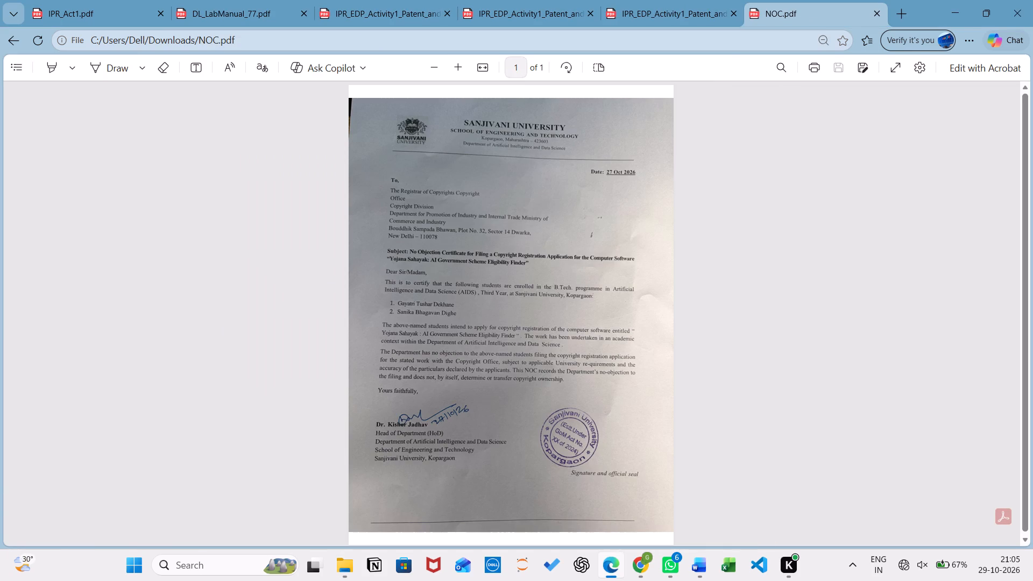
Return to File Explorer and look through the Downloads file list from the recent files back to last month's for another reference document.
{"action": "left_click", "coordinate": [345, 571]}
{"action": "scroll", "coordinate": [229, 416], "scroll_direction": "down", "scroll_amount": 2}
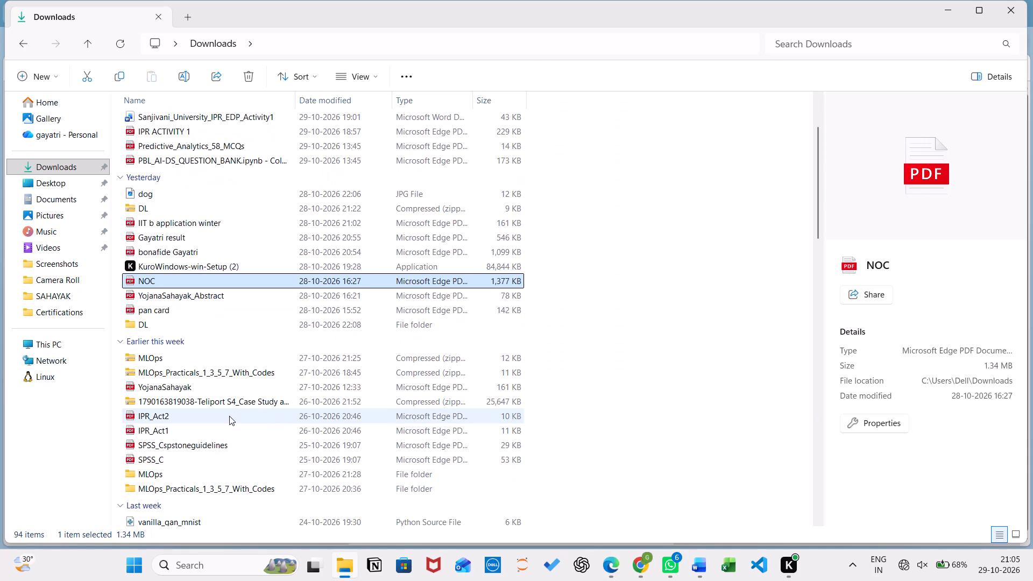
{"action": "scroll", "coordinate": [229, 416], "scroll_direction": "down", "scroll_amount": 1}
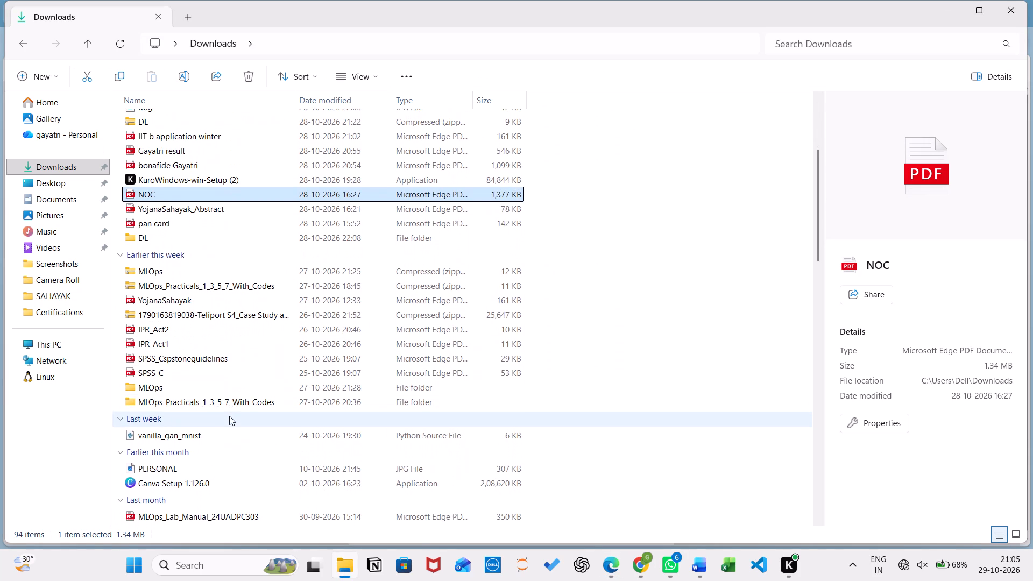
{"action": "scroll", "coordinate": [229, 416], "scroll_direction": "down", "scroll_amount": 4}
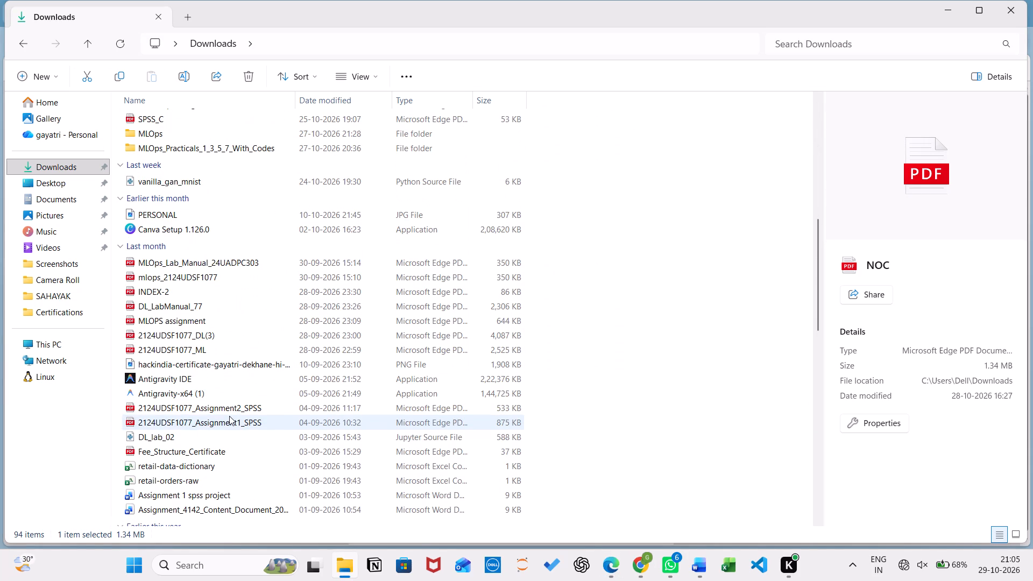
{"action": "scroll", "coordinate": [229, 416], "scroll_direction": "up", "scroll_amount": 1}
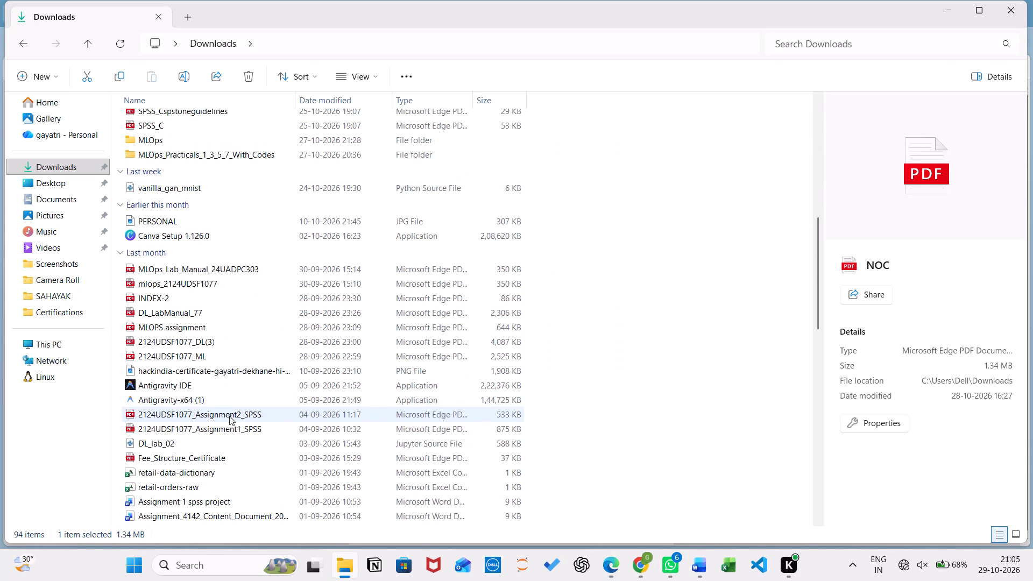
{"action": "scroll", "coordinate": [229, 416], "scroll_direction": "up", "scroll_amount": 5}
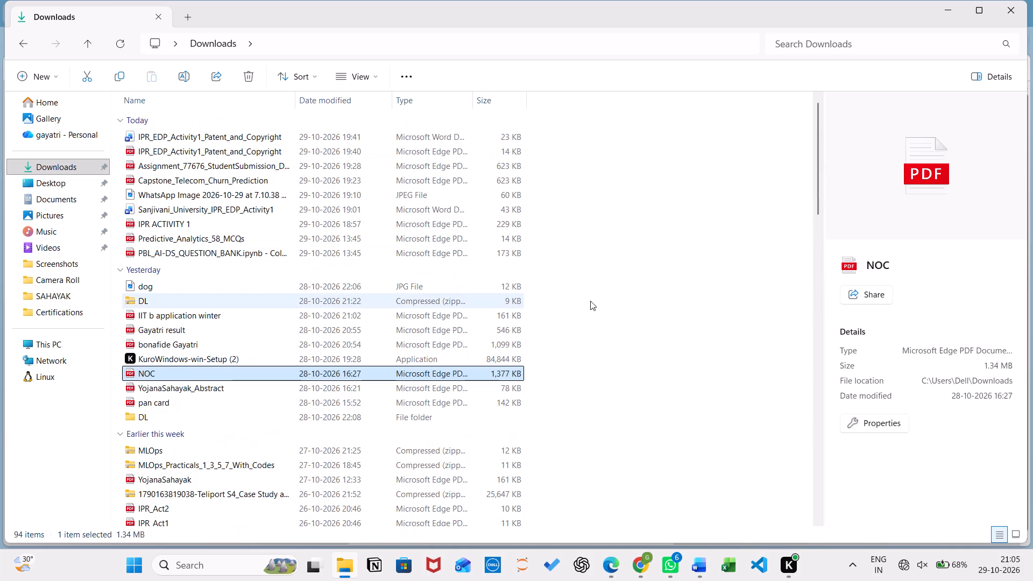
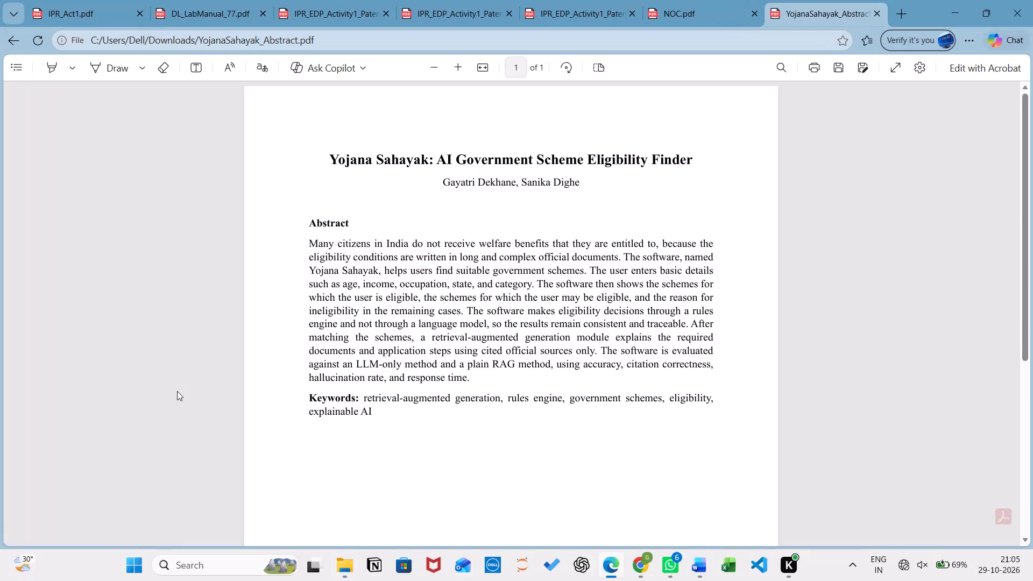
Return to the Downloads folder and open the YojanaSahayak PDF in Edge to view its university letterhead.
{"action": "left_click", "coordinate": [342, 554]}
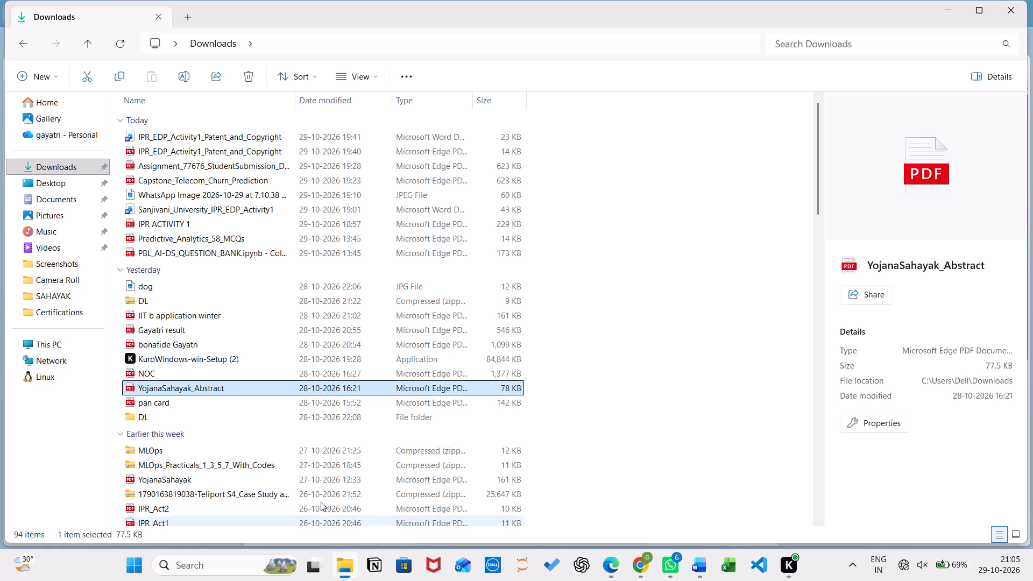
{"action": "double_click", "coordinate": [217, 485]}
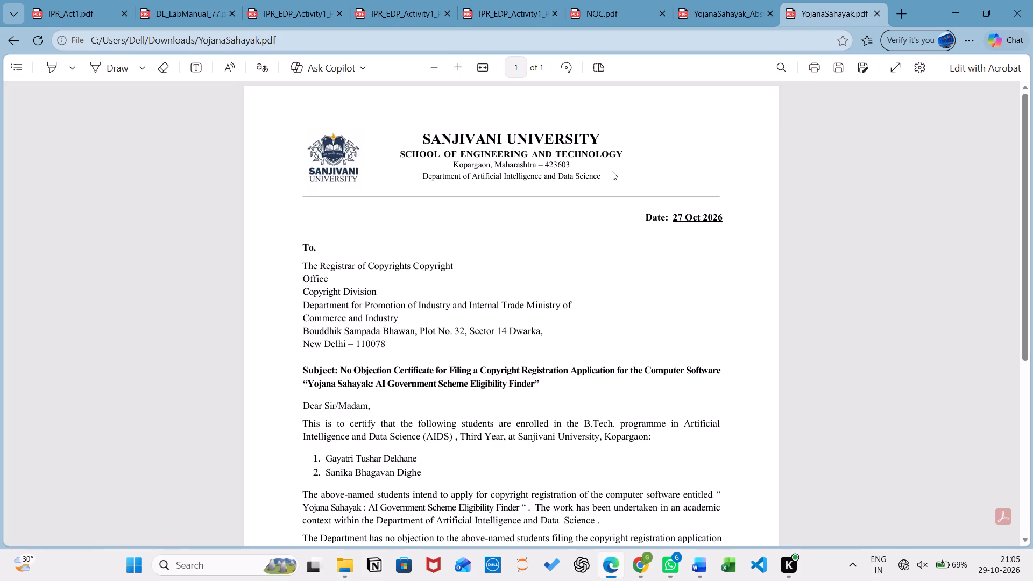
{"action": "left_click", "coordinate": [342, 160]}
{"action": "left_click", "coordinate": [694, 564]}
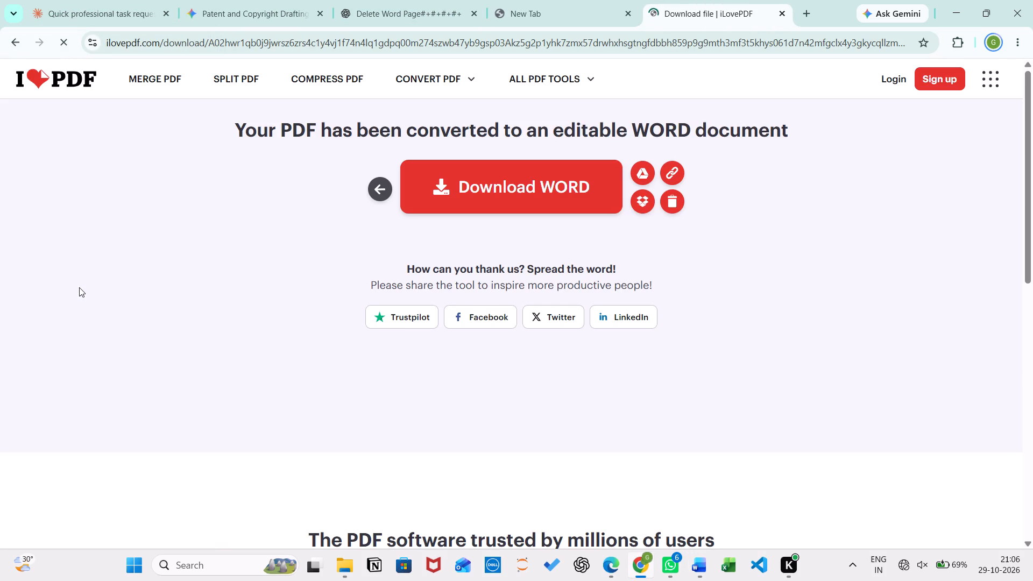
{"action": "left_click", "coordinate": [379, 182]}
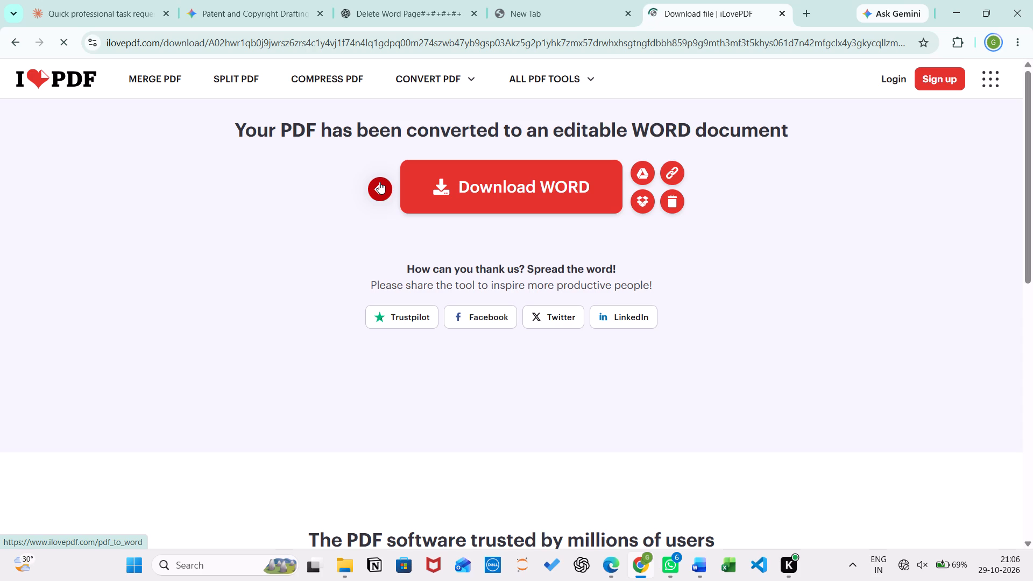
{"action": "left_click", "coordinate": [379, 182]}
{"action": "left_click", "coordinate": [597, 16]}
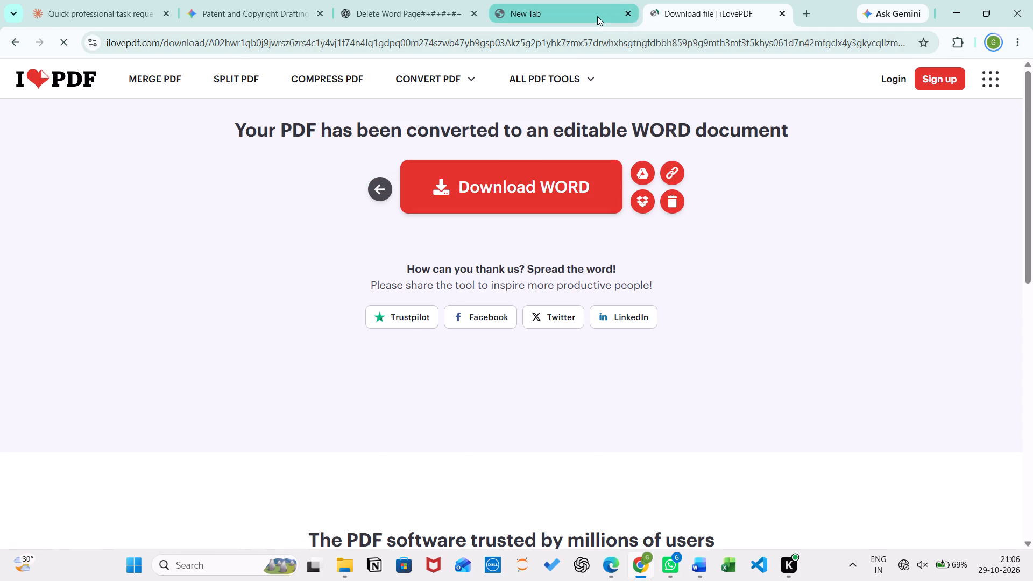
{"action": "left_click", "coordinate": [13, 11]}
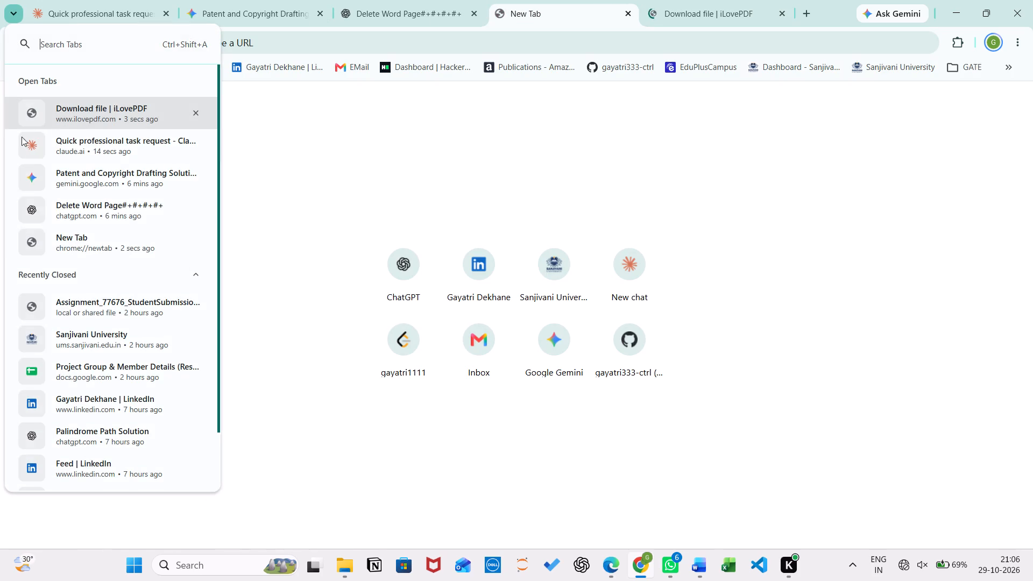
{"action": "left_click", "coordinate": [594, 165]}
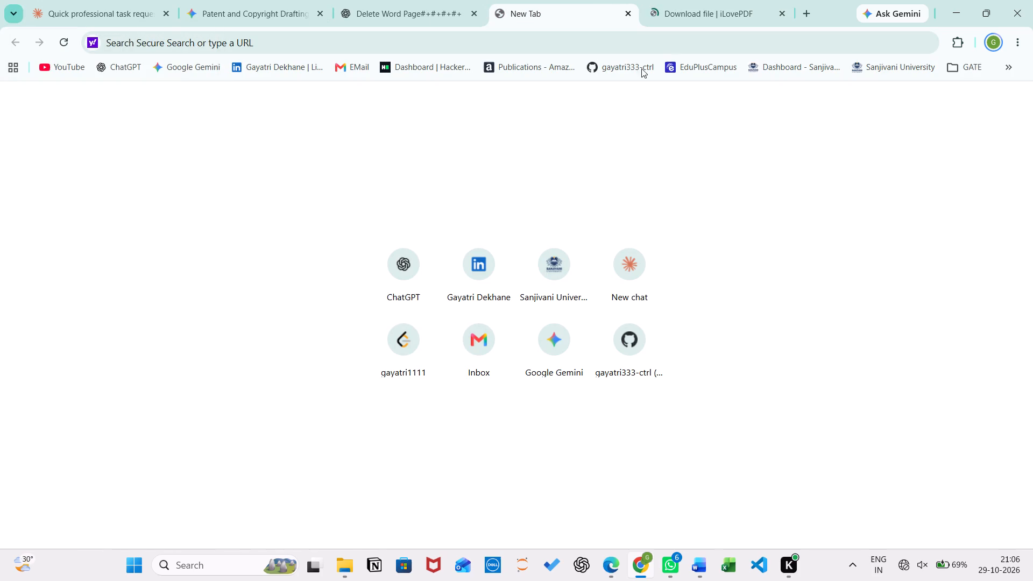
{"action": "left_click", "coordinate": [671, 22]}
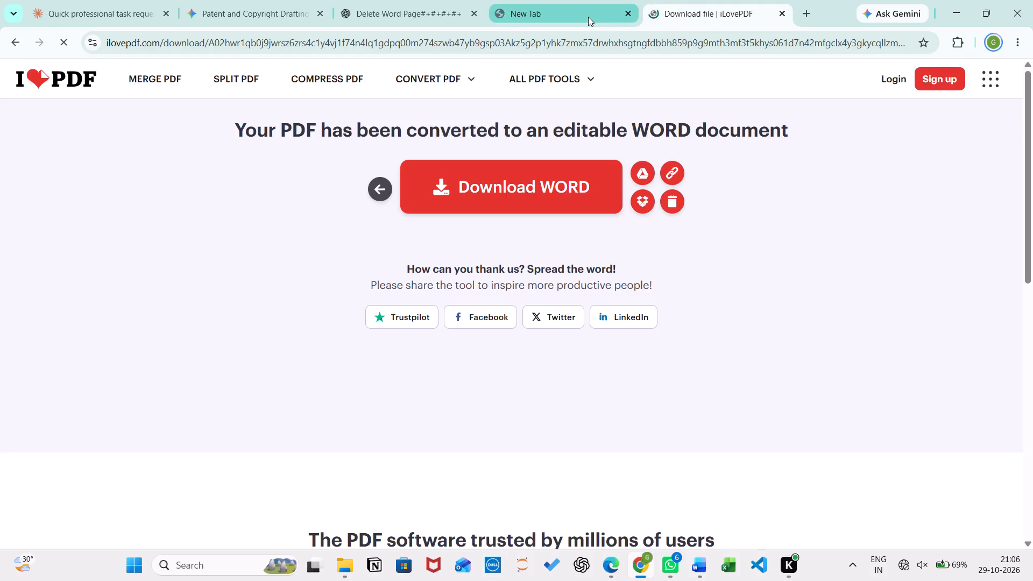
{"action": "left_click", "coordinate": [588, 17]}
Search the web for "i love my pdf" in the new tab and close the old iLovePDF download tab.
{"action": "left_click", "coordinate": [465, 48]}
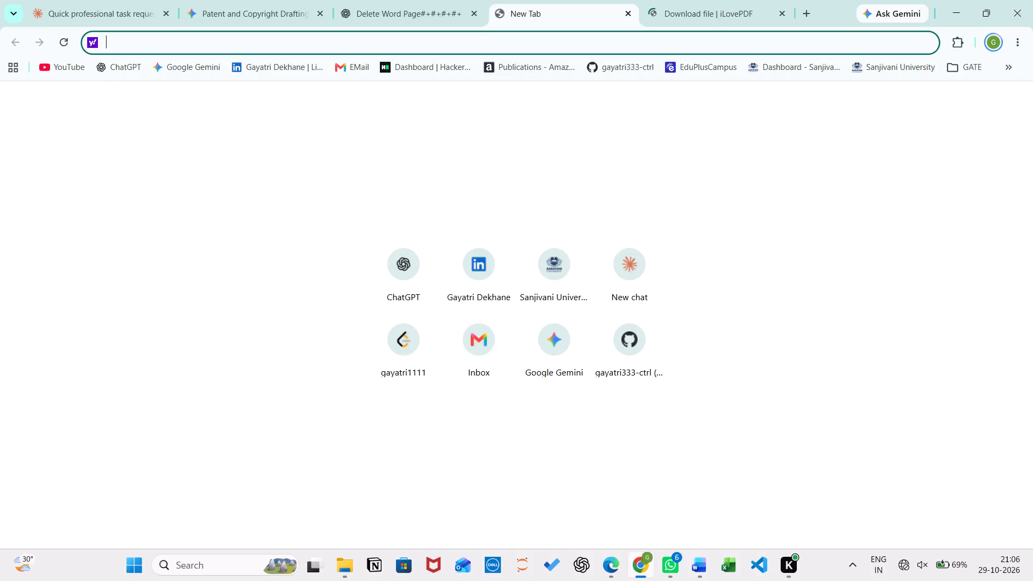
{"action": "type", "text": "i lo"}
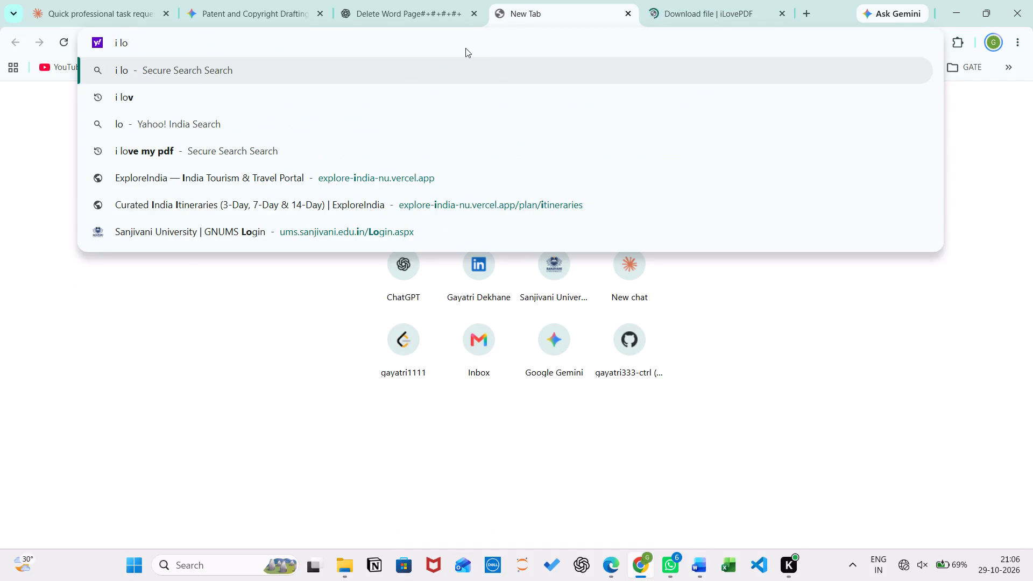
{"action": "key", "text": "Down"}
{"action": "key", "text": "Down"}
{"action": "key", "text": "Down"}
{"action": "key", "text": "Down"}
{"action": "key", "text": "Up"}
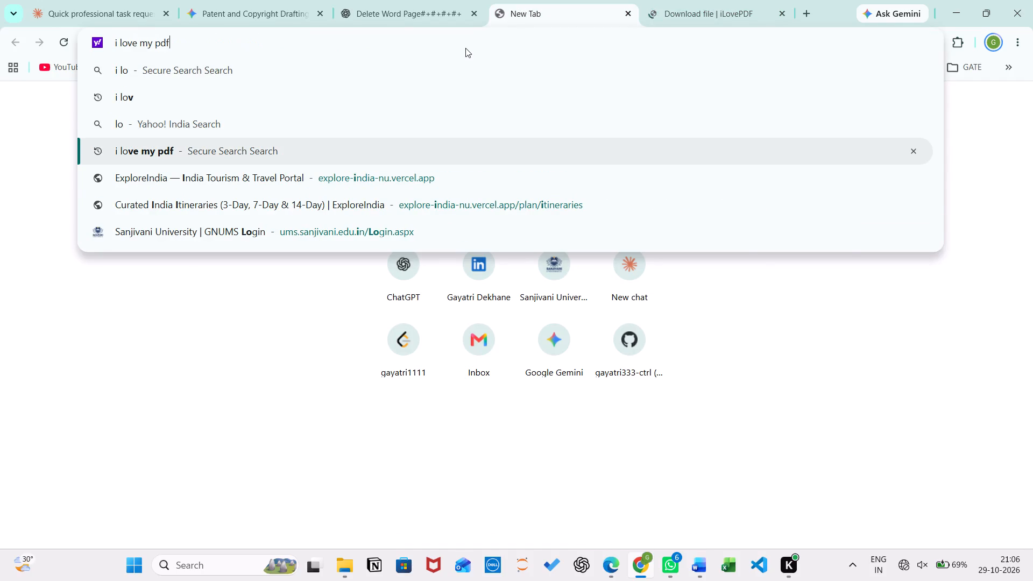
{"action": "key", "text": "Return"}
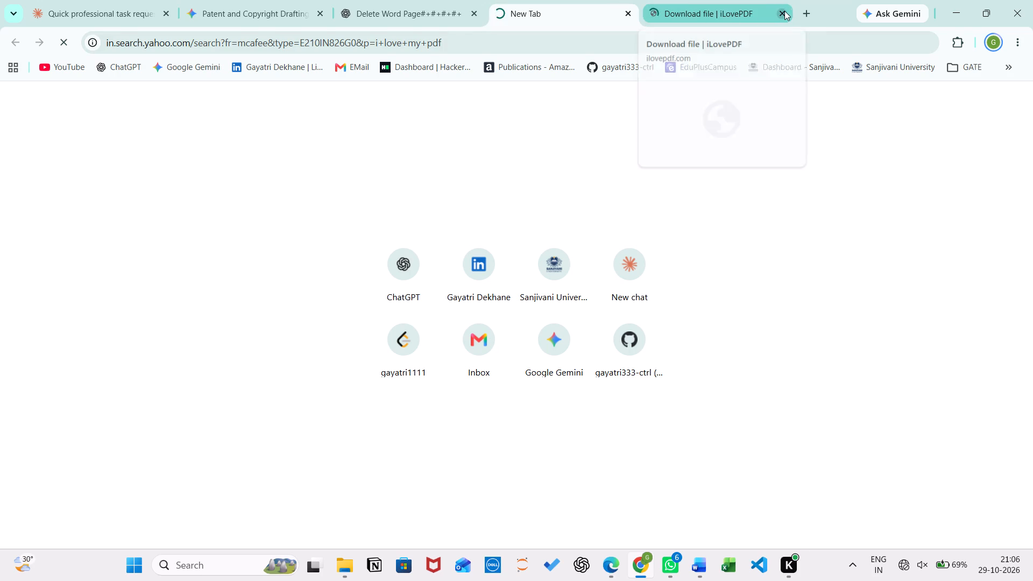
{"action": "left_click", "coordinate": [784, 12]}
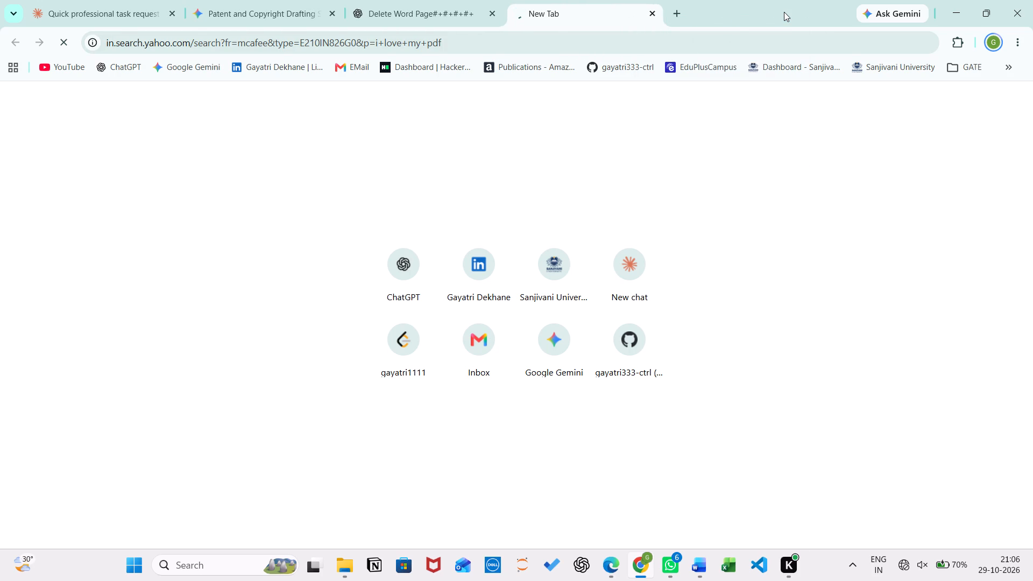
Refresh the list of available Wi-Fi networks and connect the computer to the iPhone hotspot.
{"action": "left_click", "coordinate": [919, 557]}
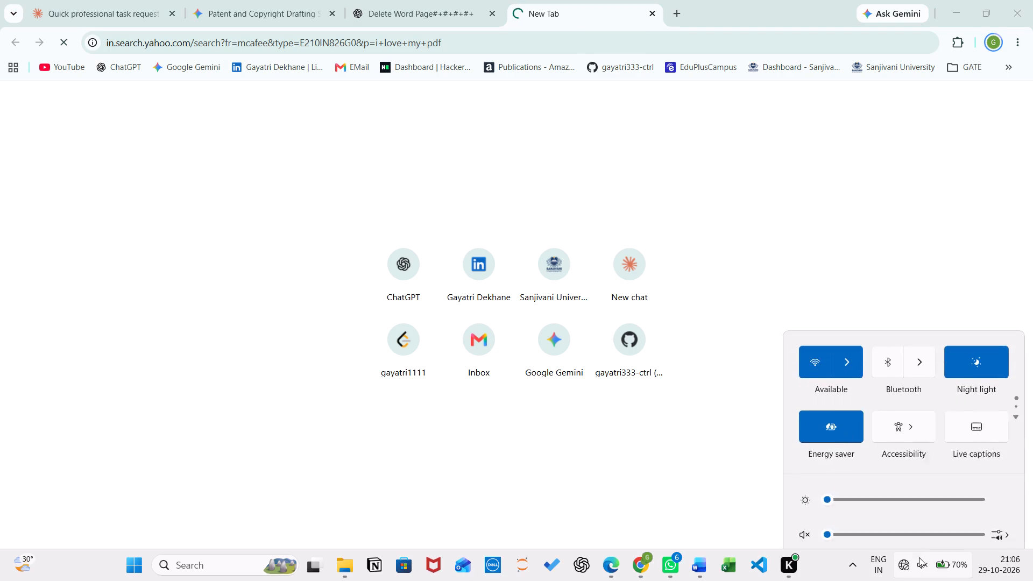
{"action": "left_click", "coordinate": [835, 314]}
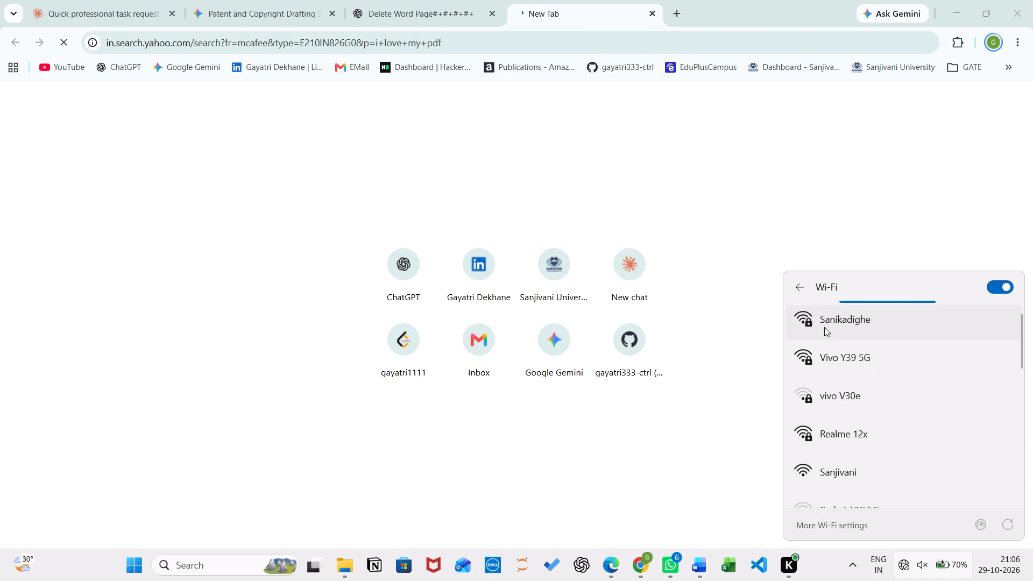
{"action": "left_click", "coordinate": [1002, 527]}
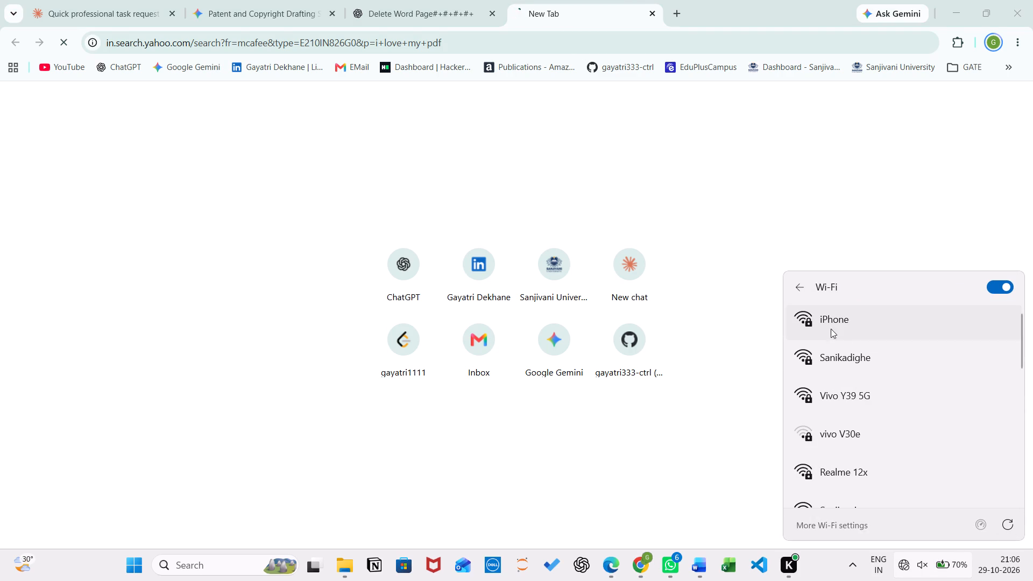
{"action": "left_click", "coordinate": [825, 321]}
{"action": "left_click", "coordinate": [952, 376]}
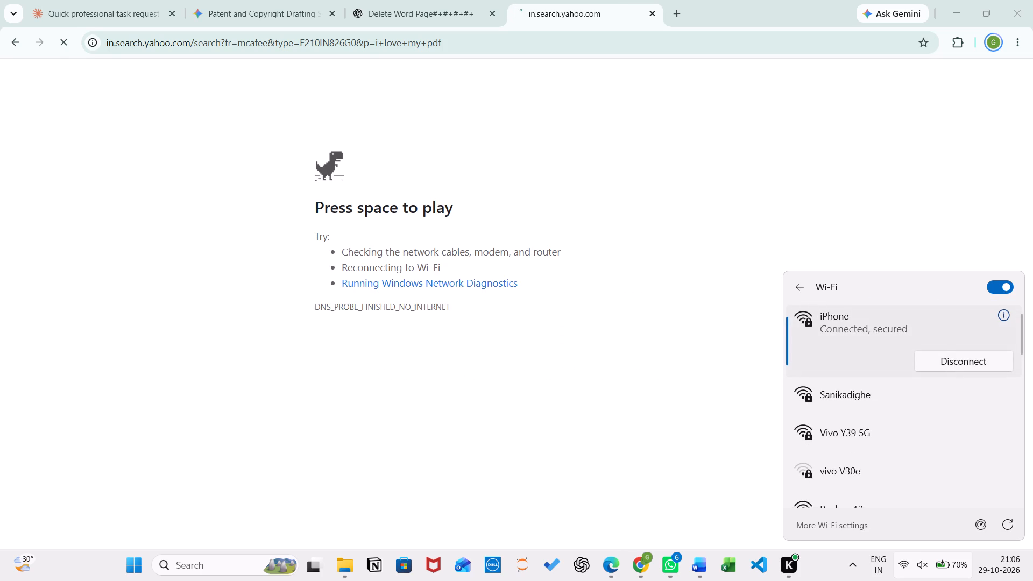
{"action": "left_click", "coordinate": [369, 193]}
Reload the "i love my pdf" search, open the official iLovePDF site from the results, and close the search results tab.
{"action": "left_click", "coordinate": [66, 47]}
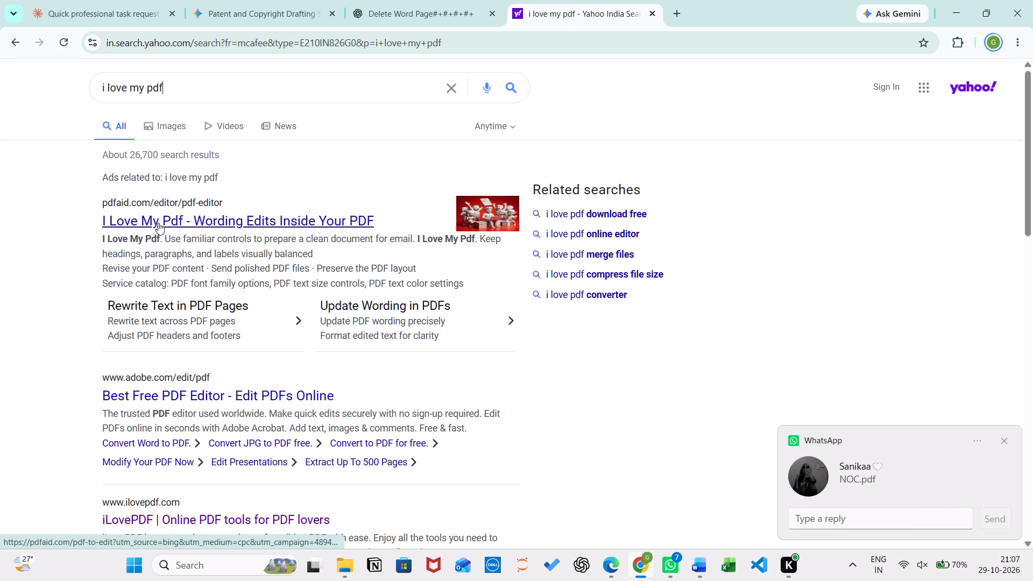
{"action": "left_click", "coordinate": [188, 512]}
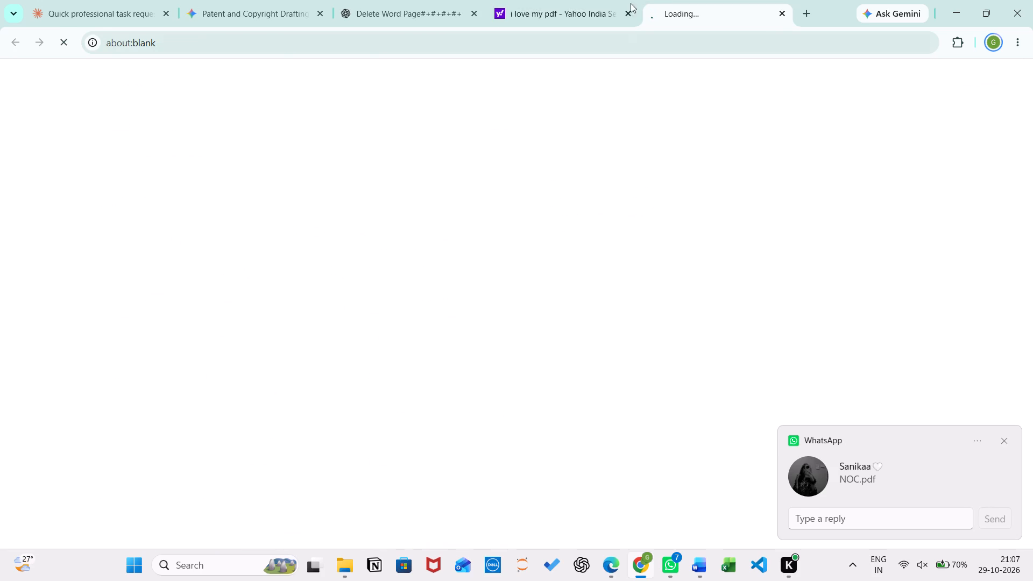
{"action": "left_click", "coordinate": [629, 15]}
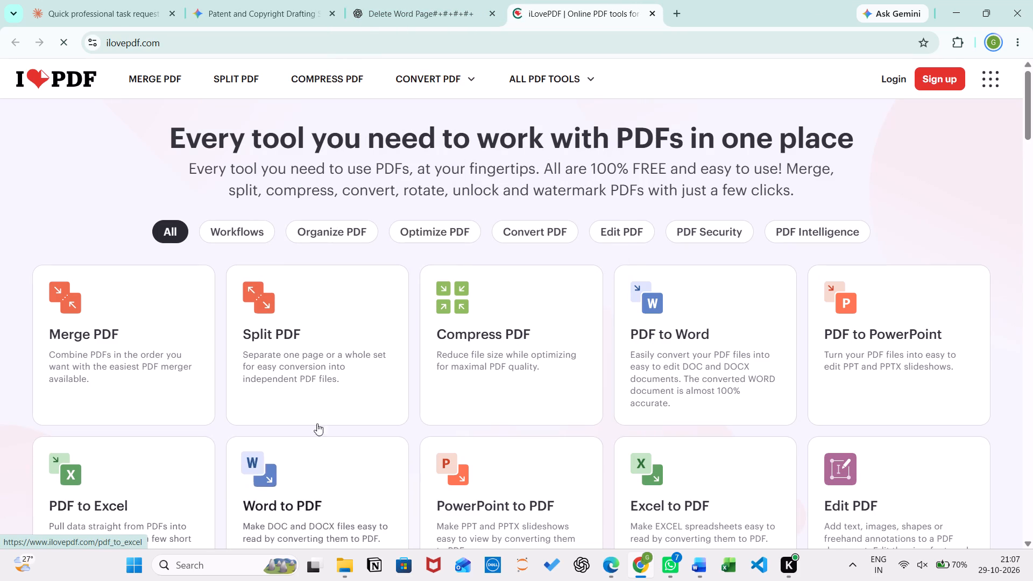
Convert the YojanaSahayak PDF from Downloads to Word with iLovePDF's PDF to Word tool, without OCR, and download the result.
{"action": "left_click", "coordinate": [685, 324]}
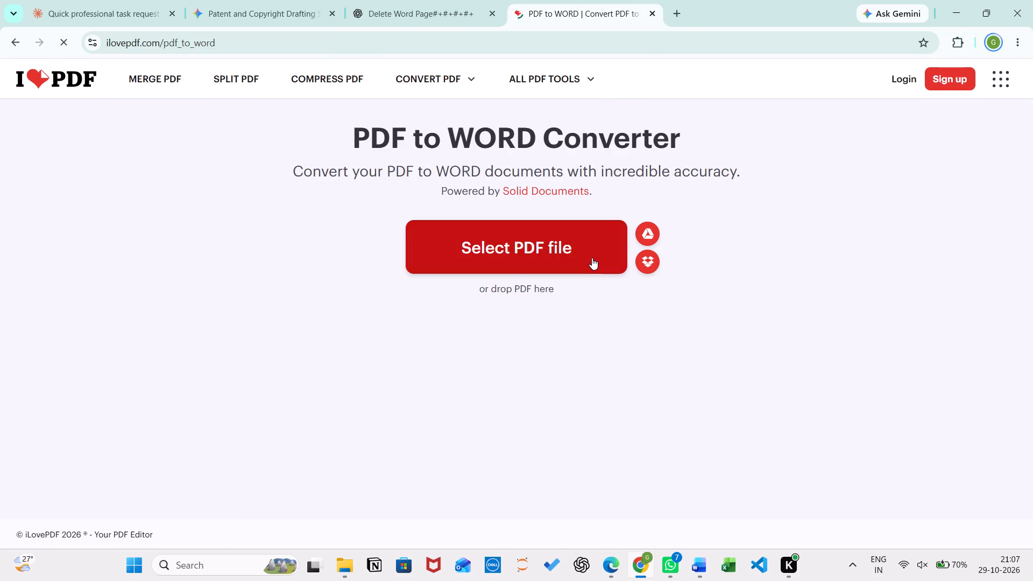
{"action": "left_click", "coordinate": [583, 254]}
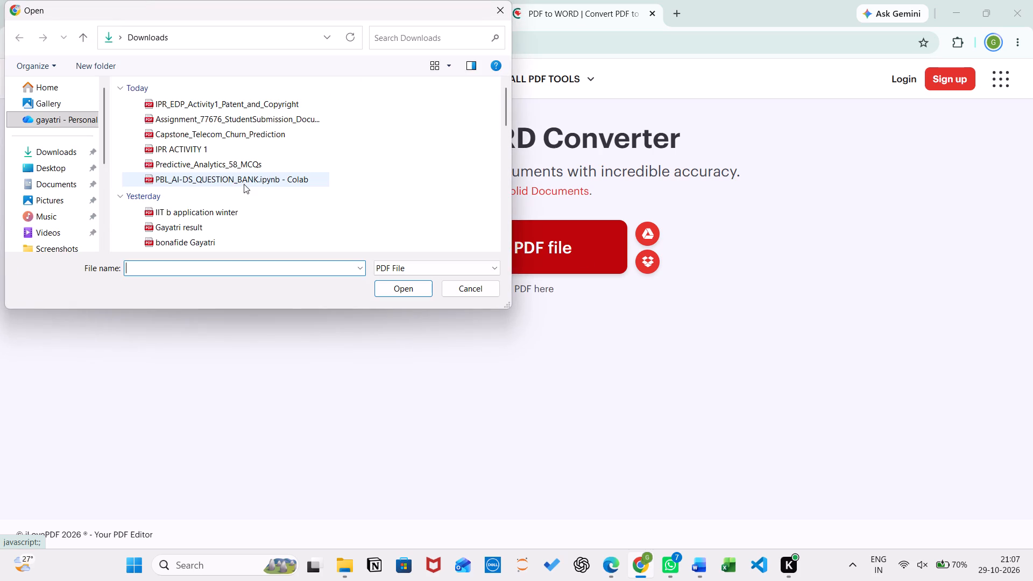
{"action": "scroll", "coordinate": [206, 210], "scroll_direction": "down", "scroll_amount": 1}
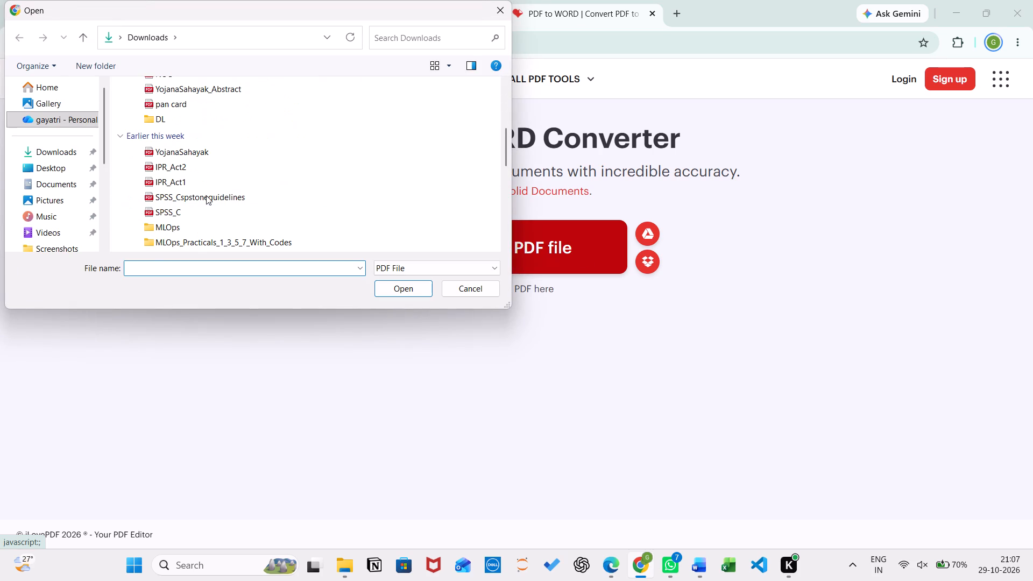
{"action": "left_click", "coordinate": [197, 154]}
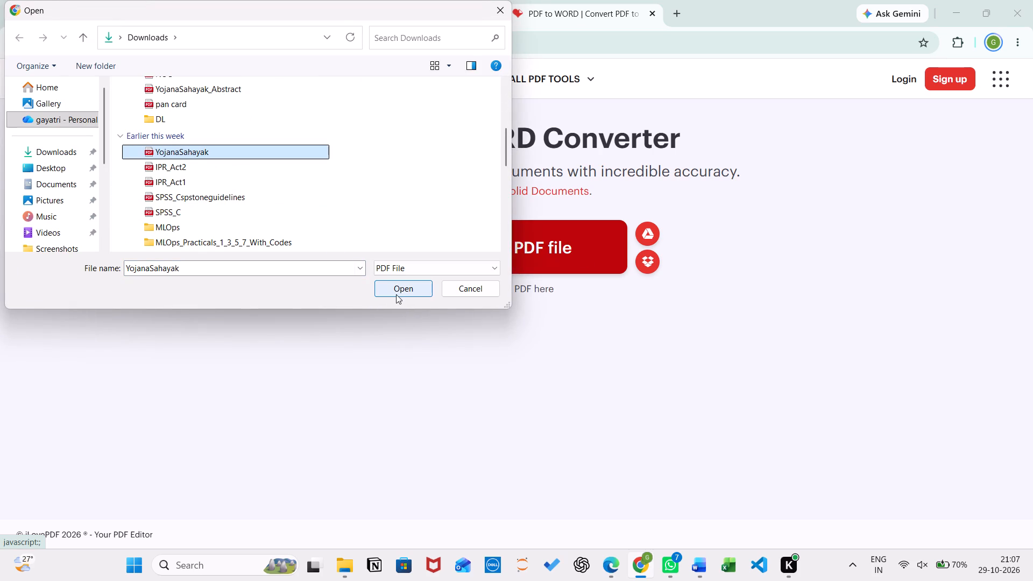
{"action": "left_click", "coordinate": [396, 294]}
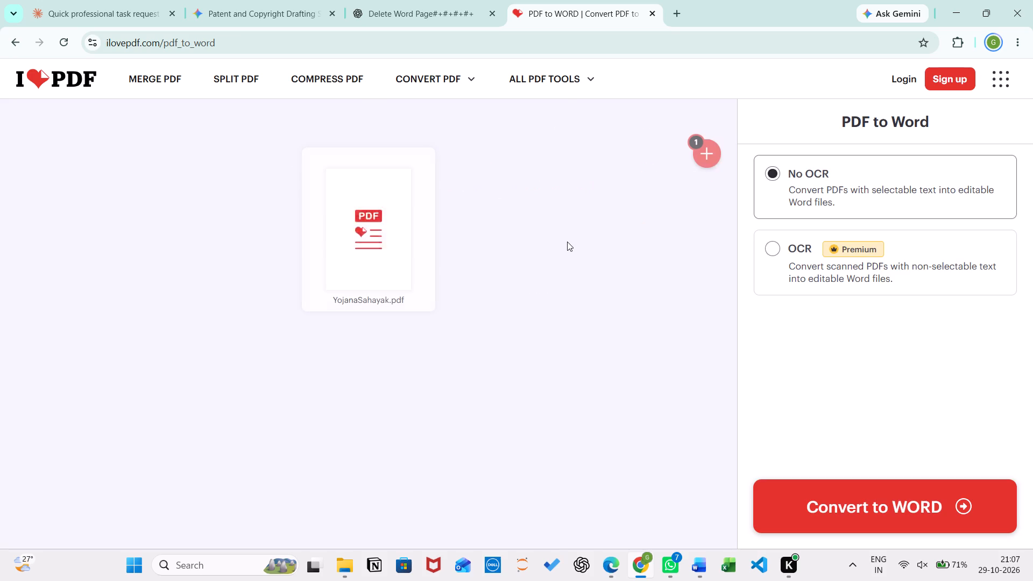
{"action": "left_click", "coordinate": [824, 514]}
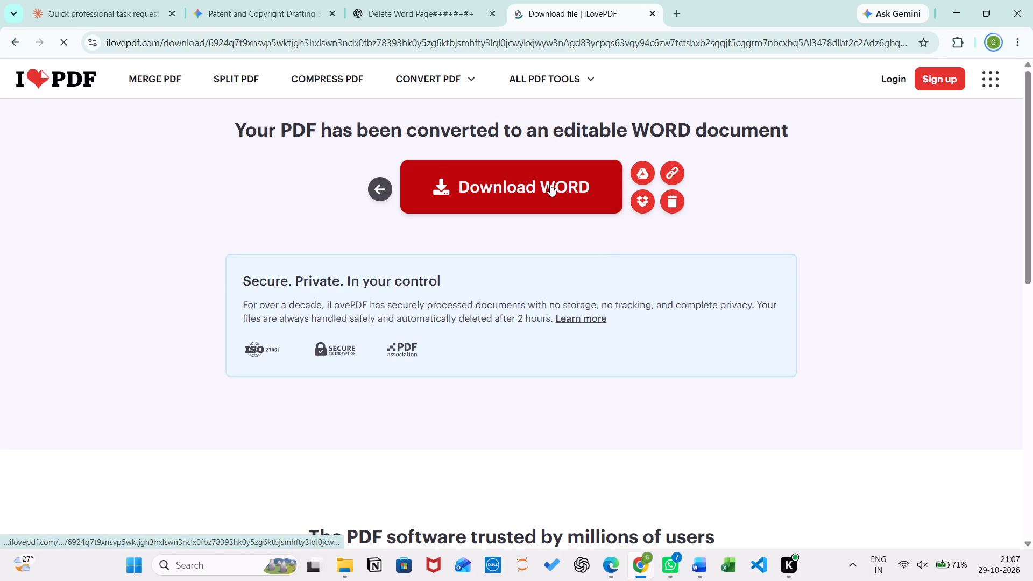
{"action": "left_click", "coordinate": [550, 185]}
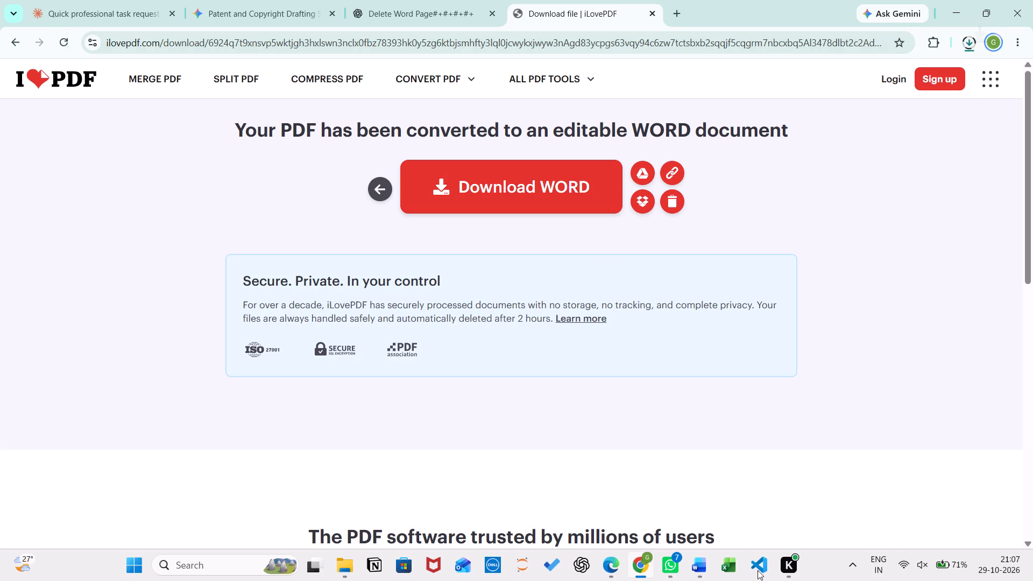
Open the downloaded YojanaSahayak.docx in Word.
{"action": "left_click", "coordinate": [692, 566]}
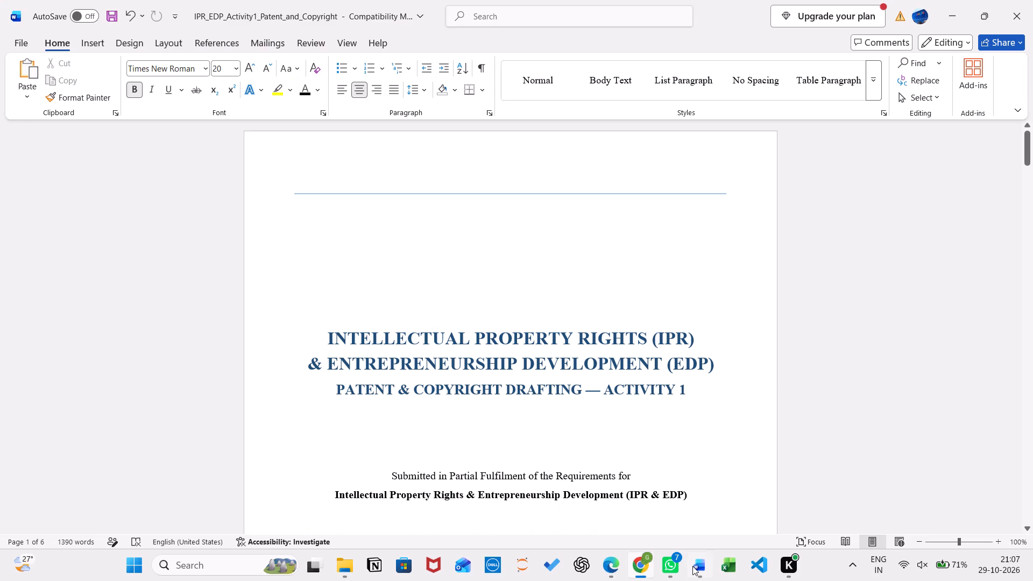
{"action": "left_click", "coordinate": [647, 562]}
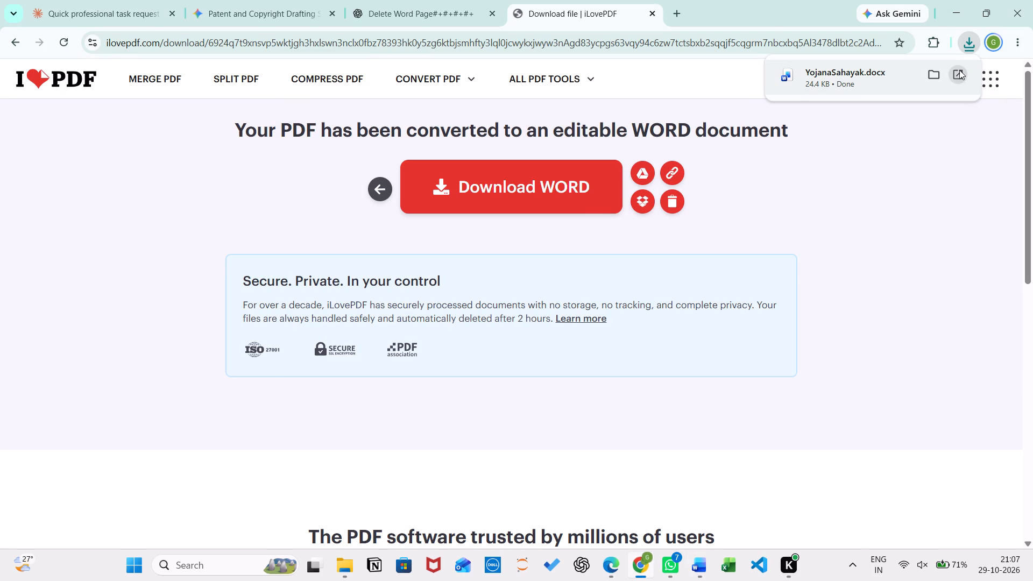
{"action": "left_click", "coordinate": [959, 70]}
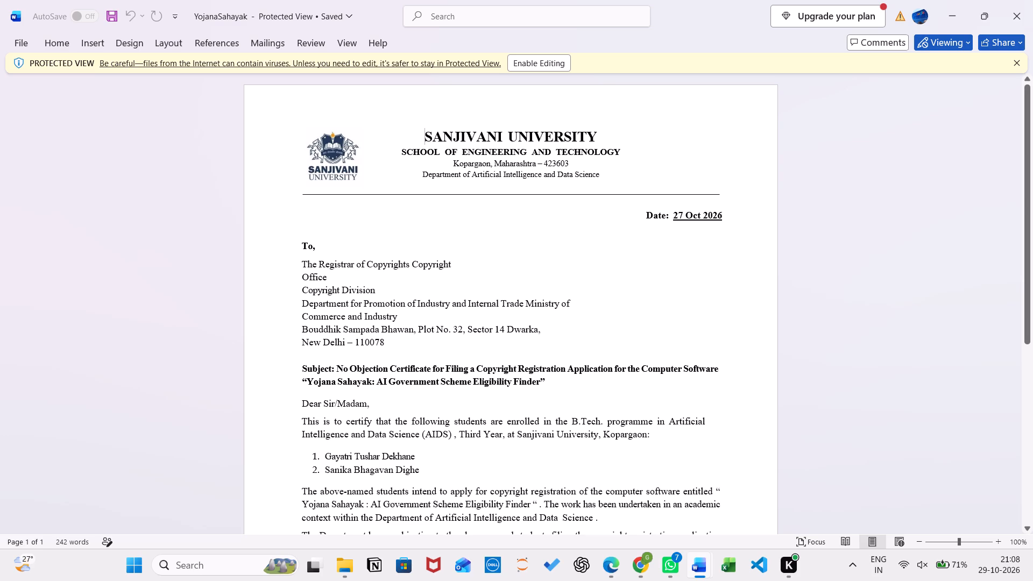
Copy the Sanjivani University logo from the YojanaSahayak letterhead.
{"action": "left_click", "coordinate": [340, 150]}
{"action": "key", "text": "ctrl+c"}
Return to the IPR_EDP_Activity1_Patent_and_Copyright report and insert four blank lines above the horizontal rule on its cover page.
{"action": "left_click", "coordinate": [639, 564]}
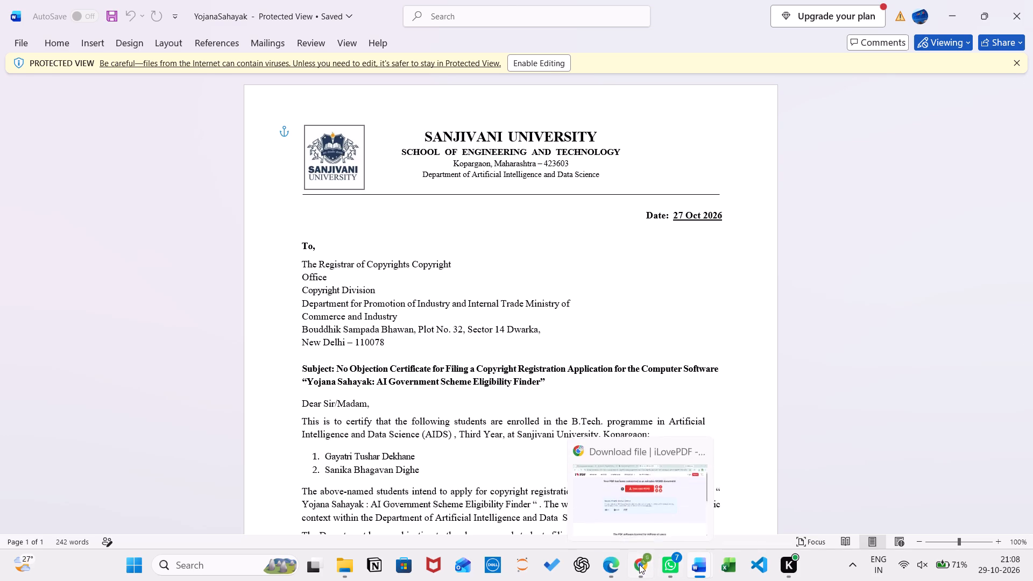
{"action": "left_click", "coordinate": [691, 558]}
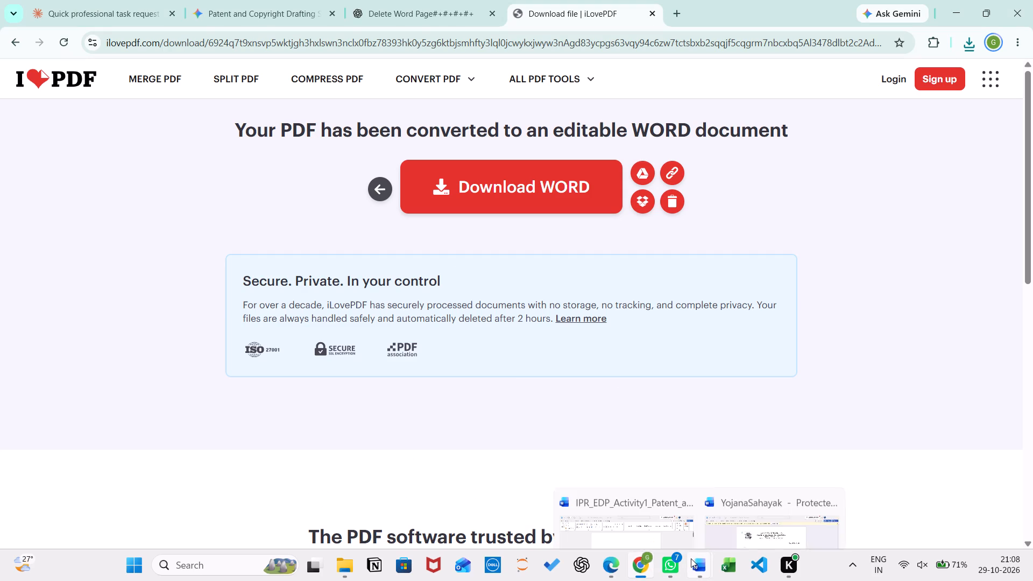
{"action": "left_click", "coordinate": [663, 498]}
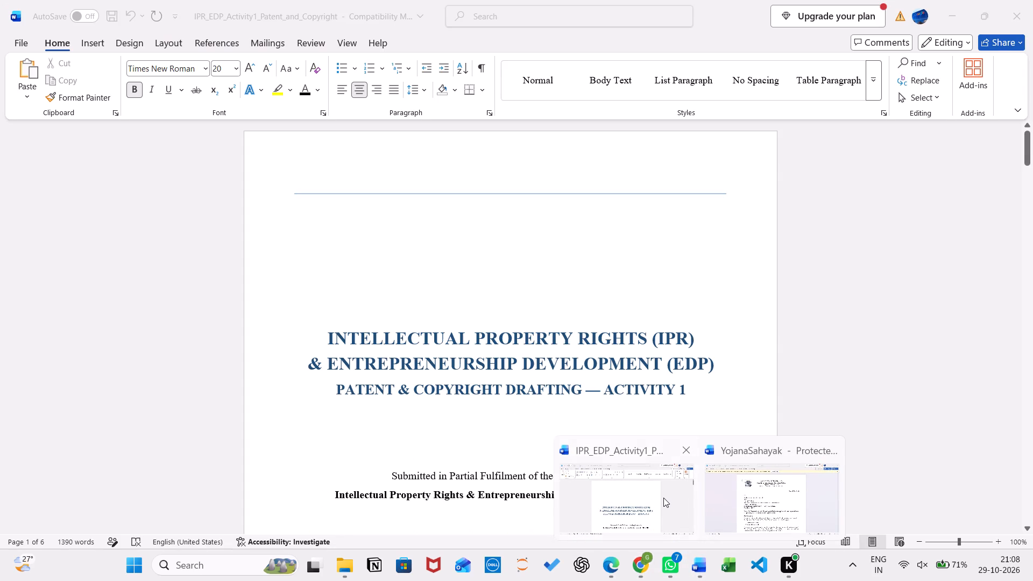
{"action": "left_click", "coordinate": [293, 190]}
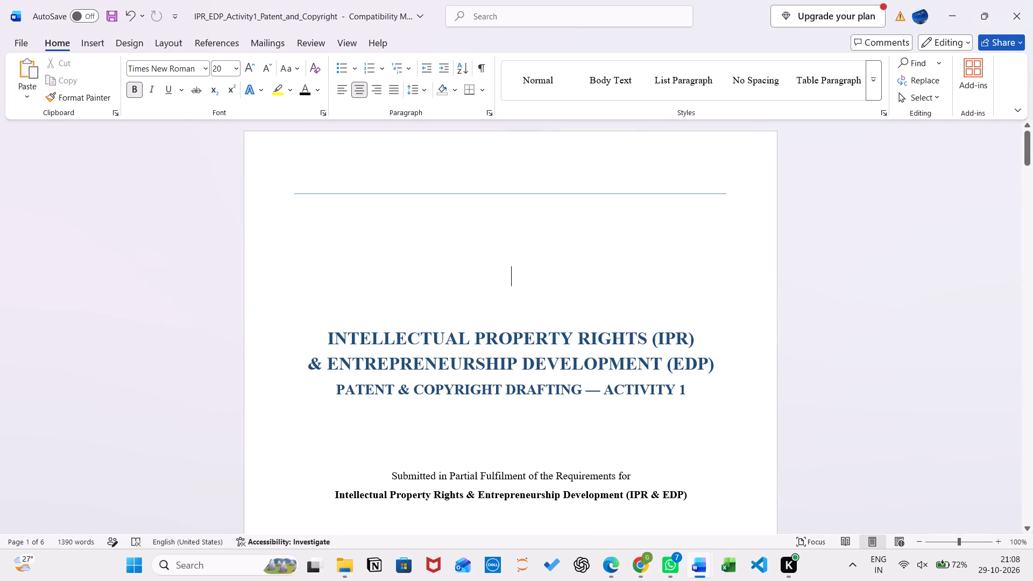
{"action": "key", "text": "Return"}
{"action": "key", "text": "Return"}
{"action": "key", "text": "Return"}
{"action": "key", "text": "Return"}
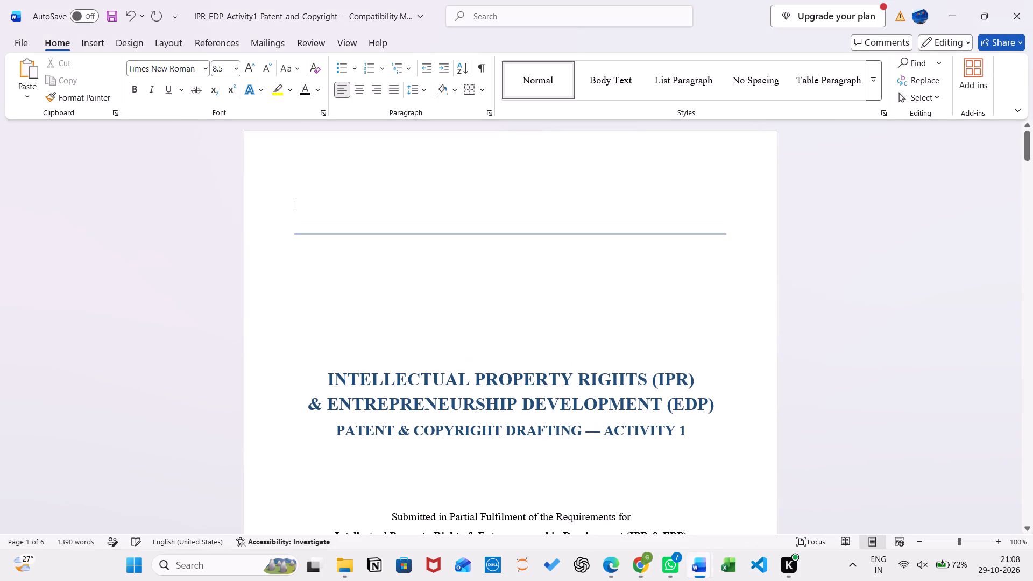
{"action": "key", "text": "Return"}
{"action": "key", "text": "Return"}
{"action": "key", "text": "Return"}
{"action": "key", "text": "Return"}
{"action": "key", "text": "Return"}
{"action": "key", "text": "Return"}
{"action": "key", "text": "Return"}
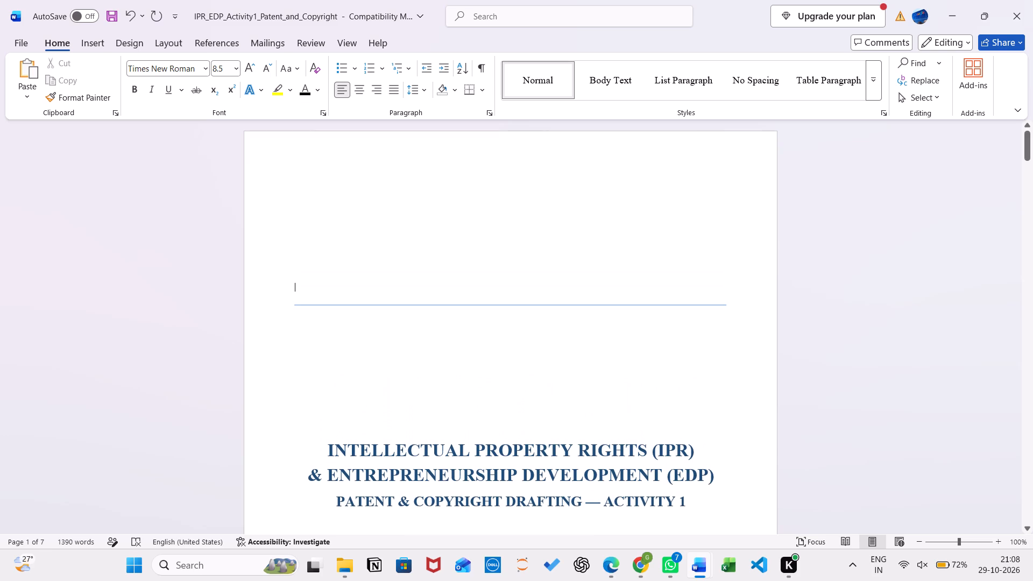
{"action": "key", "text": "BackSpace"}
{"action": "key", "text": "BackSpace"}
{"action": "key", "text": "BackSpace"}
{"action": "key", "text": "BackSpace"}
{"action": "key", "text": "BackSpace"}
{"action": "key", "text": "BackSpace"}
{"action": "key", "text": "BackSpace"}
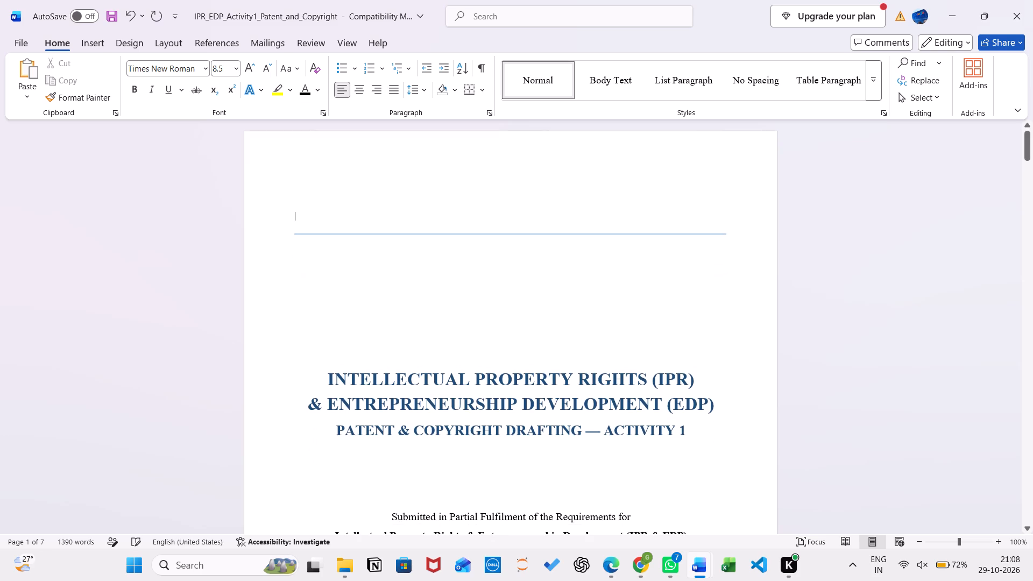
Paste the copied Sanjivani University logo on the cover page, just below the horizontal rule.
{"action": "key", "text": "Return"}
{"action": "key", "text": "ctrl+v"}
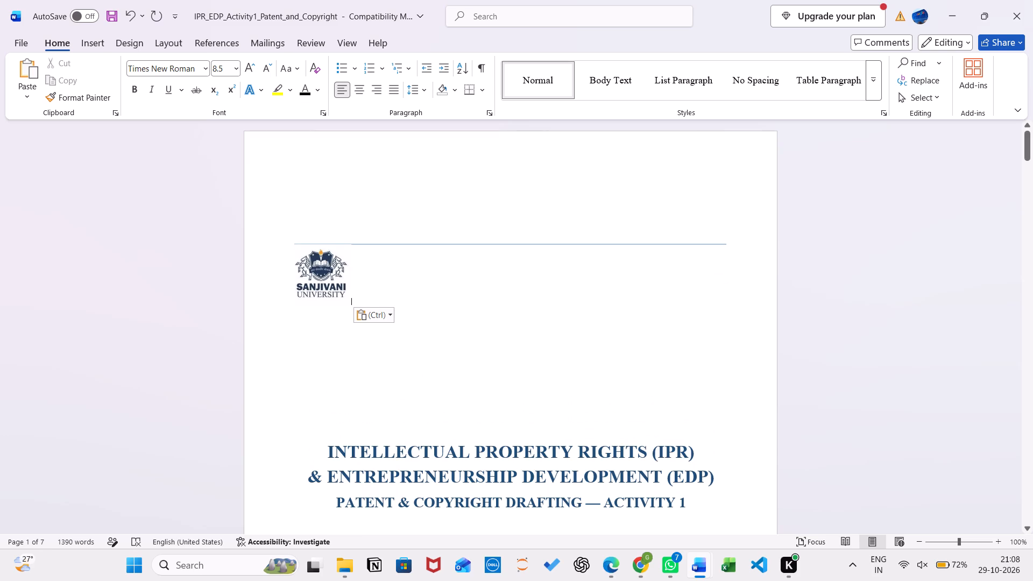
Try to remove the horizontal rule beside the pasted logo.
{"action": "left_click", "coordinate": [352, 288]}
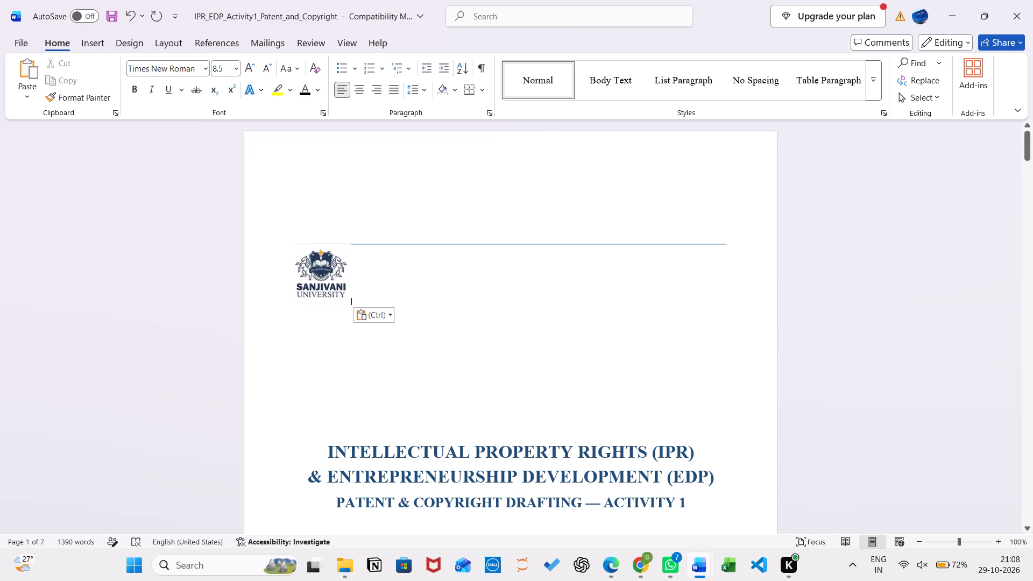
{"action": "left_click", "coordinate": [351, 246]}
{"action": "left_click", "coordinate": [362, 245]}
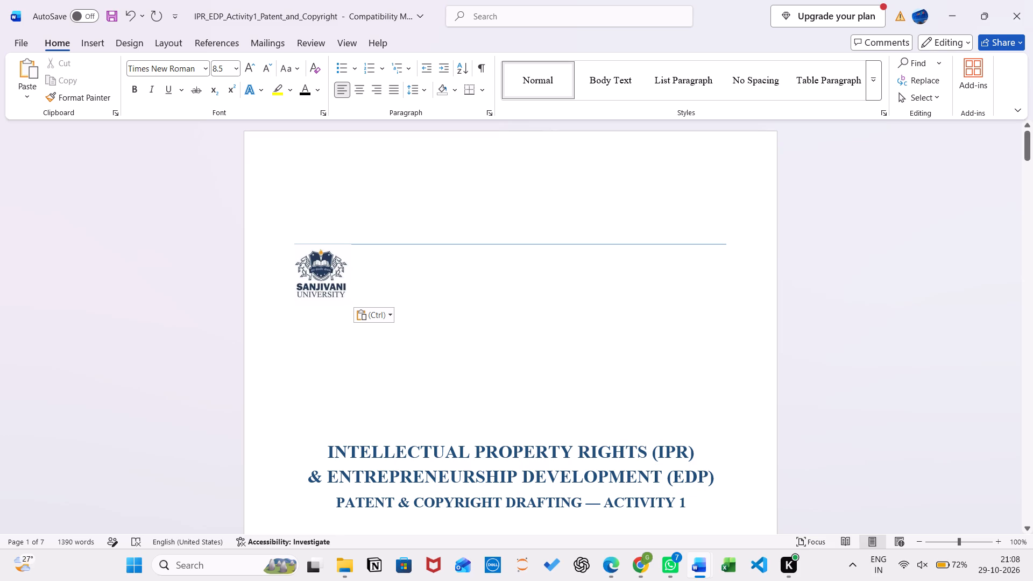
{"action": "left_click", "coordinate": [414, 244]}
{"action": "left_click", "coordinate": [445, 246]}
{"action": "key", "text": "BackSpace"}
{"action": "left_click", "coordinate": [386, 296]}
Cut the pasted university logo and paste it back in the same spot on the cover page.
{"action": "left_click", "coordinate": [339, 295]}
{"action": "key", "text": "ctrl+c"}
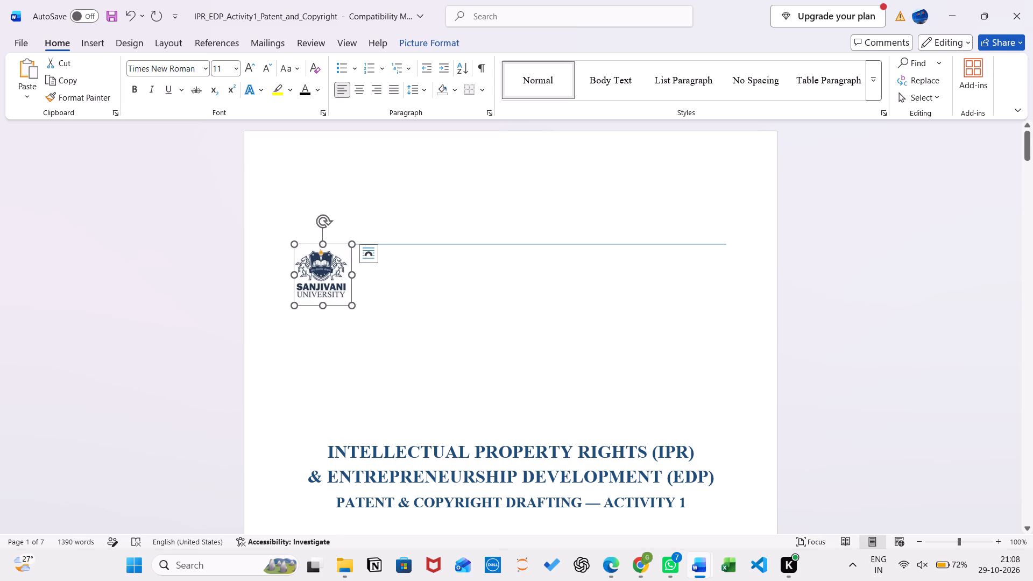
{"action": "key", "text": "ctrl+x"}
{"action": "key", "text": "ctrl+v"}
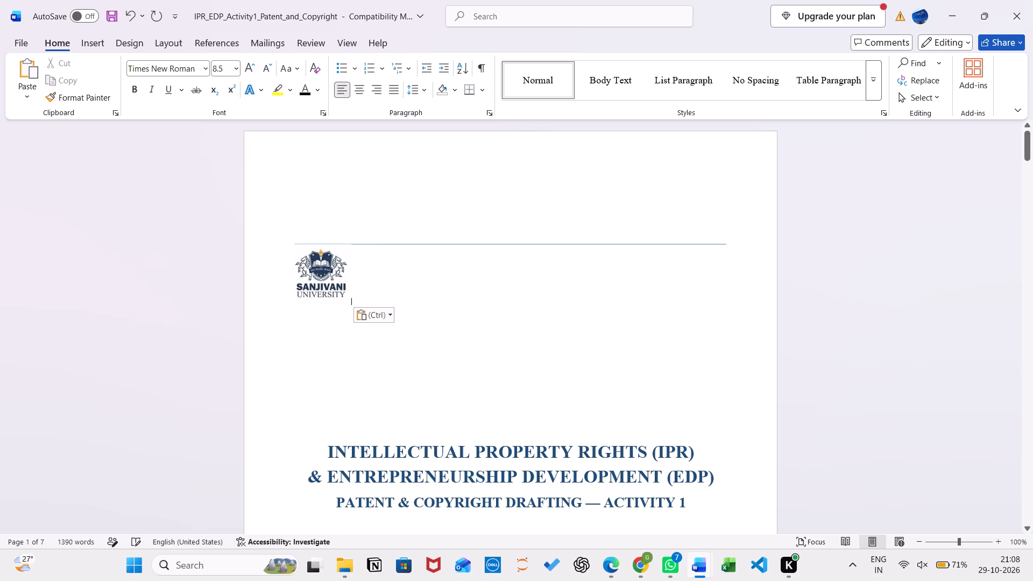
Delete the blank lines above the cover page's horizontal rule.
{"action": "left_click", "coordinate": [407, 242]}
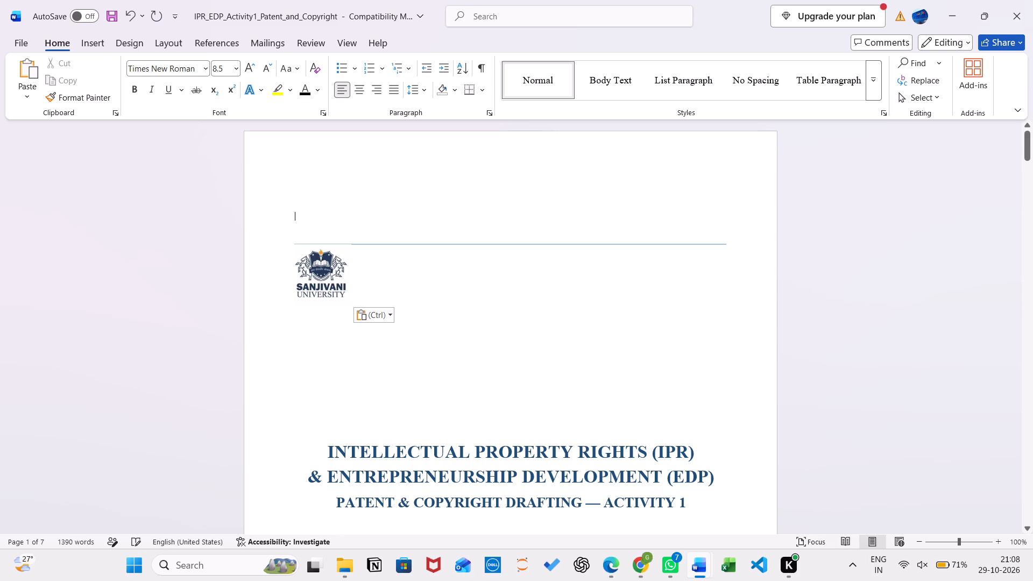
{"action": "left_click_drag", "start_coordinate": [724, 244], "coordinate": [469, 242]}
{"action": "left_click", "coordinate": [469, 242]}
{"action": "key", "text": "equal"}
{"action": "key", "text": "BackSpace"}
{"action": "key", "text": "BackSpace"}
{"action": "key", "text": "BackSpace"}
{"action": "key", "text": "BackSpace"}
{"action": "key", "text": "BackSpace"}
{"action": "key", "text": "BackSpace"}
{"action": "key", "text": "BackSpace"}
{"action": "key", "text": "BackSpace"}
{"action": "key", "text": "BackSpace"}
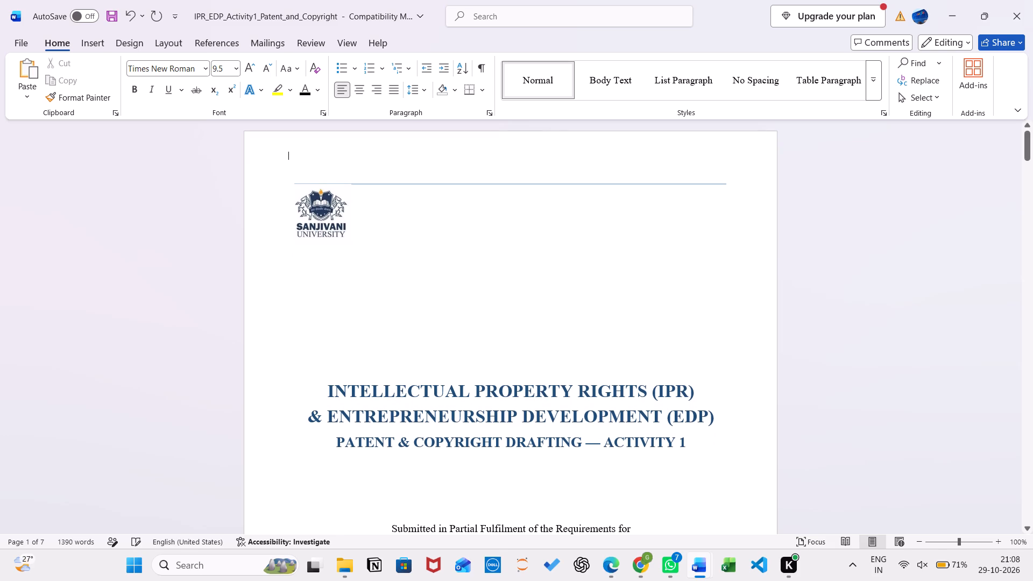
{"action": "key", "text": "BackSpace"}
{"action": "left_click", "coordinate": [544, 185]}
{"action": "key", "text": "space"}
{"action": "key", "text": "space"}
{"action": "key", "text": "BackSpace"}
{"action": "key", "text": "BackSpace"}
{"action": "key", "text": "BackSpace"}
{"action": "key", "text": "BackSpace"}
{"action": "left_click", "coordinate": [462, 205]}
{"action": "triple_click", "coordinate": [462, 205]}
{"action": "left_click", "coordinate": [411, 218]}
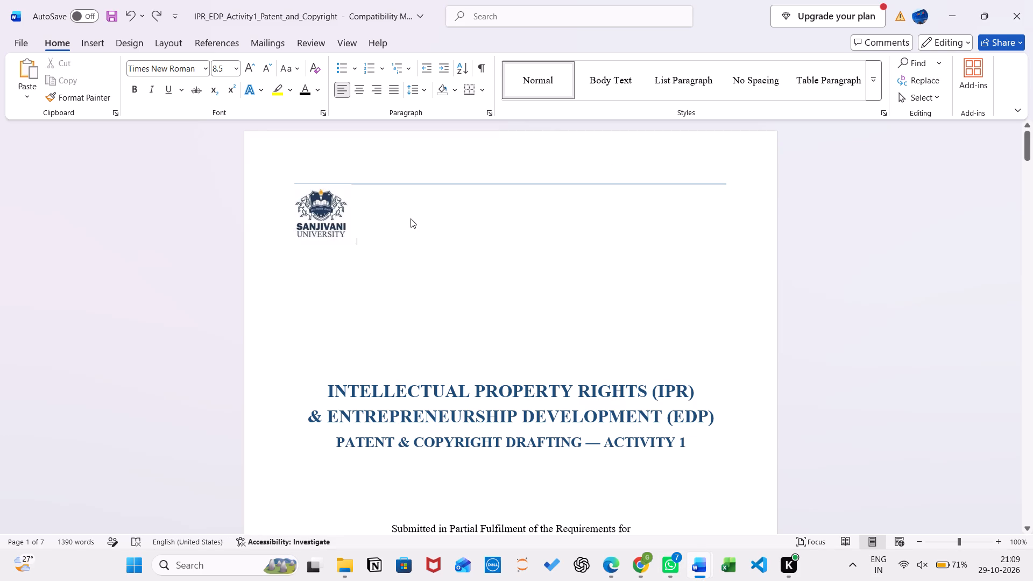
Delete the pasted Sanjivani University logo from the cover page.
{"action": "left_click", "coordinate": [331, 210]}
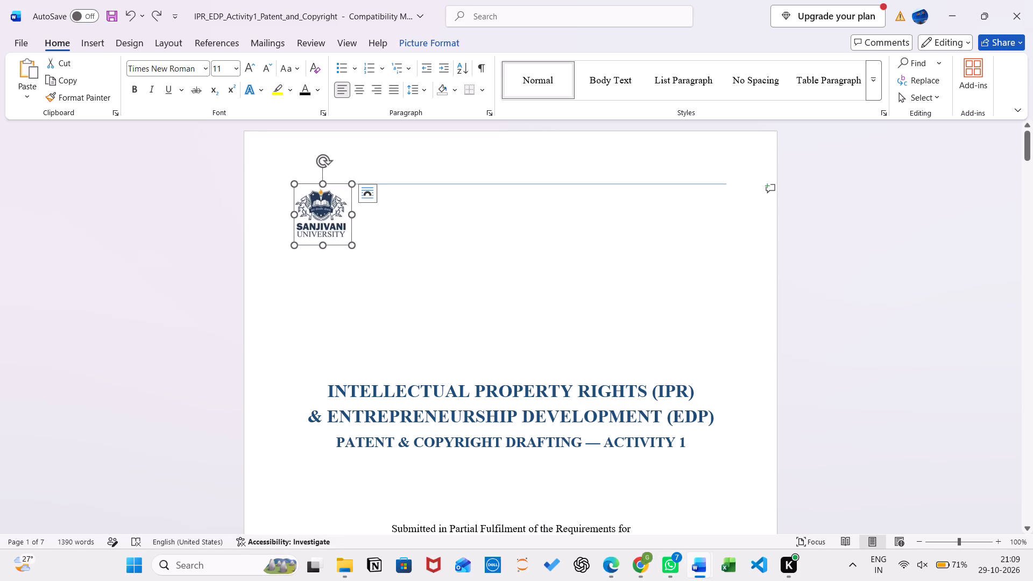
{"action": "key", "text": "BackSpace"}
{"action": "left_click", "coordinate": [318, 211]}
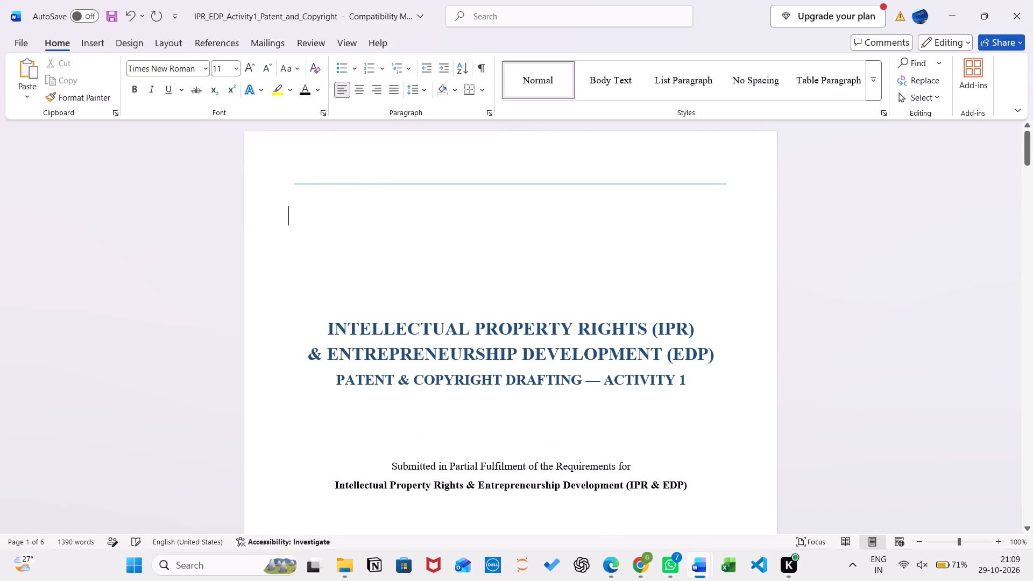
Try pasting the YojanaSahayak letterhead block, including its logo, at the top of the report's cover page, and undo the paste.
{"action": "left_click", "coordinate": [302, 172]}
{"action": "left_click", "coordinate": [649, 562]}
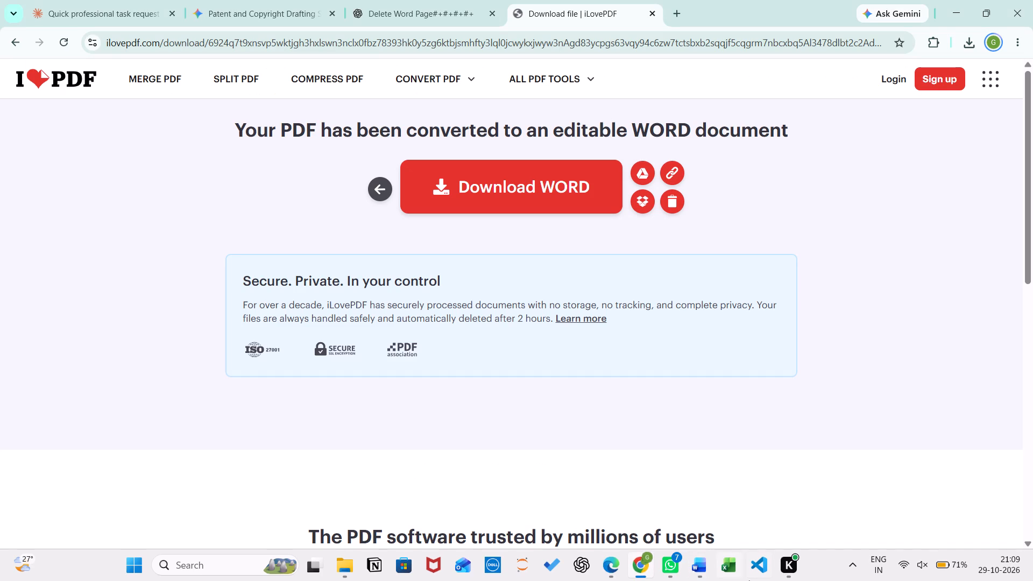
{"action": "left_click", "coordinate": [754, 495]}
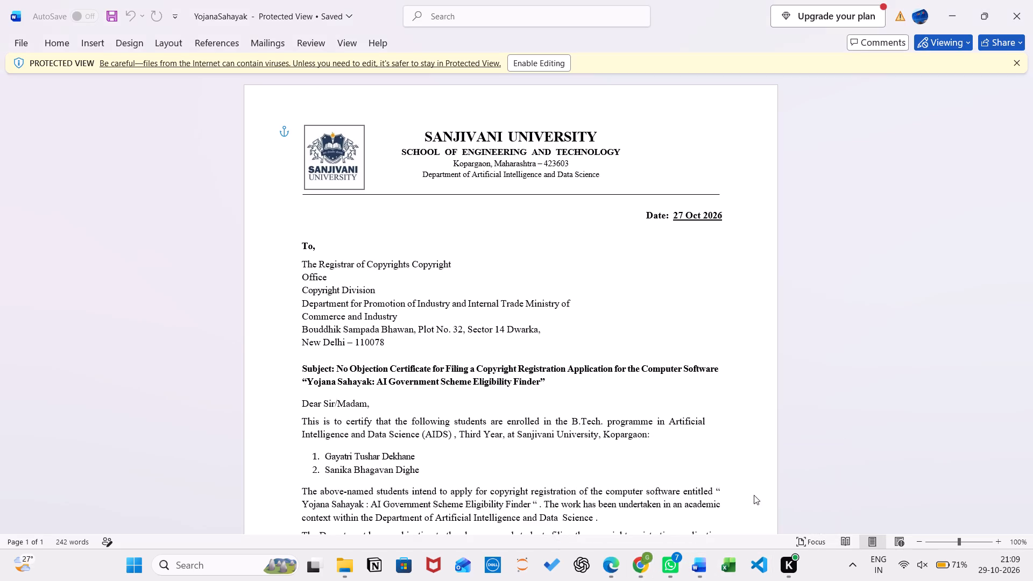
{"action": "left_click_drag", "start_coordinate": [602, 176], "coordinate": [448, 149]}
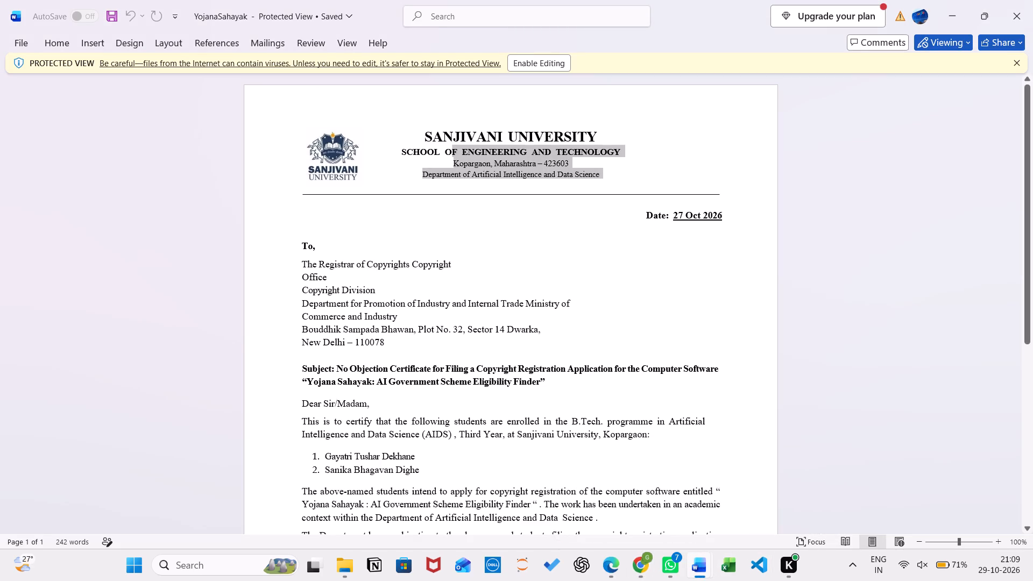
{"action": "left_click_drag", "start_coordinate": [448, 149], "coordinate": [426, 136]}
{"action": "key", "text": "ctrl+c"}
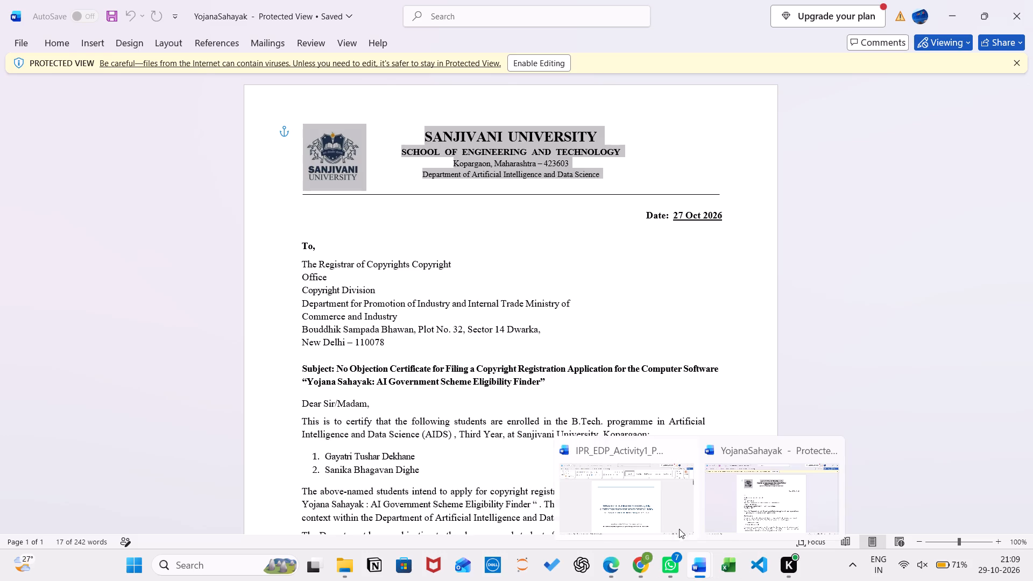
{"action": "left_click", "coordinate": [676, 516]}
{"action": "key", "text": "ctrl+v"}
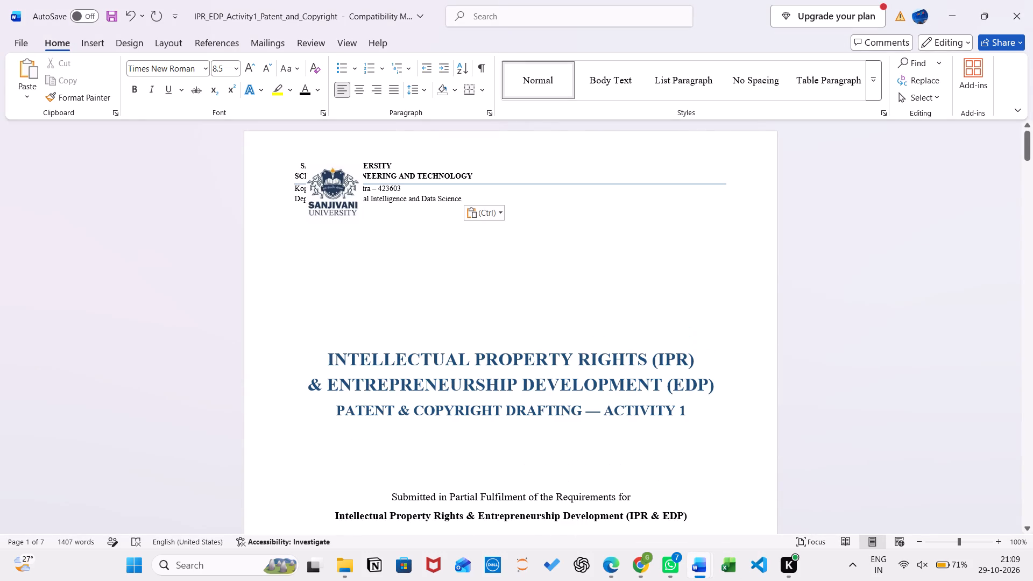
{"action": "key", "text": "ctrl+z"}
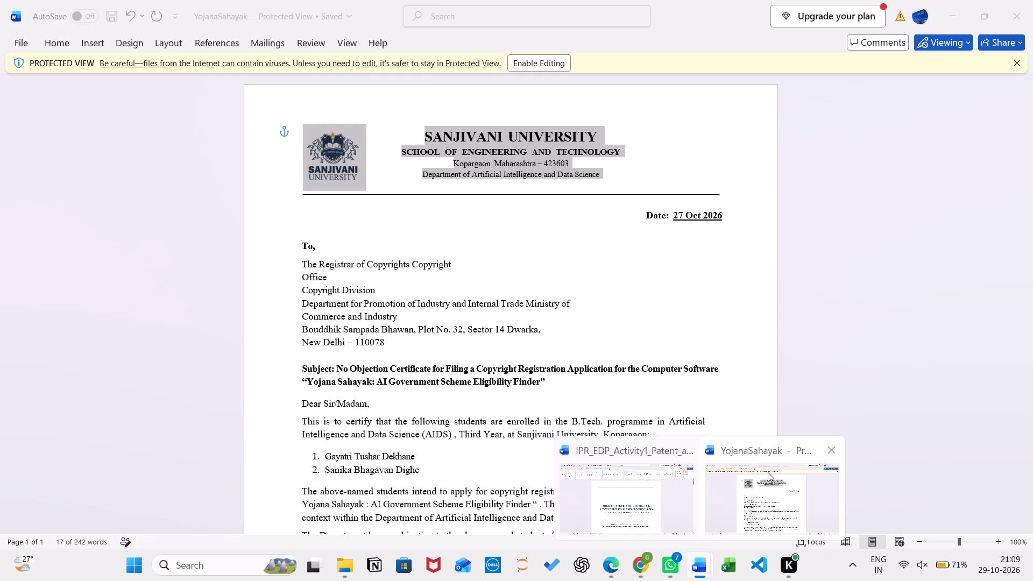
Copy only the four letterhead text lines, without the logo, from YojanaSahayak and paste them at the top of the report's cover page.
{"action": "left_click", "coordinate": [768, 472]}
{"action": "left_click", "coordinate": [434, 176]}
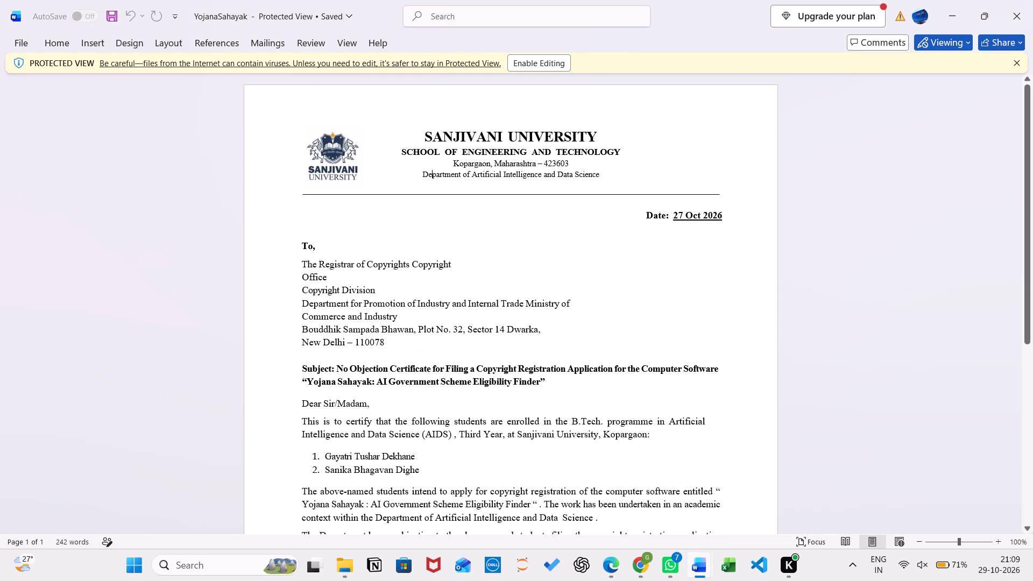
{"action": "left_click_drag", "start_coordinate": [602, 176], "coordinate": [437, 136]}
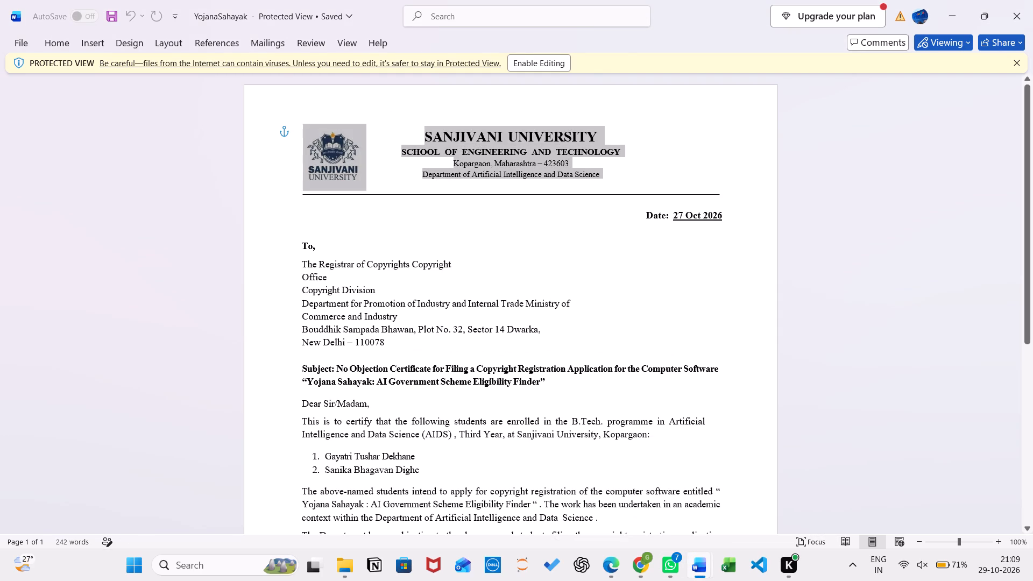
{"action": "left_click_drag", "start_coordinate": [437, 136], "coordinate": [427, 145]}
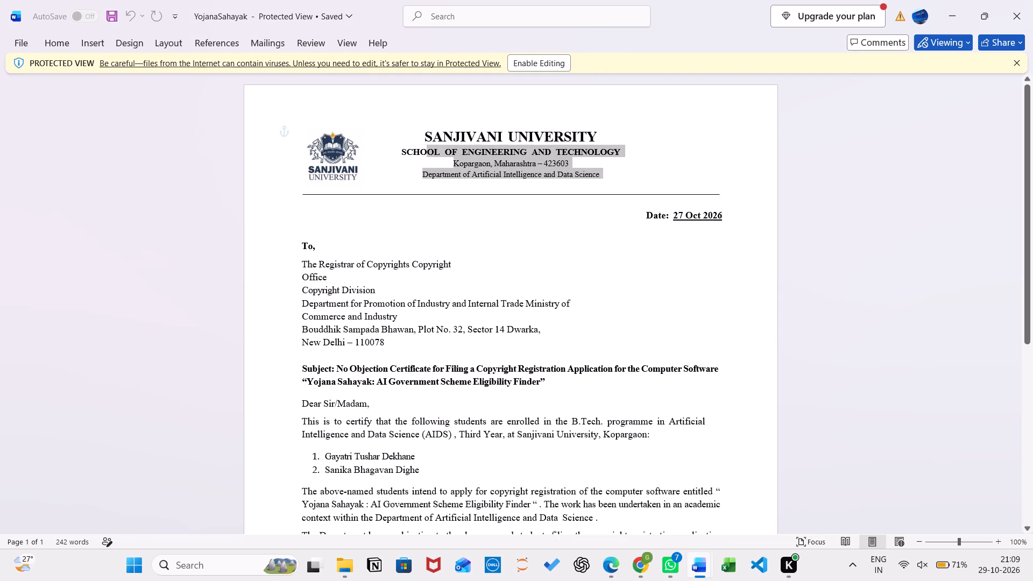
{"action": "left_click_drag", "start_coordinate": [427, 145], "coordinate": [431, 141]}
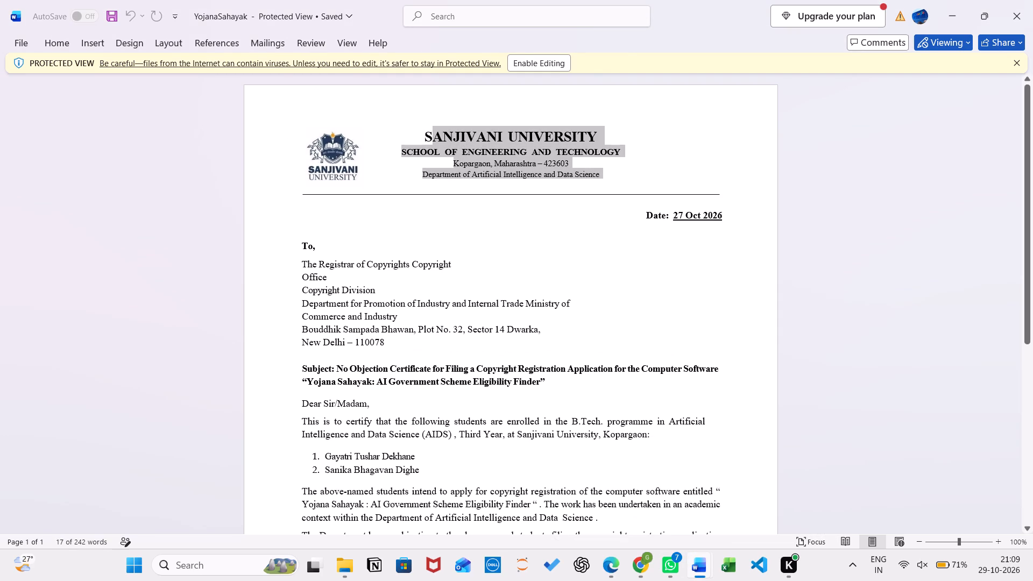
{"action": "key", "text": "ctrl+c"}
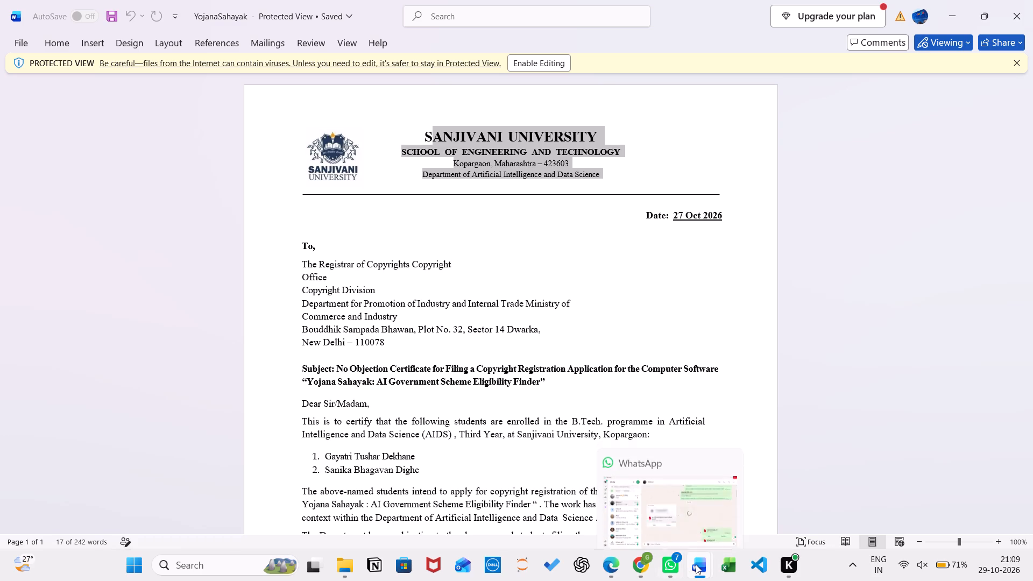
{"action": "left_click", "coordinate": [663, 518]}
{"action": "key", "text": "ctrl+v"}
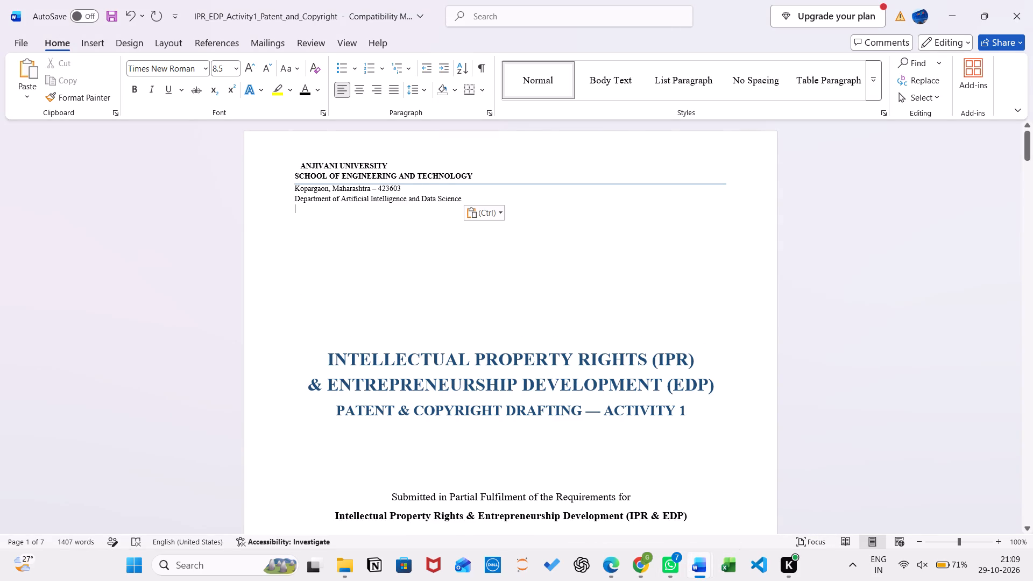
Add the missing S so the first letterhead line reads SANJIVANI UNIVERSITY.
{"action": "left_click", "coordinate": [300, 167]}
{"action": "key", "text": "shift+s"}
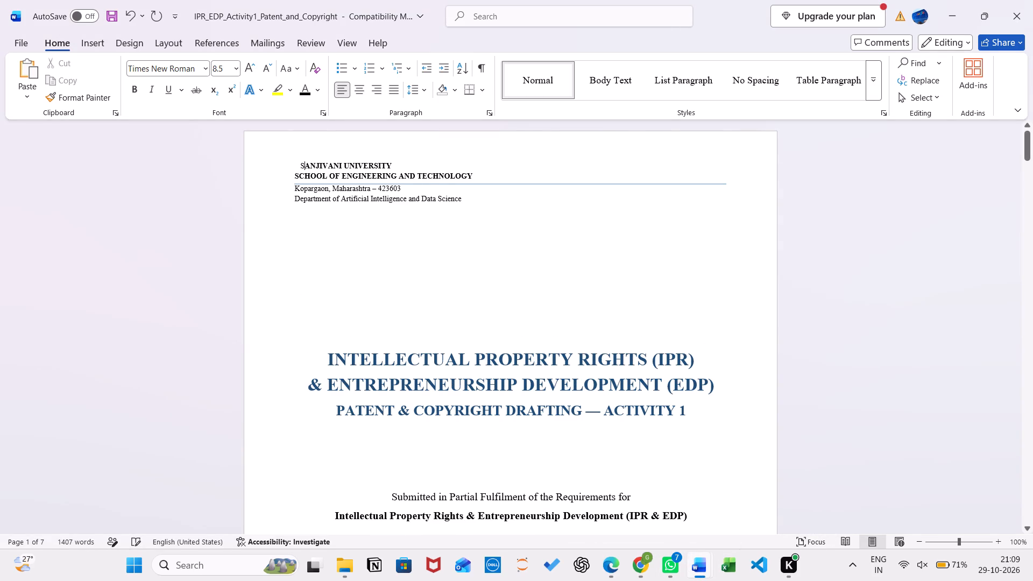
{"action": "left_click", "coordinate": [519, 181]}
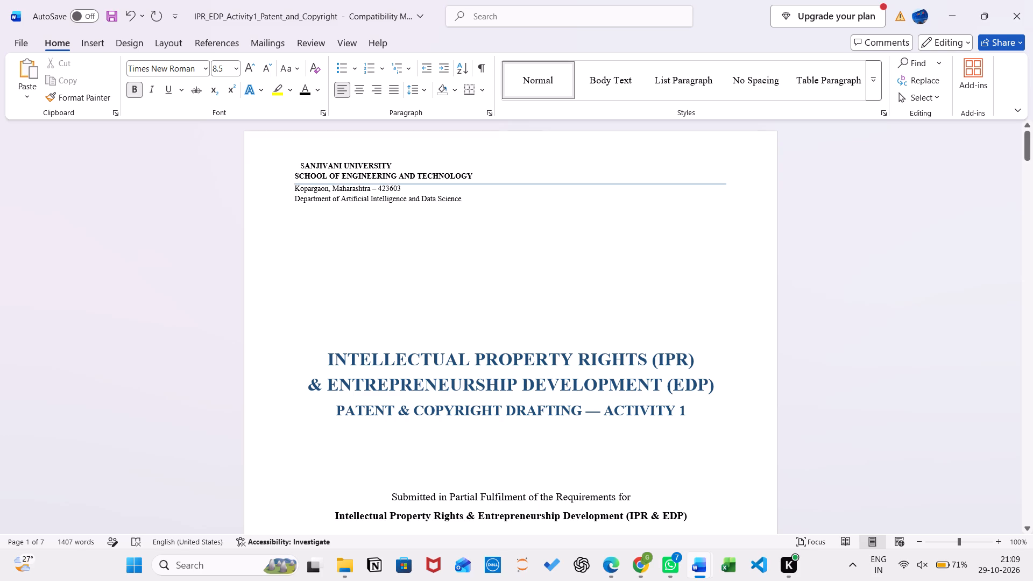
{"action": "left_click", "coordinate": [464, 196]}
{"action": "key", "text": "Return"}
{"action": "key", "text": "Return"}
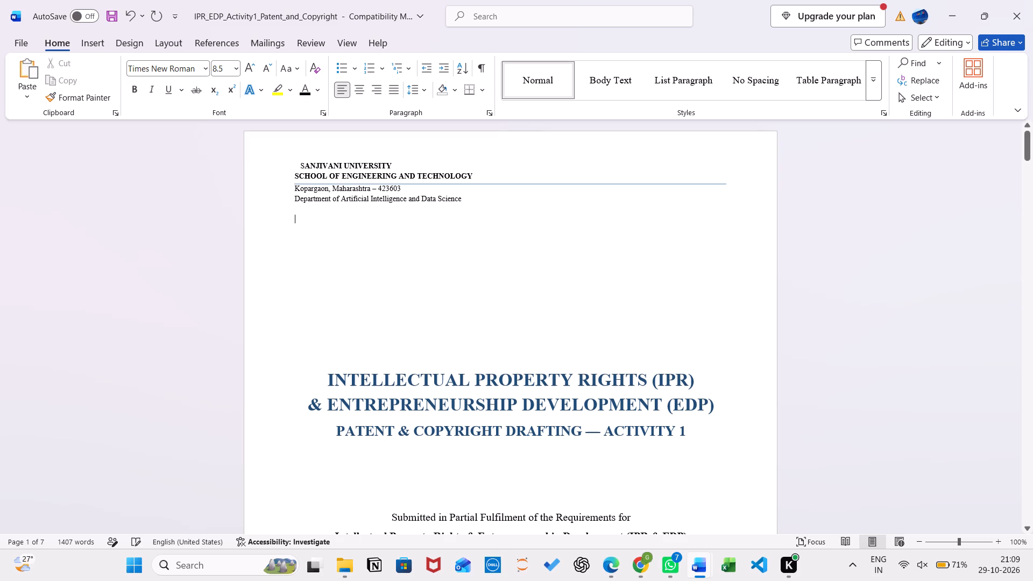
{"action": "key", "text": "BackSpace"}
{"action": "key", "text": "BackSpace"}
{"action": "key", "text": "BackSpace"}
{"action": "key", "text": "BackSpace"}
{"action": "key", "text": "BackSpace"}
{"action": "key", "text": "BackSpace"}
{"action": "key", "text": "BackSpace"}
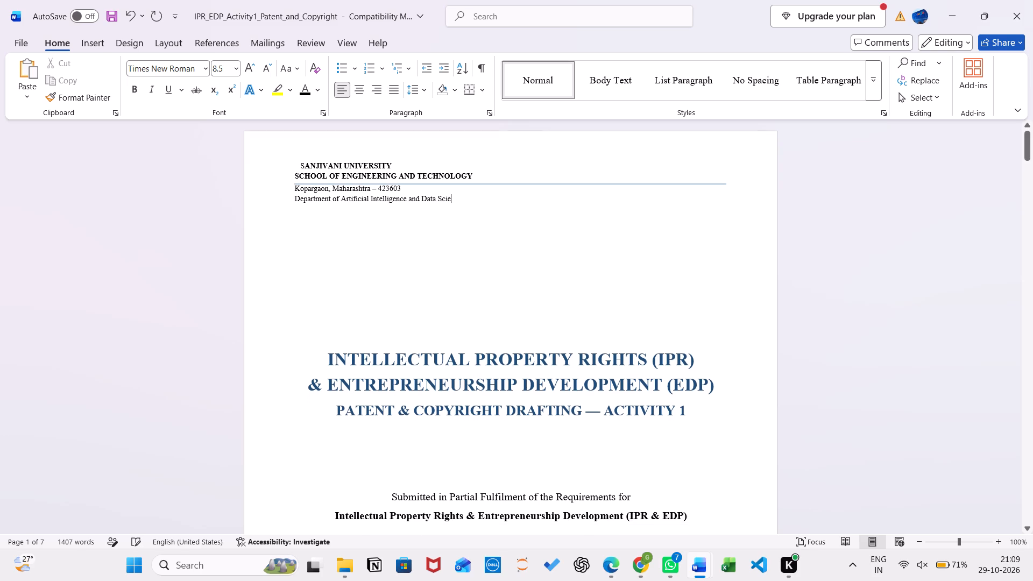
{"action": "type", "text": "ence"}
Cut the four Sanjivani University letterhead text lines from the top of the cover page.
{"action": "left_click_drag", "start_coordinate": [471, 202], "coordinate": [370, 195]}
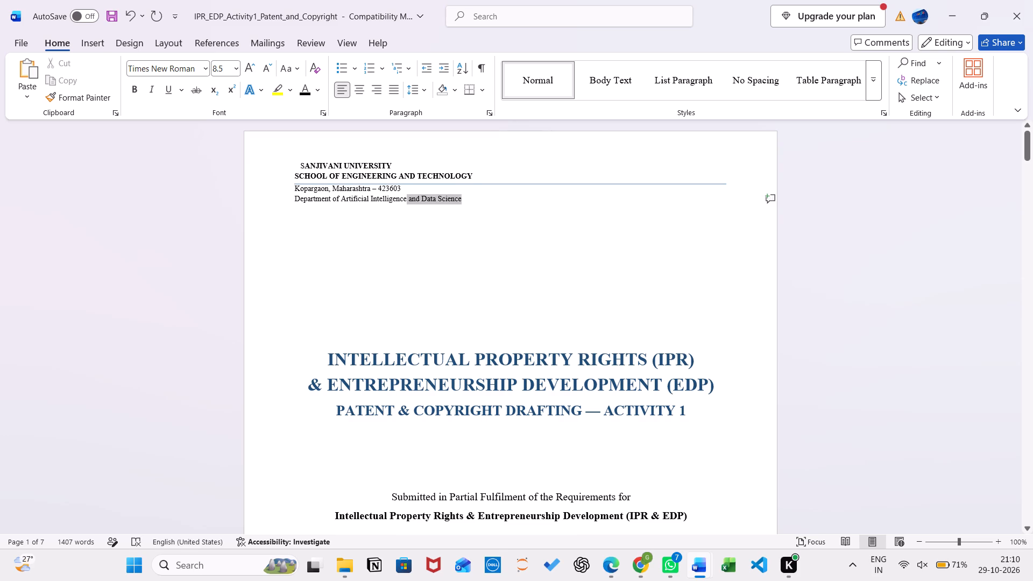
{"action": "left_click_drag", "start_coordinate": [370, 195], "coordinate": [304, 169]}
{"action": "key", "text": "ctrl+x"}
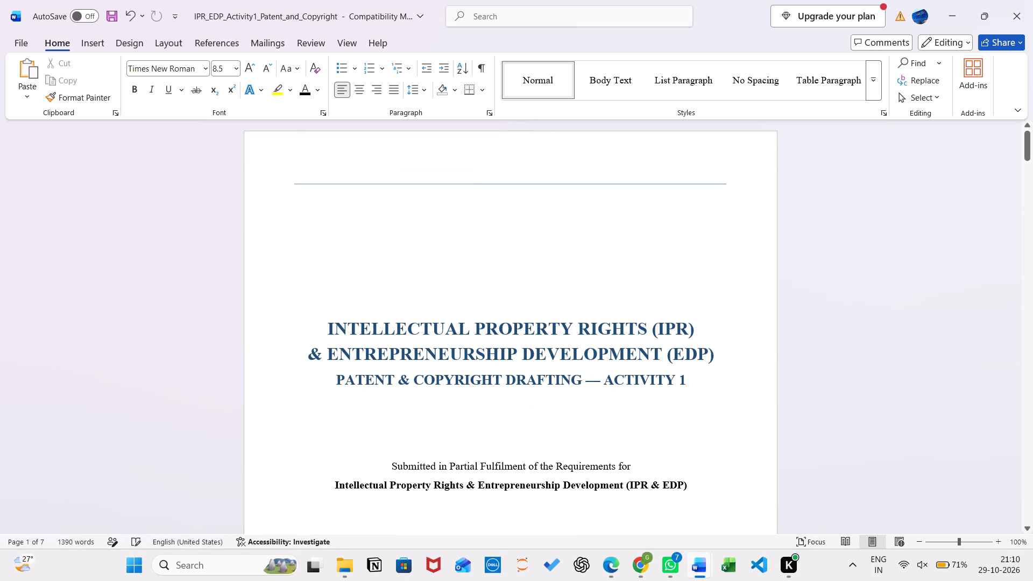
Add five blank lines beneath the blue horizontal line at the top of the cover page.
{"action": "left_click", "coordinate": [294, 183]}
{"action": "key", "text": "Return"}
{"action": "key", "text": "Return"}
{"action": "key", "text": "Return"}
{"action": "key", "text": "Return"}
{"action": "key", "text": "Return"}
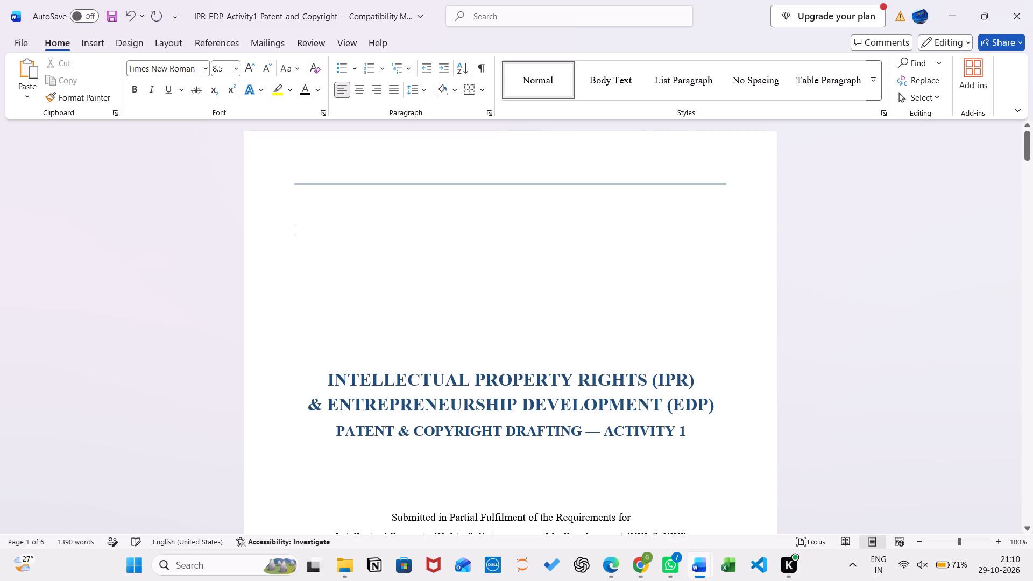
Try to delete the blue horizontal line at the top of the cover page by removing the blank paragraphs around it.
{"action": "left_click", "coordinate": [380, 185]}
{"action": "scroll", "coordinate": [409, 188], "scroll_direction": "down", "scroll_amount": 3, "text": "ctrl"}
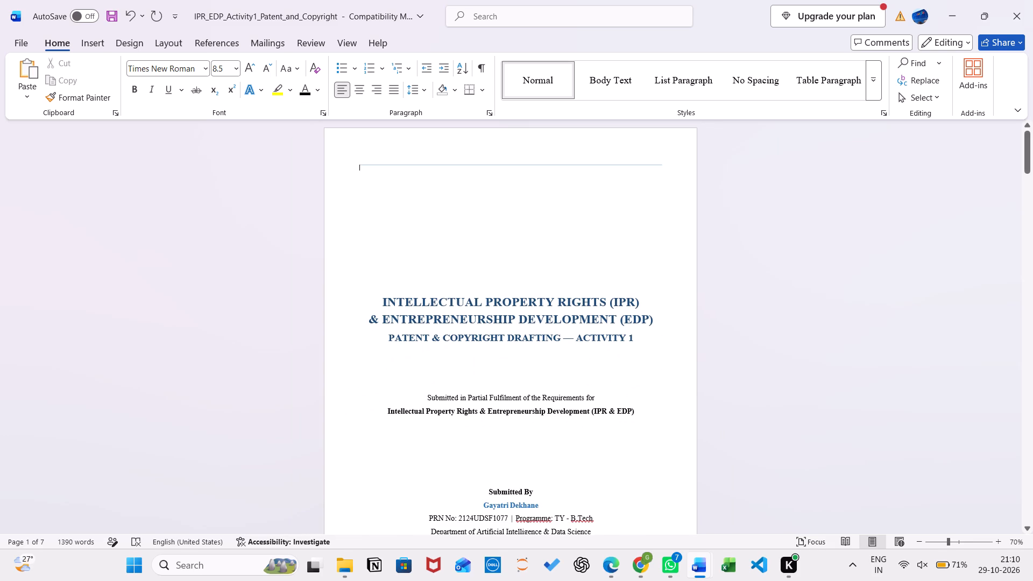
{"action": "left_click", "coordinate": [489, 164]}
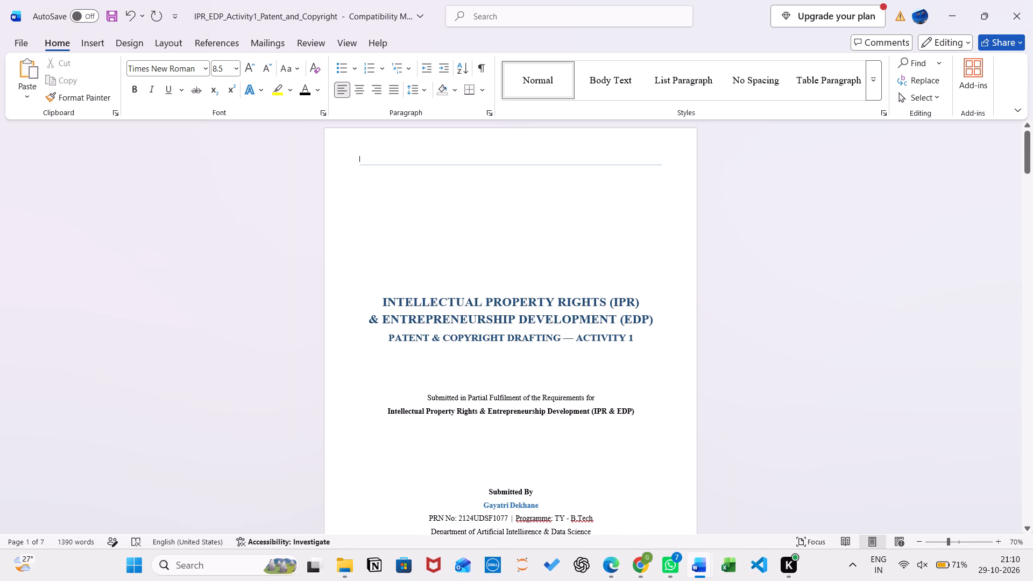
{"action": "left_click", "coordinate": [489, 164]}
{"action": "double_click", "coordinate": [489, 164]}
{"action": "left_click_drag", "start_coordinate": [667, 163], "coordinate": [551, 168]}
{"action": "left_click_drag", "start_coordinate": [551, 168], "coordinate": [551, 169]}
{"action": "key", "text": "BackSpace"}
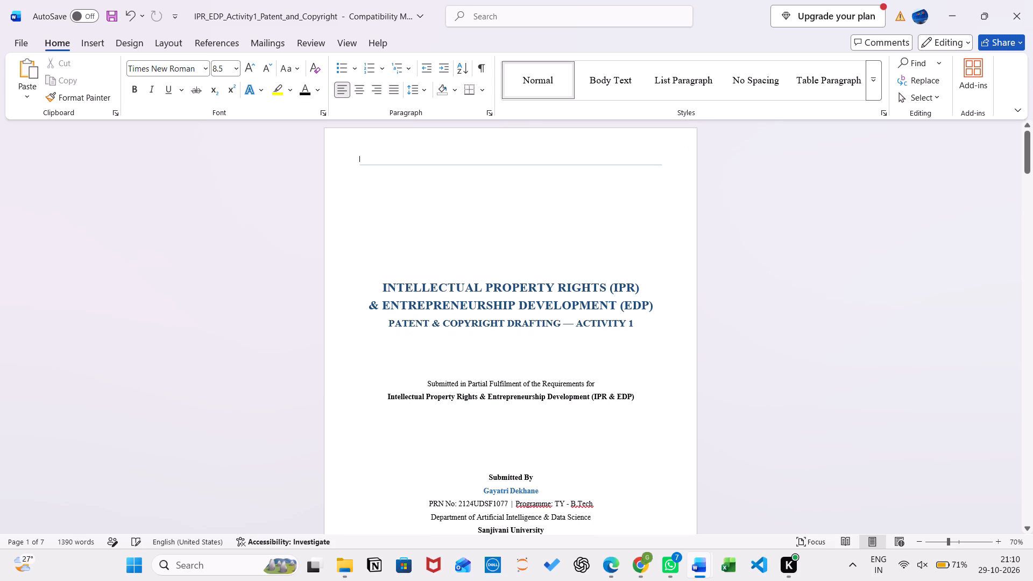
{"action": "key", "text": "BackSpace"}
{"action": "key", "text": "BackSpace"}
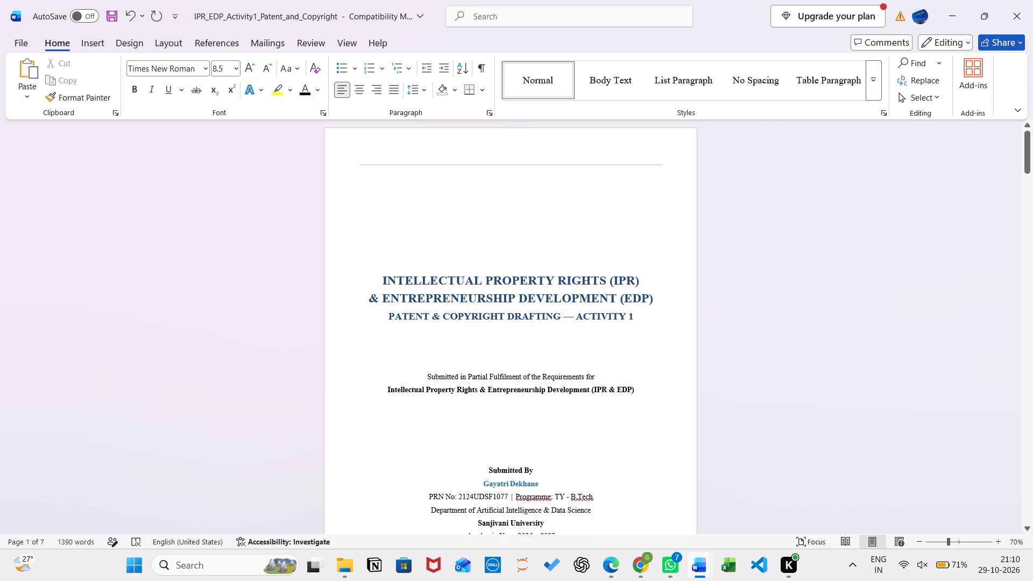
{"action": "key", "text": "shift+super+s"}
{"action": "left_click_drag", "start_coordinate": [344, 147], "coordinate": [691, 350]}
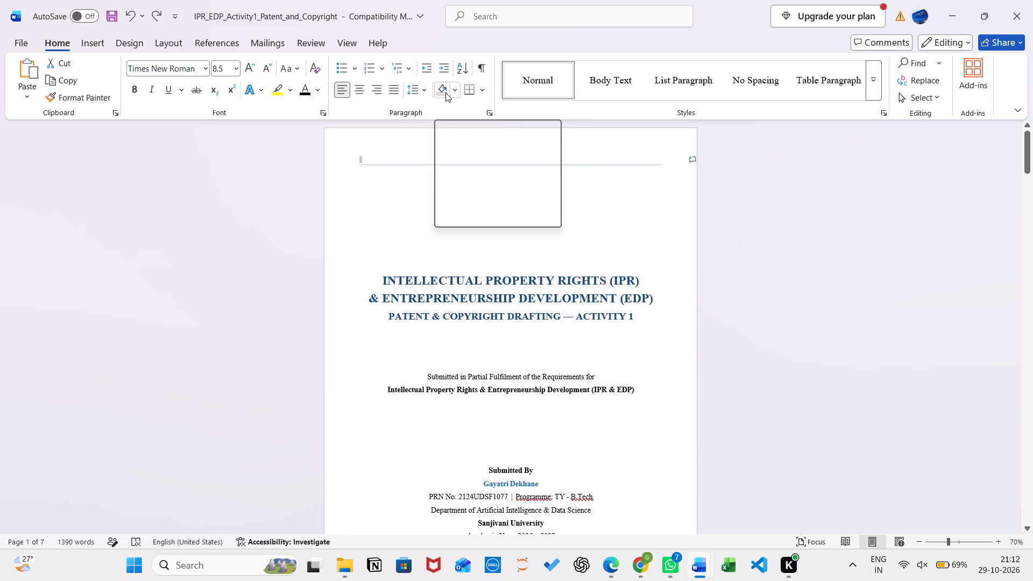
{"action": "left_click", "coordinate": [427, 95]}
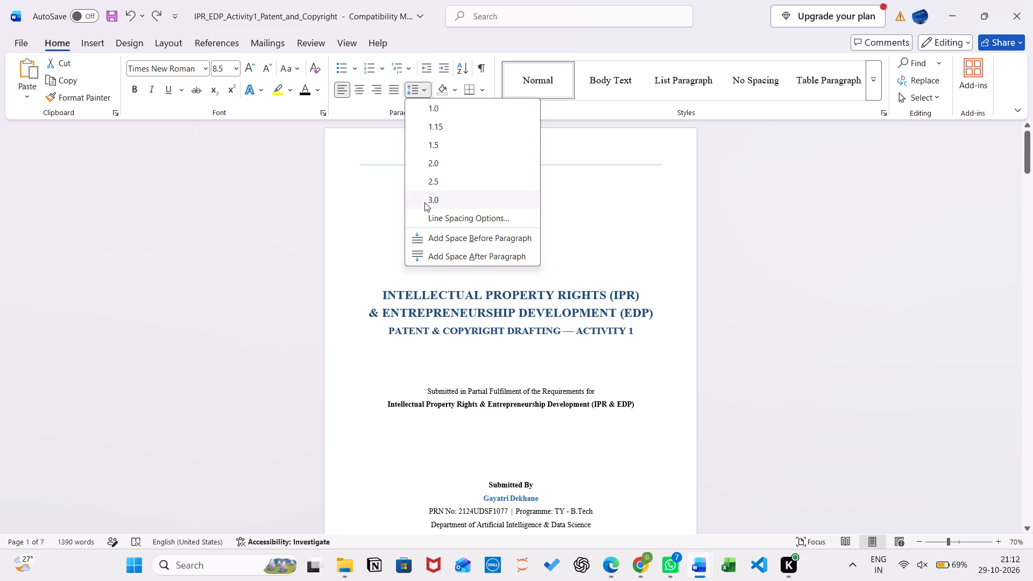
{"action": "left_click", "coordinate": [374, 186]}
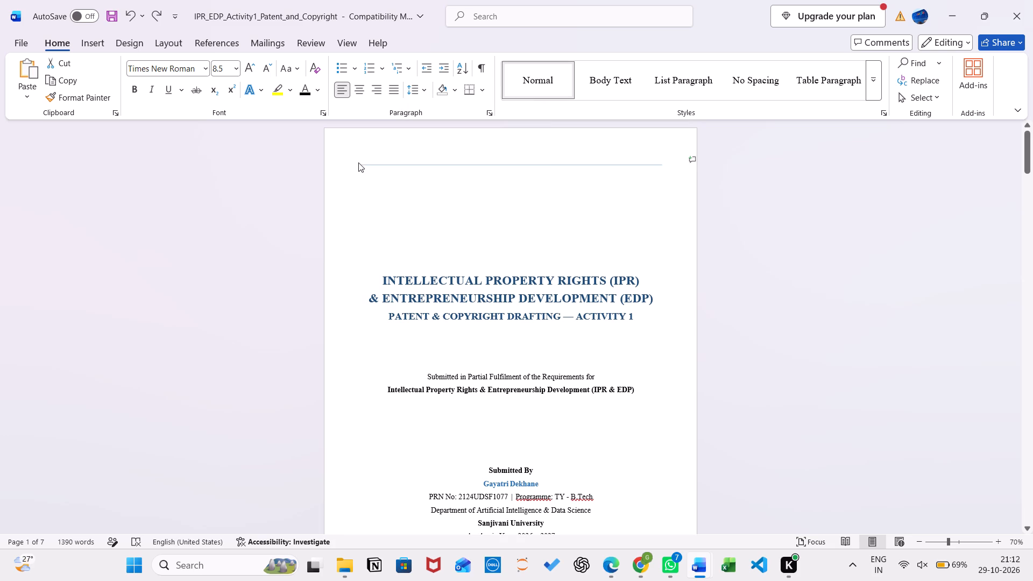
Delete the blue line above the cover page title together with the empty paragraphs around it.
{"action": "left_click_drag", "start_coordinate": [358, 162], "coordinate": [367, 164]}
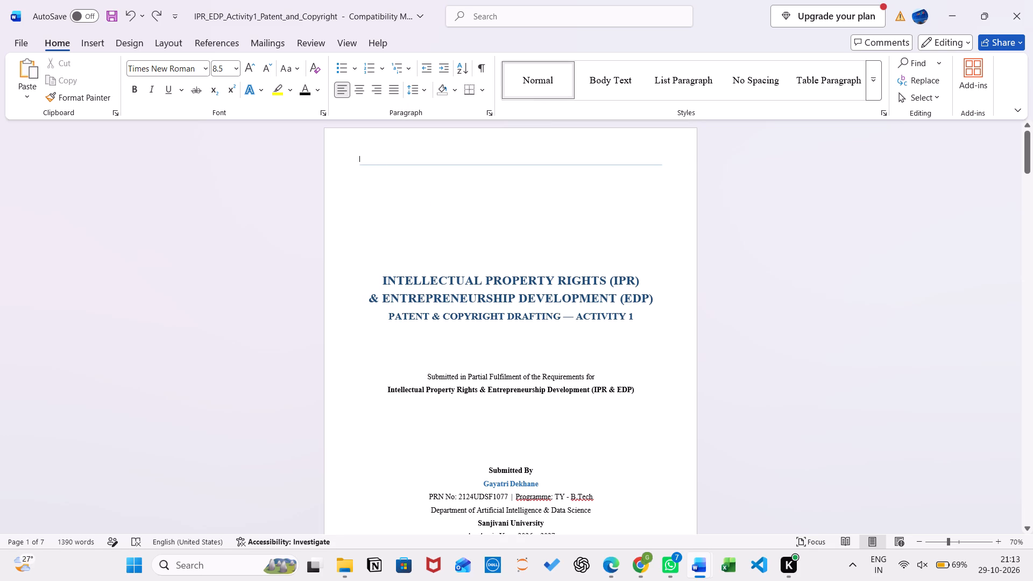
{"action": "left_click", "coordinate": [358, 172]}
{"action": "left_click_drag", "start_coordinate": [361, 175], "coordinate": [356, 167]}
{"action": "key", "text": "BackSpace"}
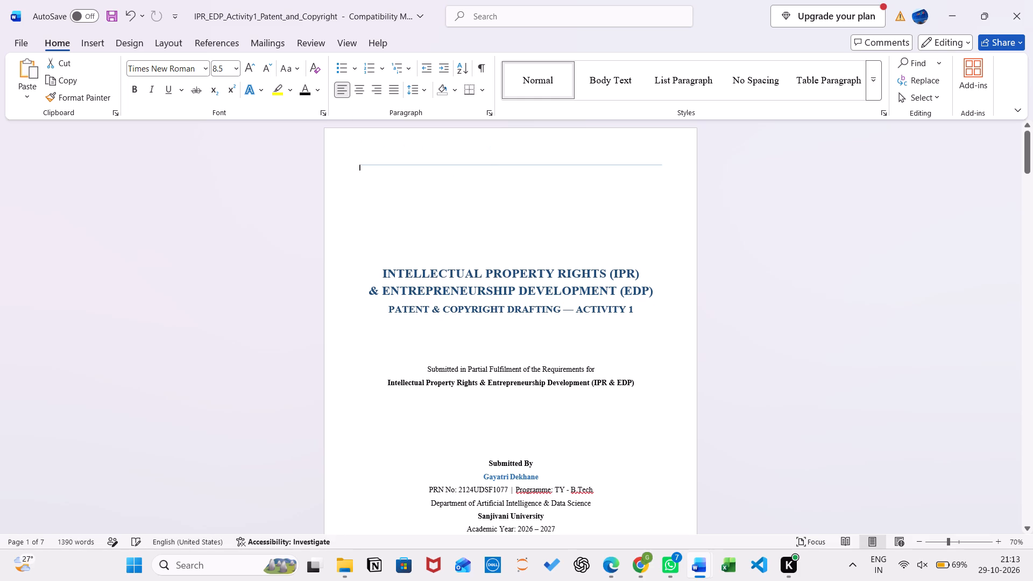
{"action": "key", "text": "BackSpace"}
{"action": "key", "text": "BackSpace"}
{"action": "key", "text": "BackSpace"}
{"action": "key", "text": "BackSpace"}
{"action": "key", "text": "BackSpace"}
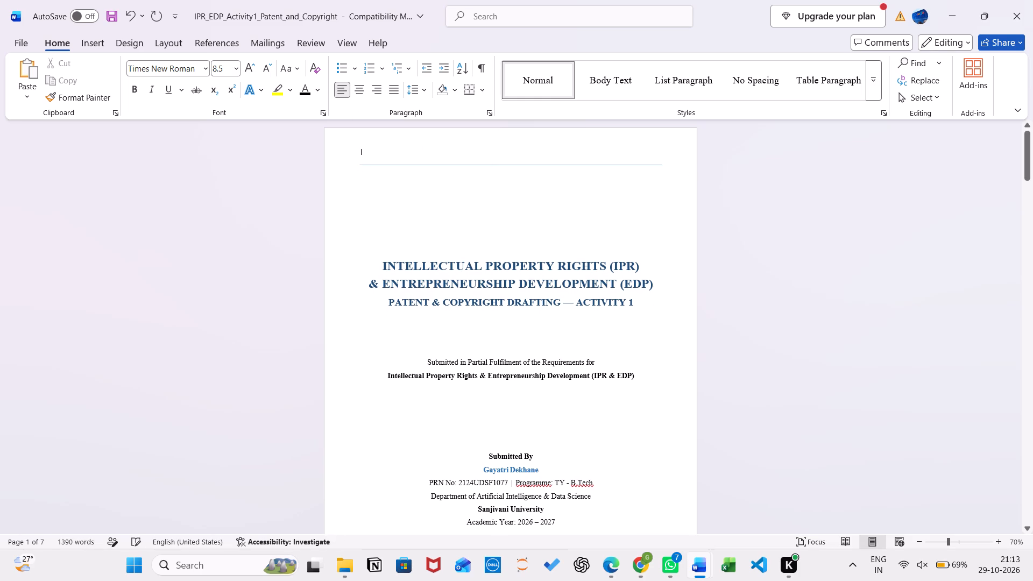
{"action": "key", "text": "BackSpace"}
{"action": "key", "text": "BackSpace"}
{"action": "key", "text": "BackSpace"}
{"action": "key", "text": "BackSpace"}
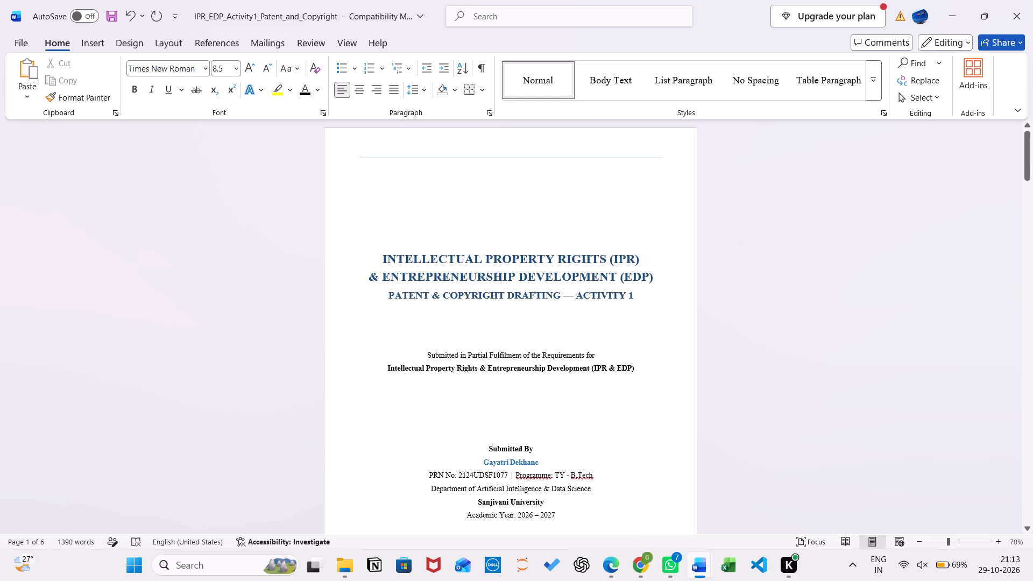
{"action": "left_click", "coordinate": [663, 161]}
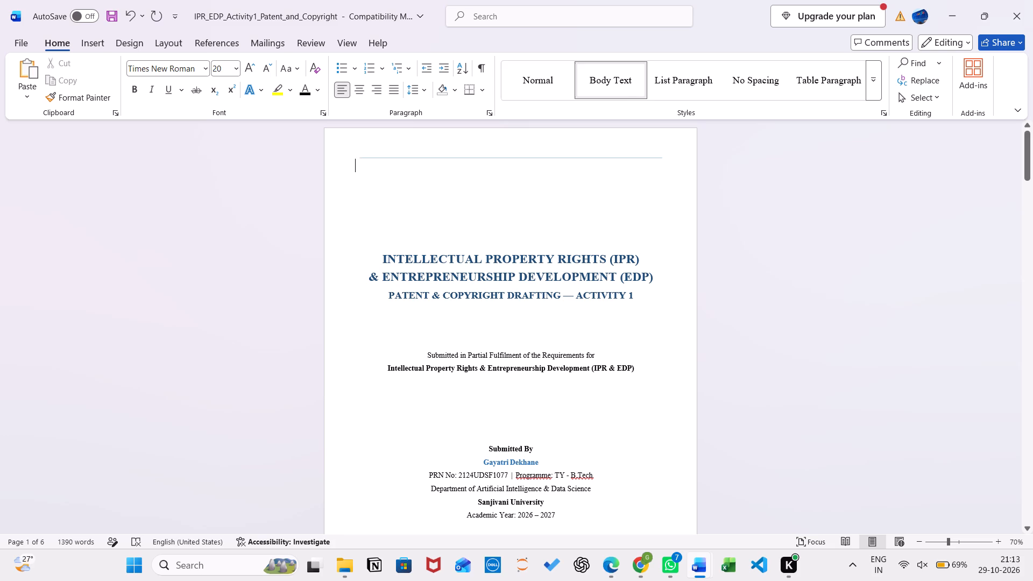
{"action": "left_click_drag", "start_coordinate": [667, 158], "coordinate": [648, 157]}
{"action": "key", "text": "BackSpace"}
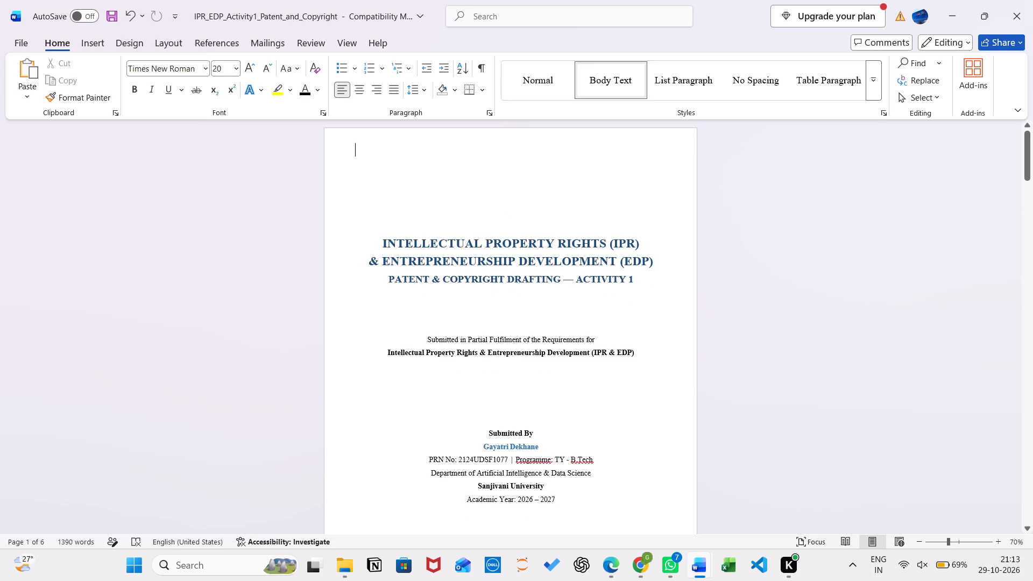
Paste the copied cover page screenshot below the "Intellectual Property Rights & Entrepreneurship Development (IPR & EDP)" line.
{"action": "left_click", "coordinate": [374, 381]}
{"action": "key", "text": "ctrl+v"}
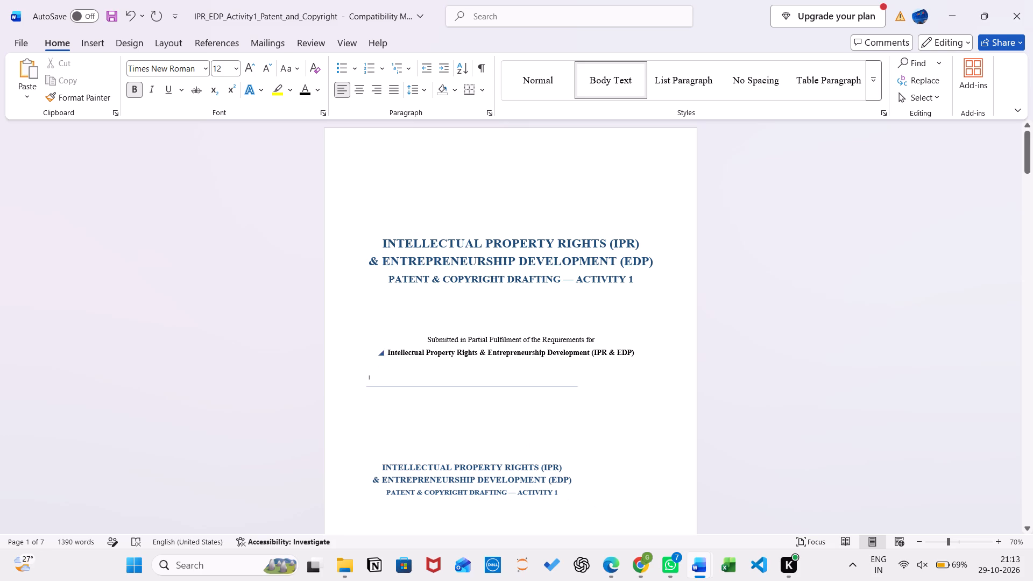
Copy the Sanjivani University letterhead text from the YojanaSahayak document to the top of the report's cover page, adding the missing initial "S".
{"action": "left_click", "coordinate": [370, 160]}
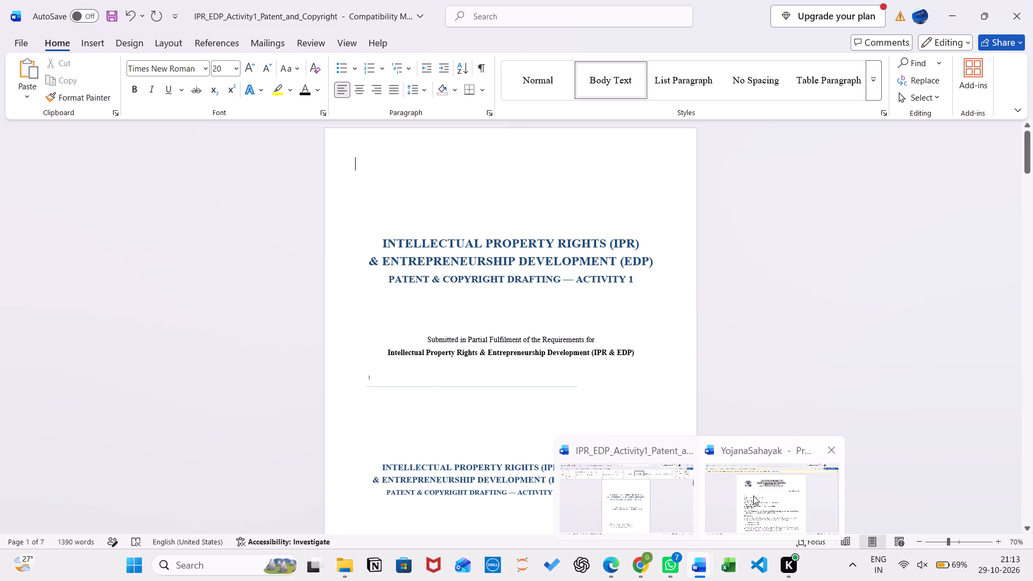
{"action": "left_click", "coordinate": [753, 495]}
{"action": "key", "text": "ctrl+c"}
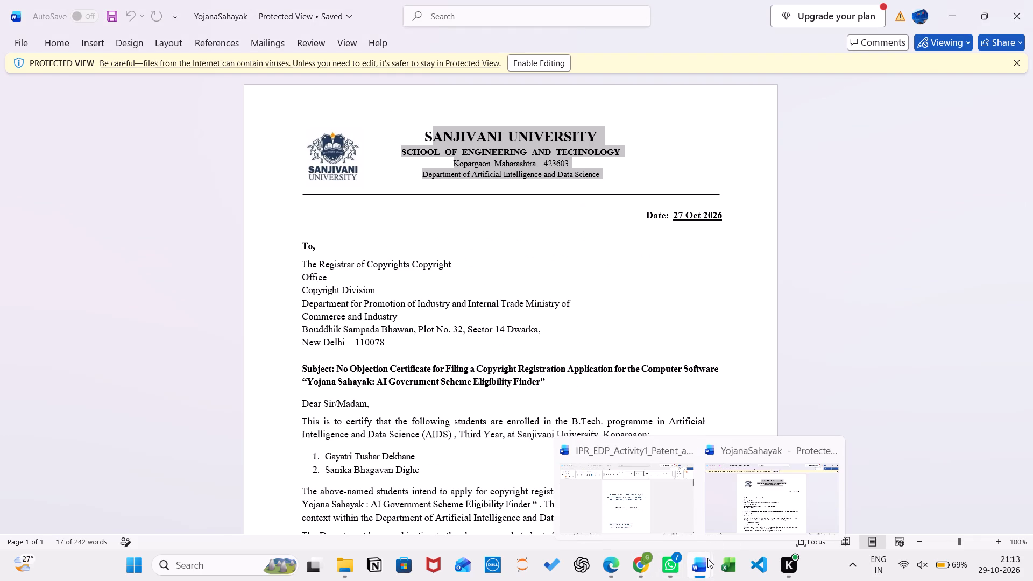
{"action": "left_click", "coordinate": [664, 519]}
{"action": "key", "text": "ctrl+v"}
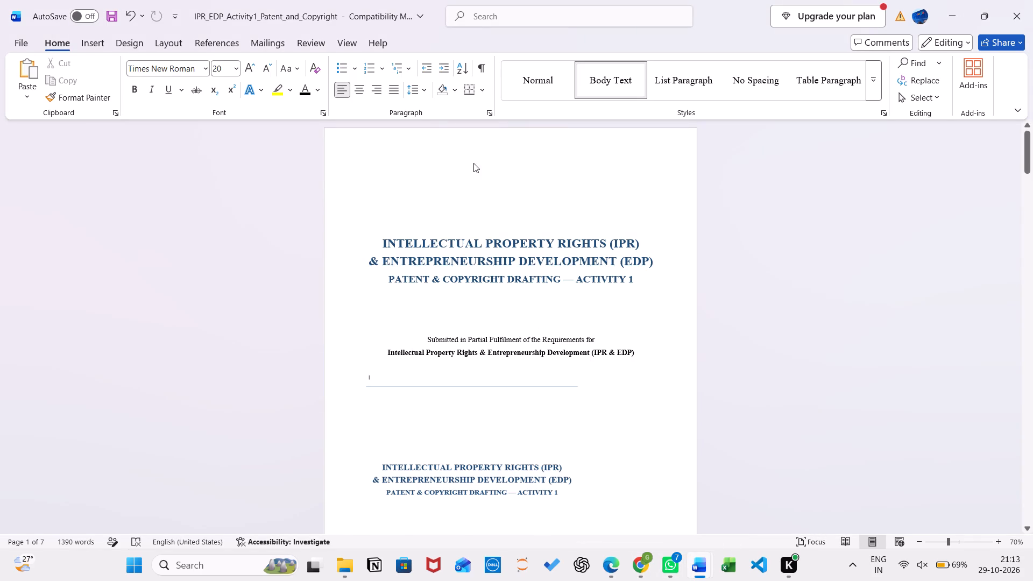
{"action": "left_click", "coordinate": [356, 164]}
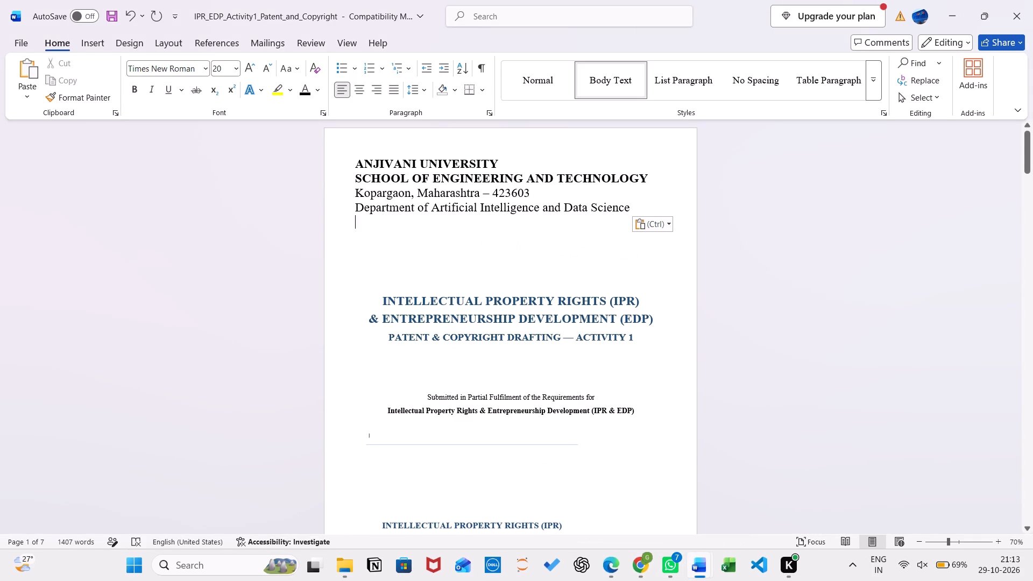
{"action": "key", "text": "shift+s"}
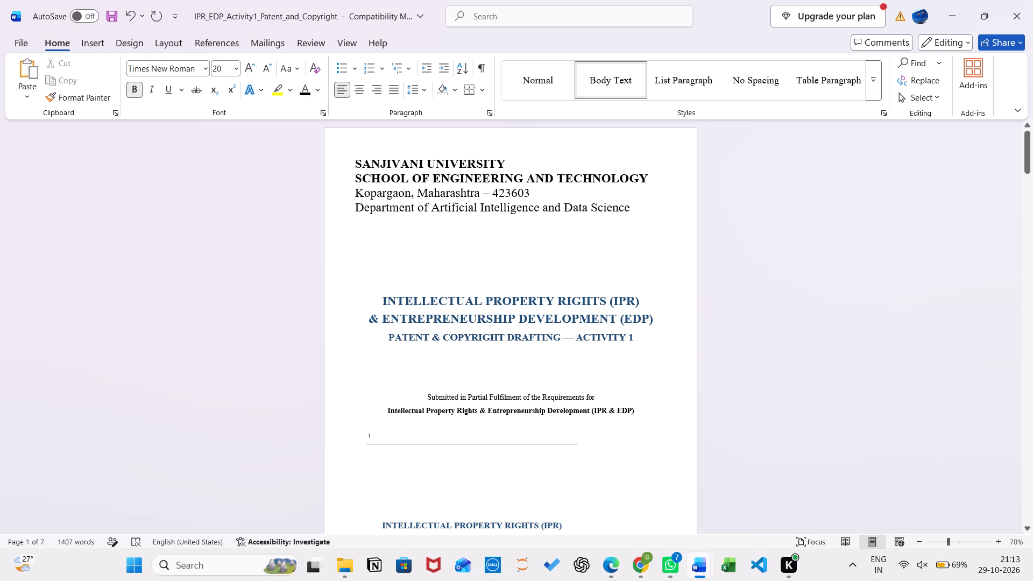
Set the four letterhead lines on the cover page to 13 pt and centre them.
{"action": "left_click_drag", "start_coordinate": [355, 165], "coordinate": [584, 211]}
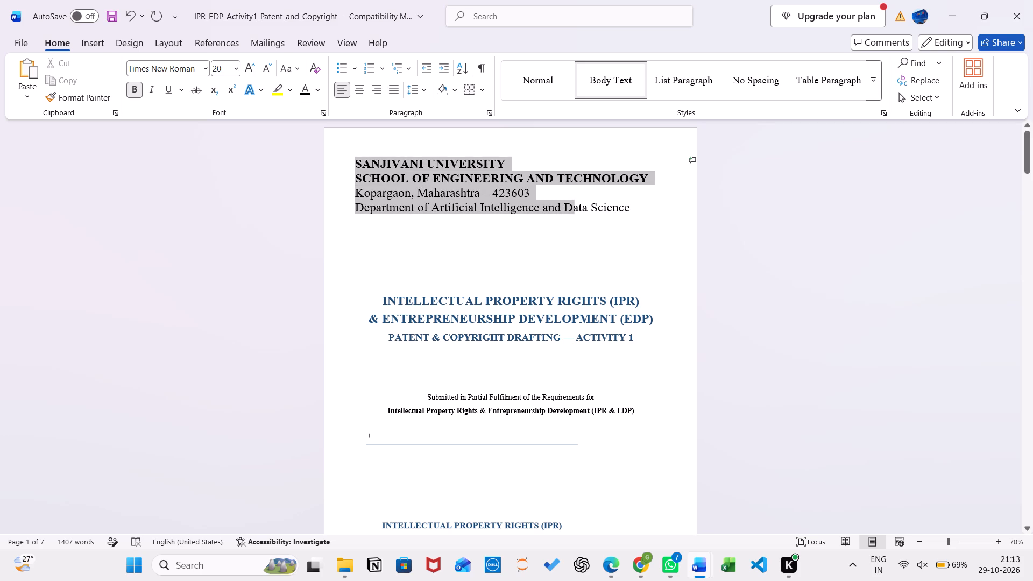
{"action": "left_click_drag", "start_coordinate": [584, 211], "coordinate": [626, 209]}
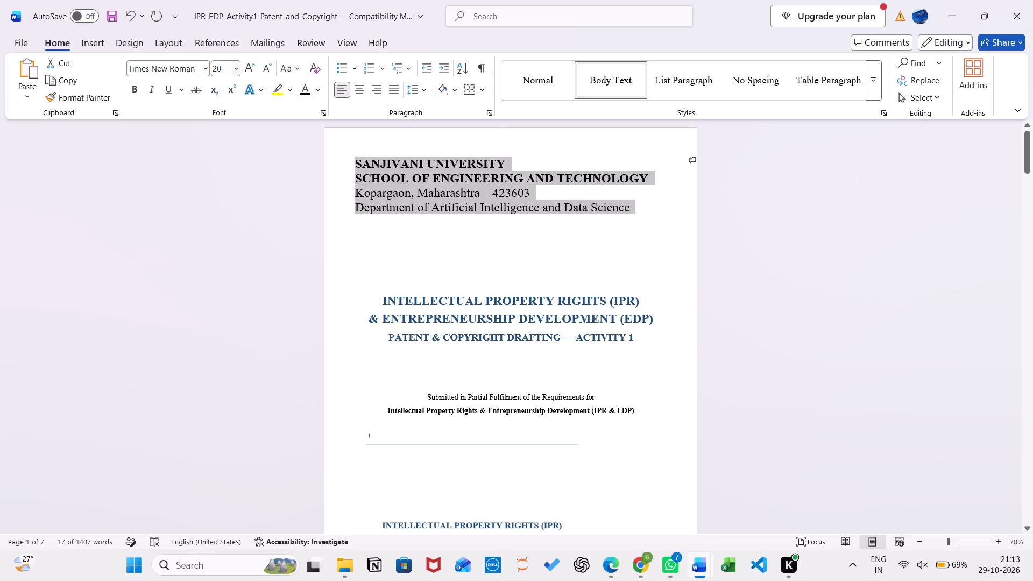
{"action": "left_click", "coordinate": [223, 67]}
{"action": "key", "text": "BackSpace"}
{"action": "type", "text": "13"}
{"action": "key", "text": "Return"}
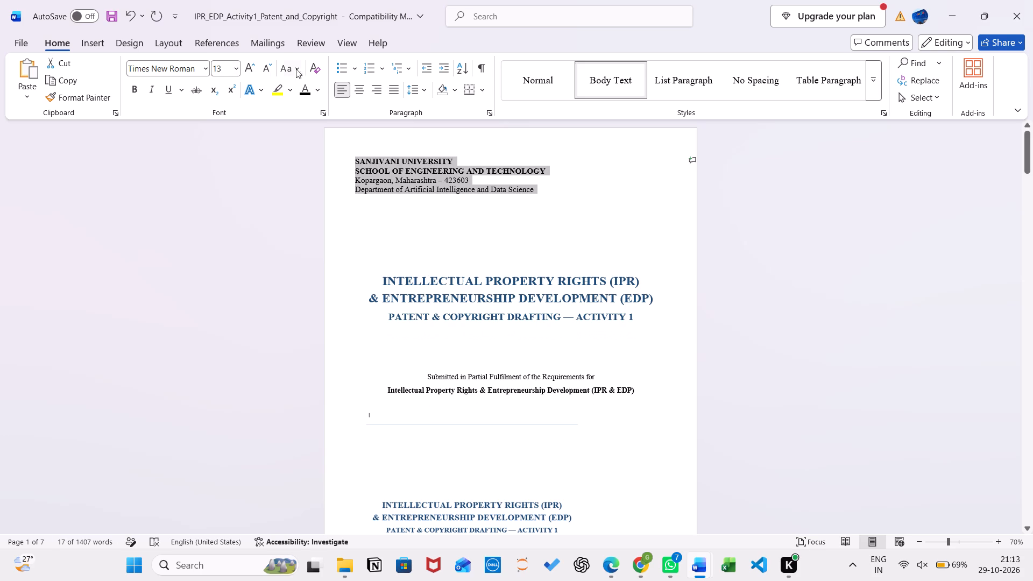
{"action": "left_click", "coordinate": [379, 94]}
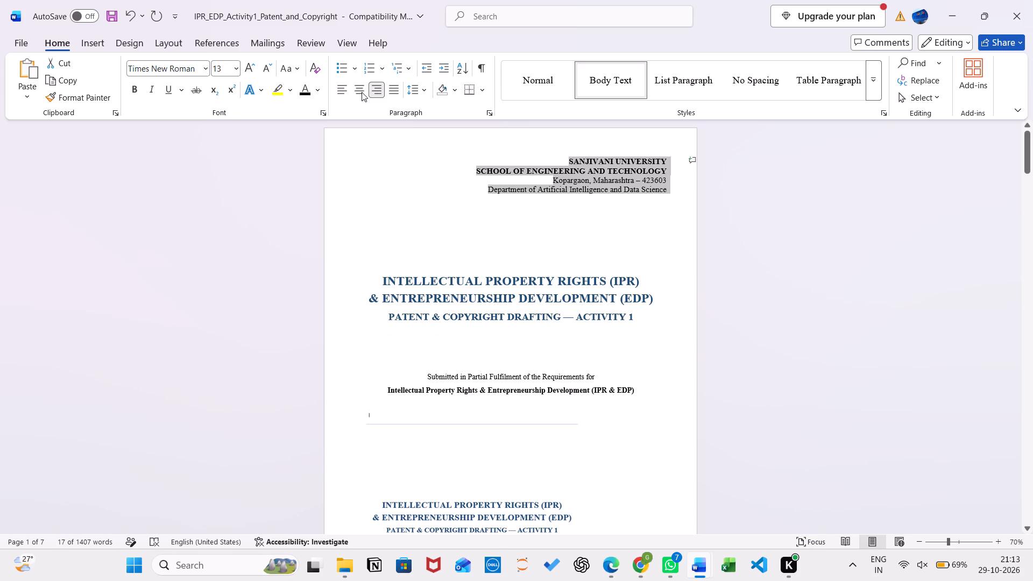
{"action": "left_click", "coordinate": [362, 92]}
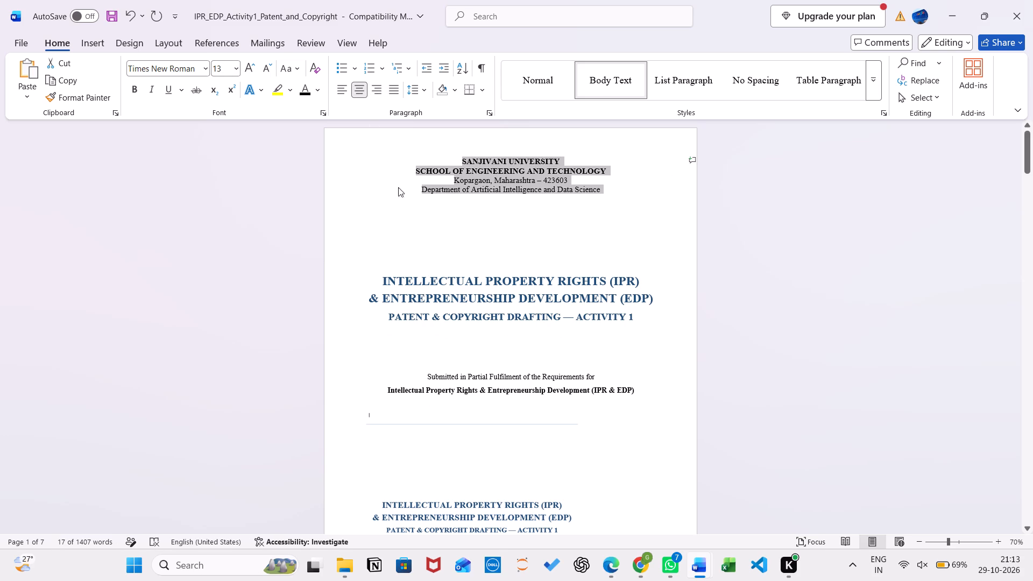
{"action": "left_click", "coordinate": [413, 168]}
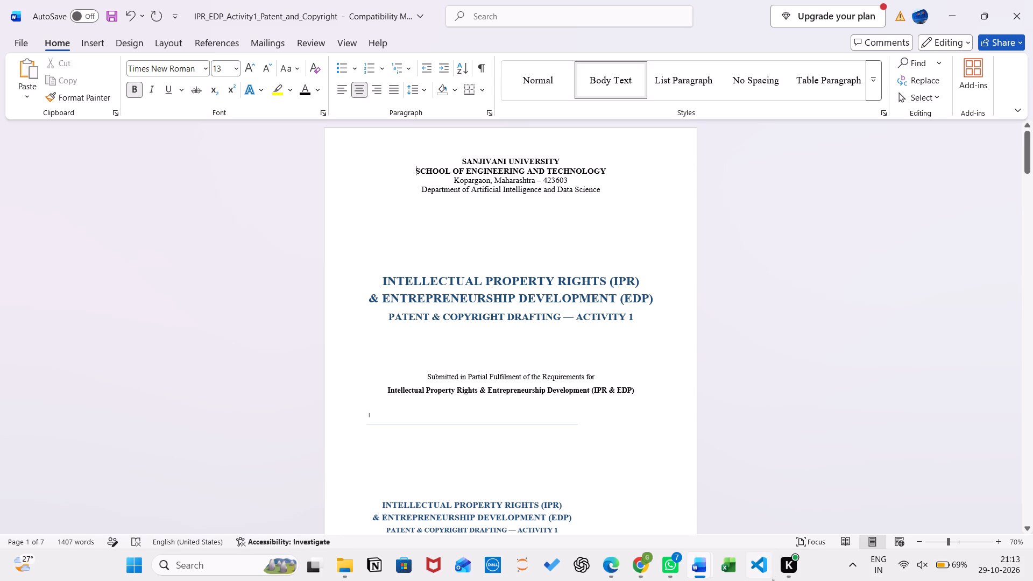
Copy the Sanjivani University logo from the YojanaSahayak document and paste it before "SCHOOL OF ENGINEERING AND TECHNOLOGY" in the report's letterhead.
{"action": "left_click", "coordinate": [638, 561]}
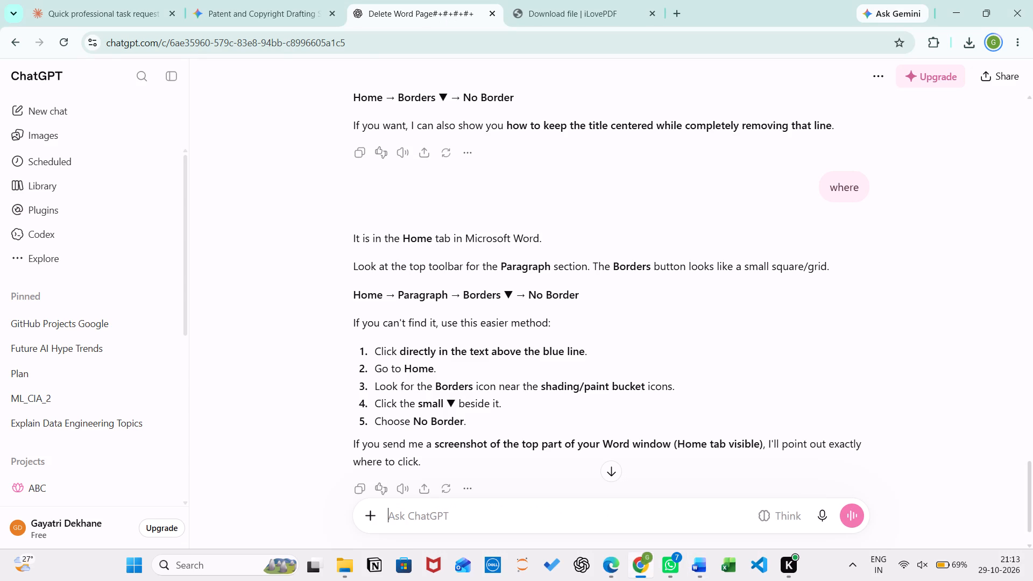
{"action": "left_click", "coordinate": [740, 496]}
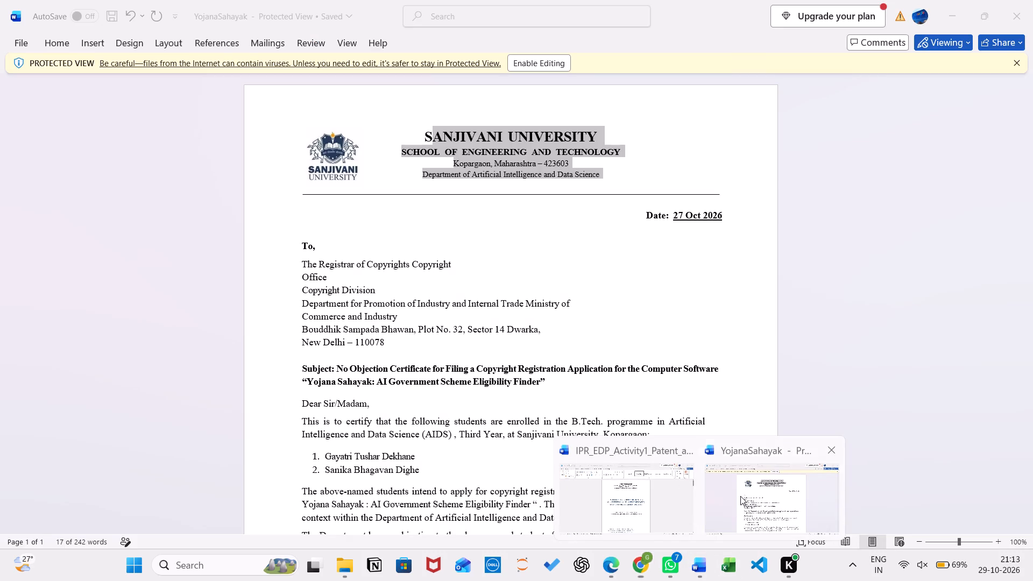
{"action": "left_click", "coordinate": [343, 164]}
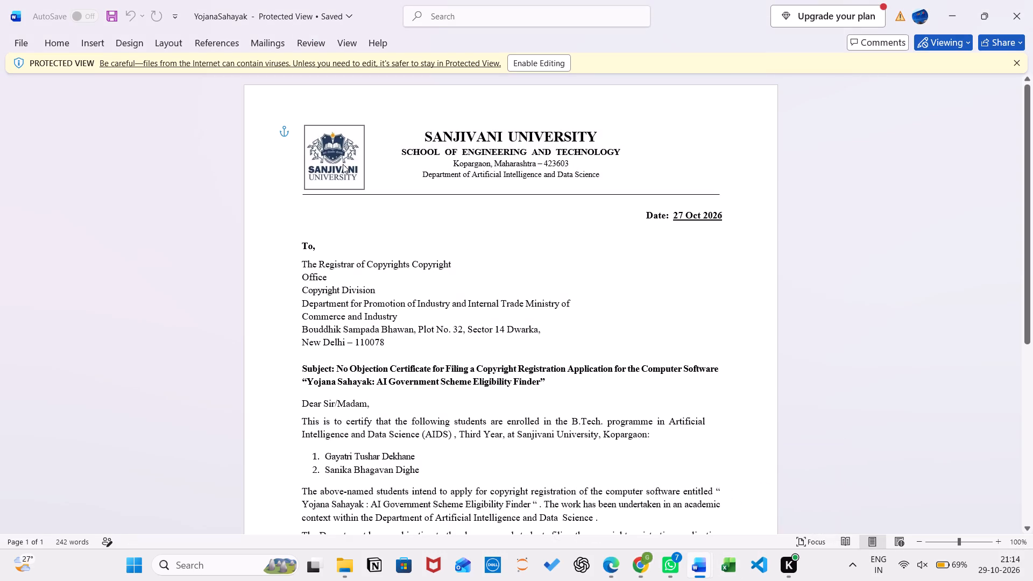
{"action": "key", "text": "ctrl+c"}
{"action": "left_click", "coordinate": [674, 518]}
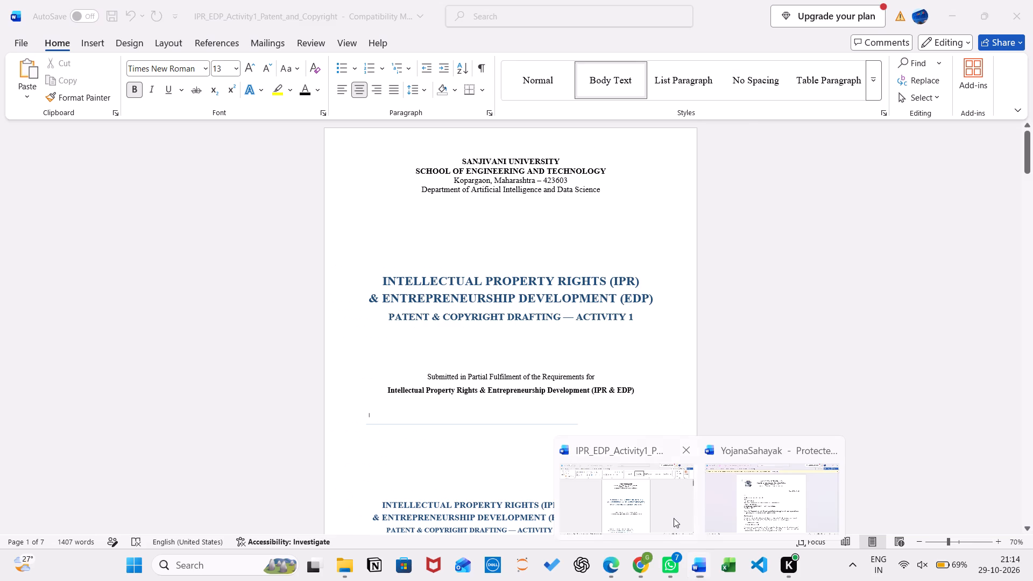
{"action": "key", "text": "ctrl+v"}
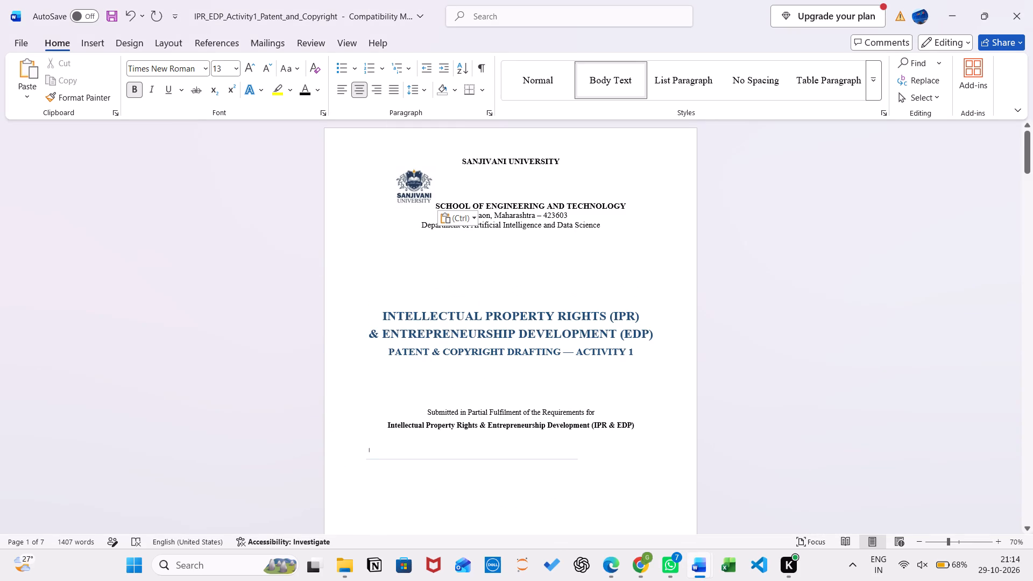
Undo the paste of the logo before "SCHOOL OF ENGINEERING AND TECHNOLOGY" in the letterhead.
{"action": "key", "text": "ctrl+z"}
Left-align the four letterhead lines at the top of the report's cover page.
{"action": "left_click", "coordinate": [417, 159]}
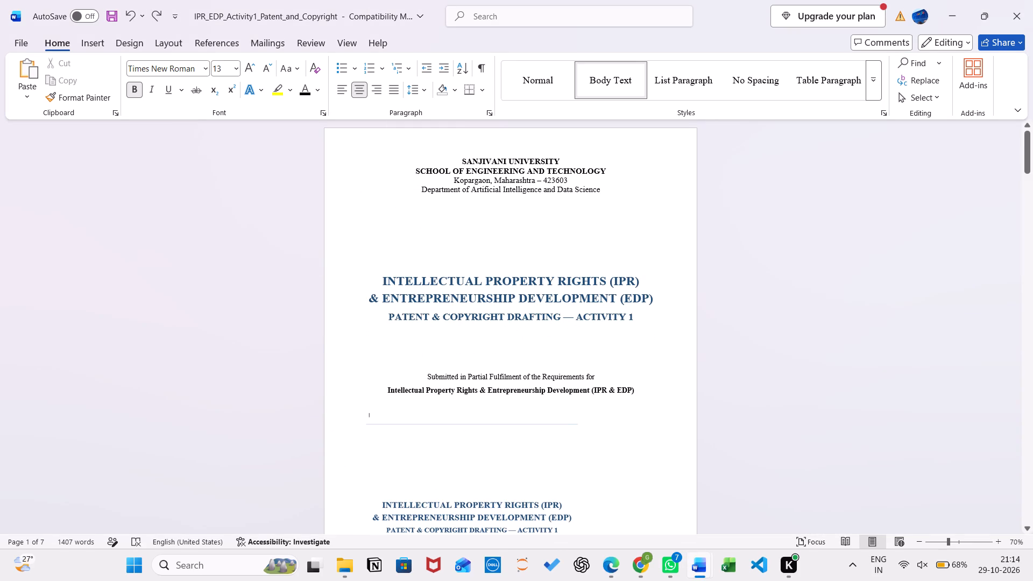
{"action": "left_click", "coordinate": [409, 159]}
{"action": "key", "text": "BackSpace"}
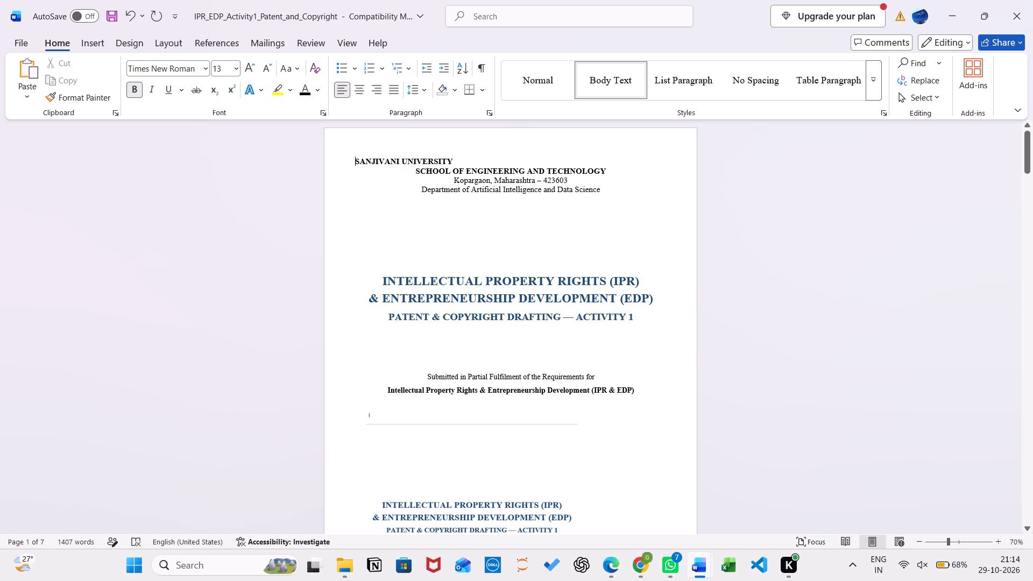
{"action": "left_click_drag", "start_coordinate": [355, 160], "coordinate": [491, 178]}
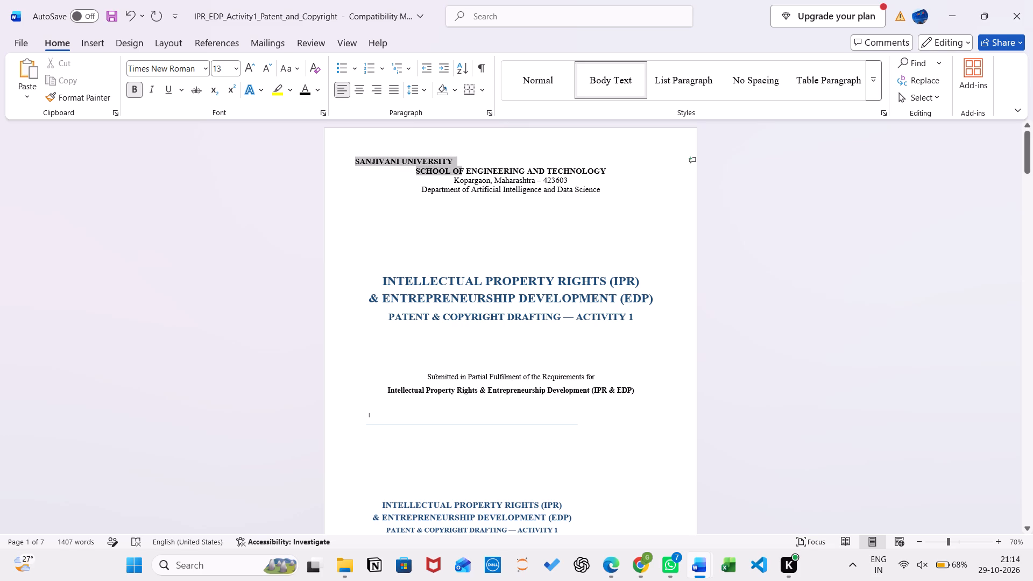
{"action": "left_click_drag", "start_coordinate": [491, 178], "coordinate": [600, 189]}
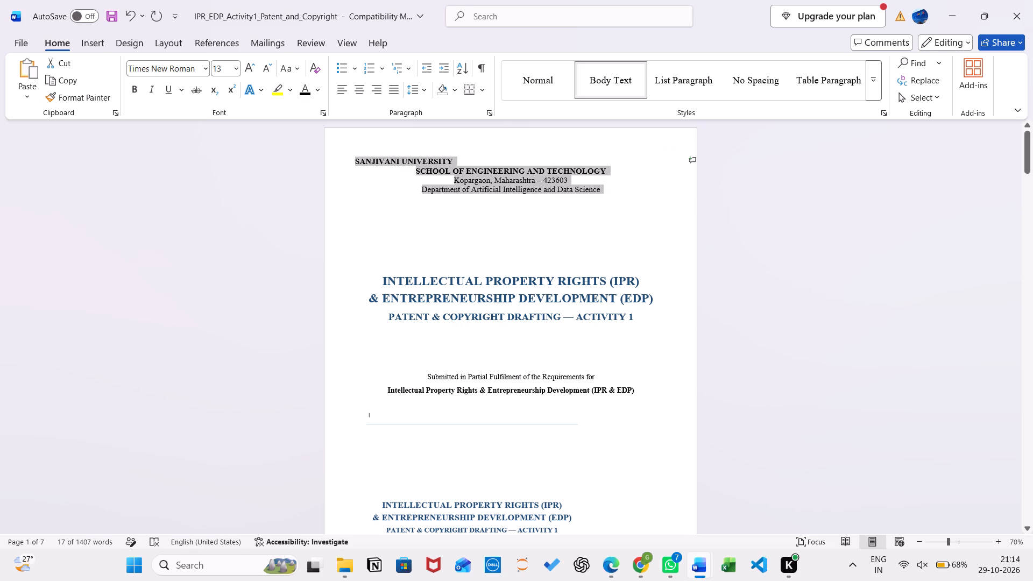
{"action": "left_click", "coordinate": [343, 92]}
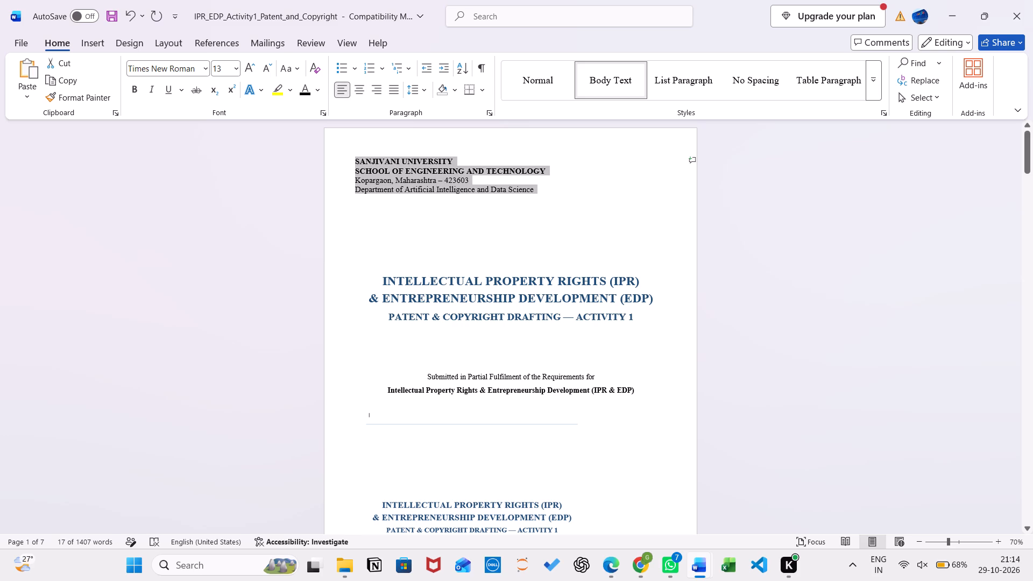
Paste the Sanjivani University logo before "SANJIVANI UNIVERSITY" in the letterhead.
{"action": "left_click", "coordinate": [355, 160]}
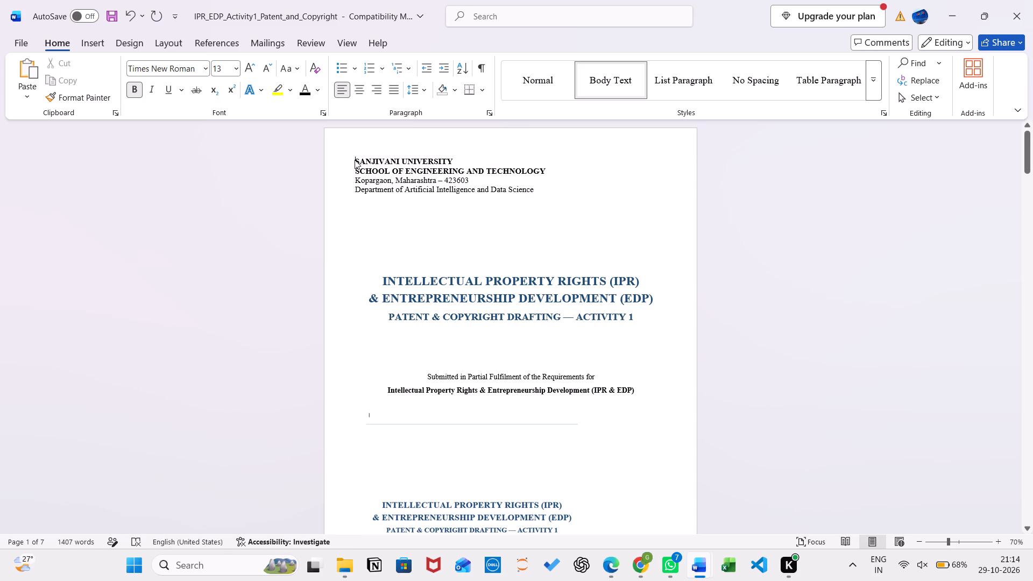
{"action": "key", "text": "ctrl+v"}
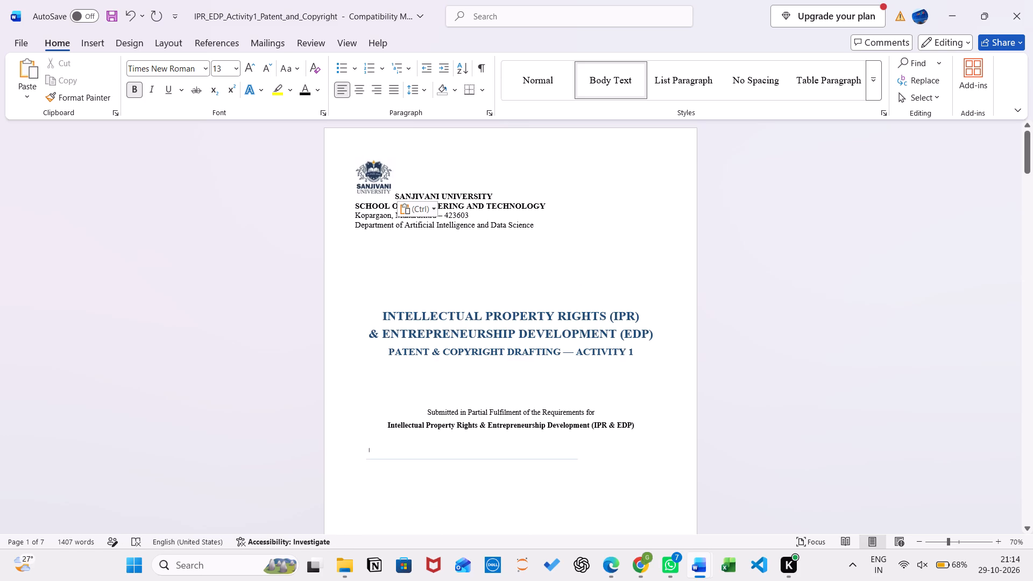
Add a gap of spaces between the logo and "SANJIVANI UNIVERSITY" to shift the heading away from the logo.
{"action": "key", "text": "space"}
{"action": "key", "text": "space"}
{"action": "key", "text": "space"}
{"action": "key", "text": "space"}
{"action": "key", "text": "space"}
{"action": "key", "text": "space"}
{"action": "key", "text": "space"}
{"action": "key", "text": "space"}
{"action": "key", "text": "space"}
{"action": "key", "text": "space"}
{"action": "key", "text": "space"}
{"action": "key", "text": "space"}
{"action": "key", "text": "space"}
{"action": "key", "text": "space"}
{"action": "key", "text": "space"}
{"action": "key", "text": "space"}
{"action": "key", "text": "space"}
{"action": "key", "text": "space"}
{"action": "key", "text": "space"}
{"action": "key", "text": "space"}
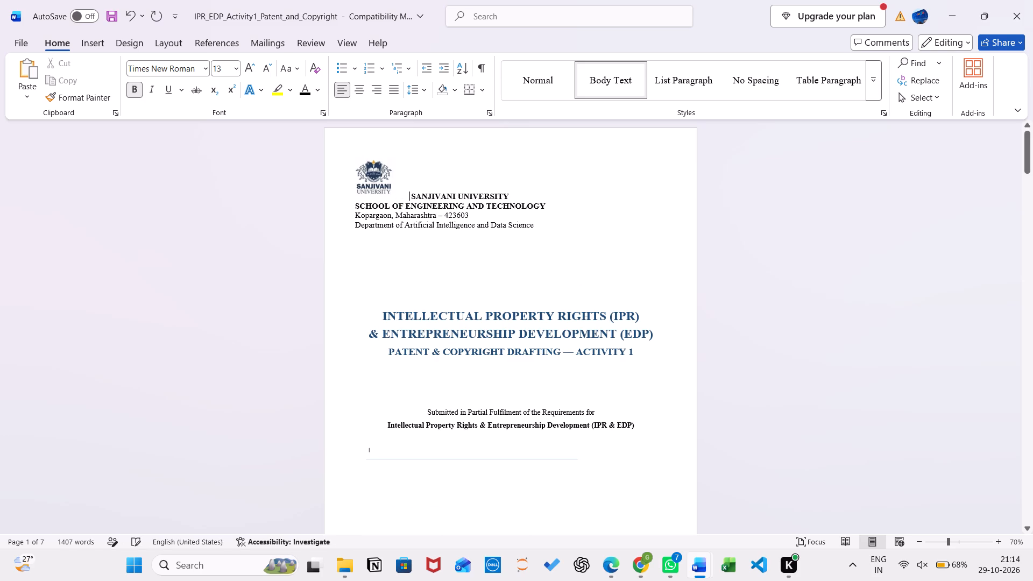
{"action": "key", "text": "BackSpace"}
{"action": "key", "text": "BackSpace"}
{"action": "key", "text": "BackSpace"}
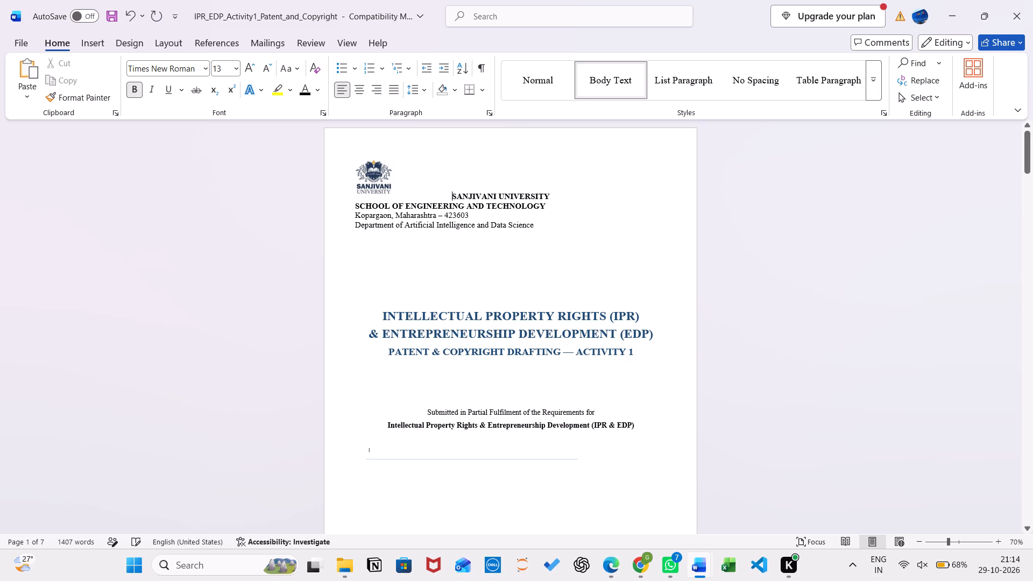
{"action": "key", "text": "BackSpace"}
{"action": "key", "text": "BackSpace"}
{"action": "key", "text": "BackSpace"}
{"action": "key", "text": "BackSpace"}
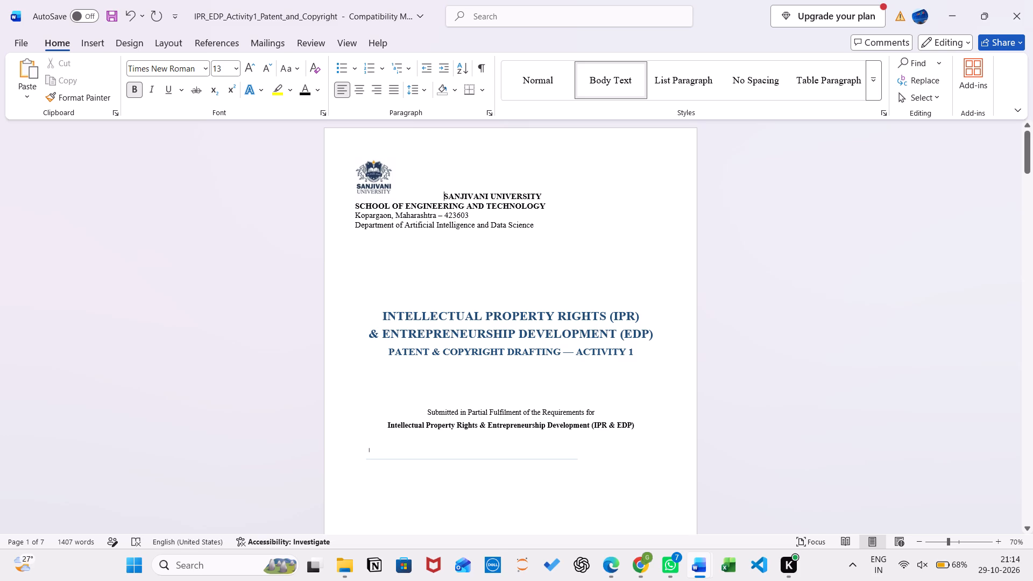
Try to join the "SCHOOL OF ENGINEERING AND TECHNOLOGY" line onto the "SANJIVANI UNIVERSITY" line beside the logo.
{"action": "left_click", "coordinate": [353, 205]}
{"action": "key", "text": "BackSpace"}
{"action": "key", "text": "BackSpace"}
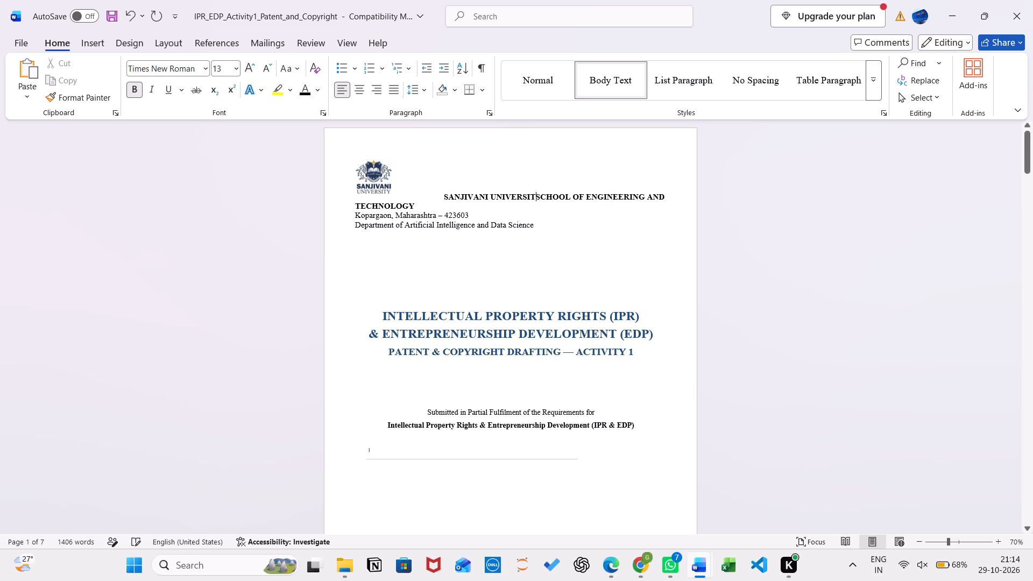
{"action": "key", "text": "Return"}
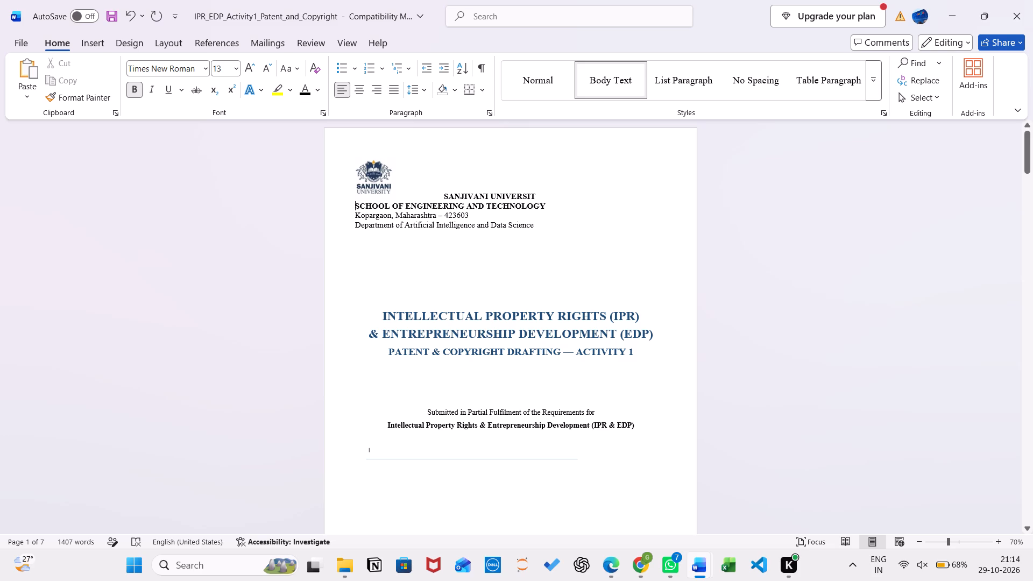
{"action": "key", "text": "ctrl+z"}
Delete all the letterhead text from "SANJIVANI UNIVERSITY" through the department line, keeping the logo.
{"action": "left_click_drag", "start_coordinate": [539, 228], "coordinate": [444, 196]}
{"action": "key", "text": "BackSpace"}
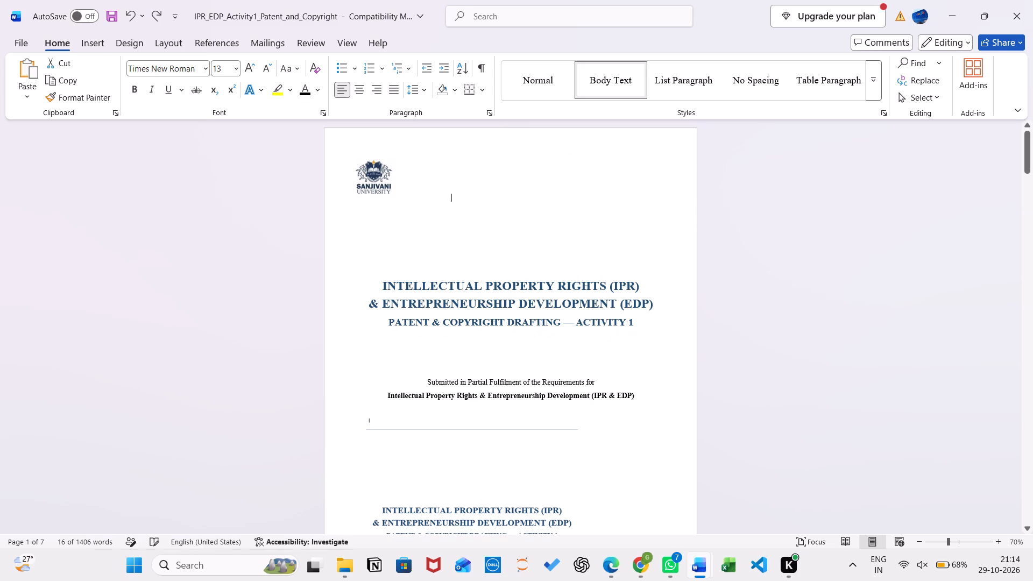
Delete the logo along with its place in the spaced line and paste it again at the top of the cover page.
{"action": "left_click", "coordinate": [442, 175]}
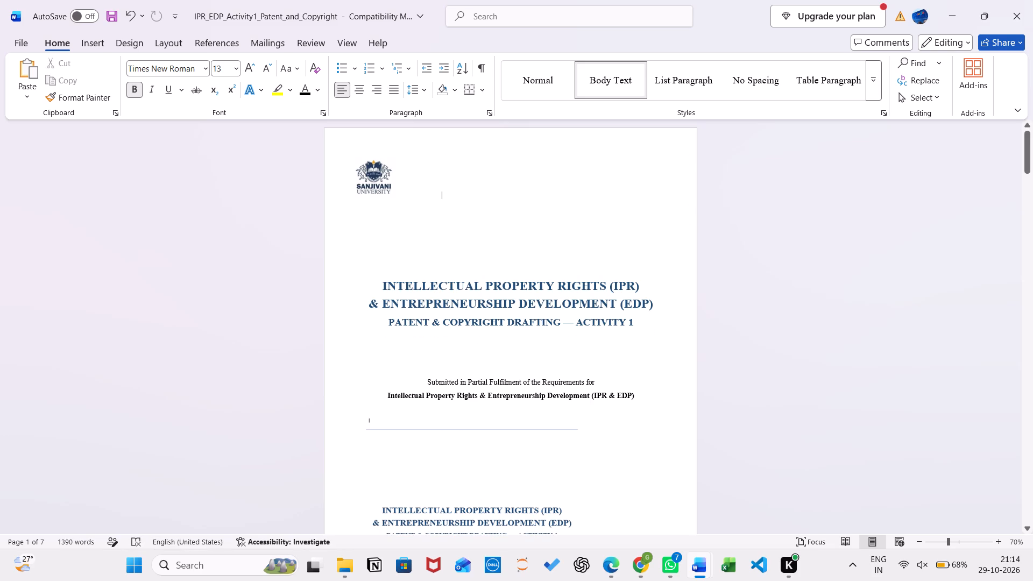
{"action": "left_click", "coordinate": [442, 175]}
{"action": "left_click", "coordinate": [374, 179]}
{"action": "key", "text": "BackSpace"}
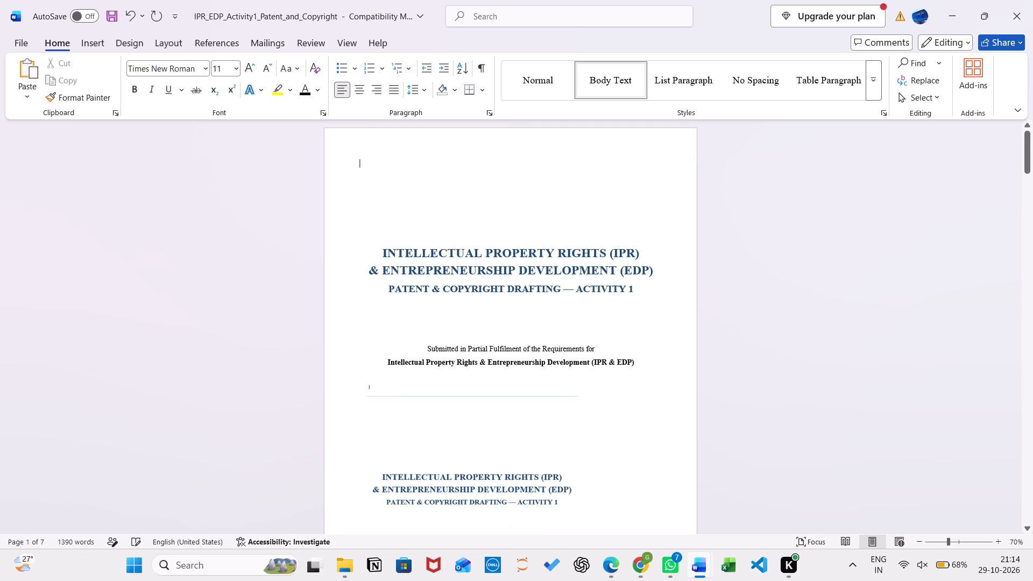
{"action": "key", "text": "ctrl+v"}
{"action": "left_click", "coordinate": [406, 183]}
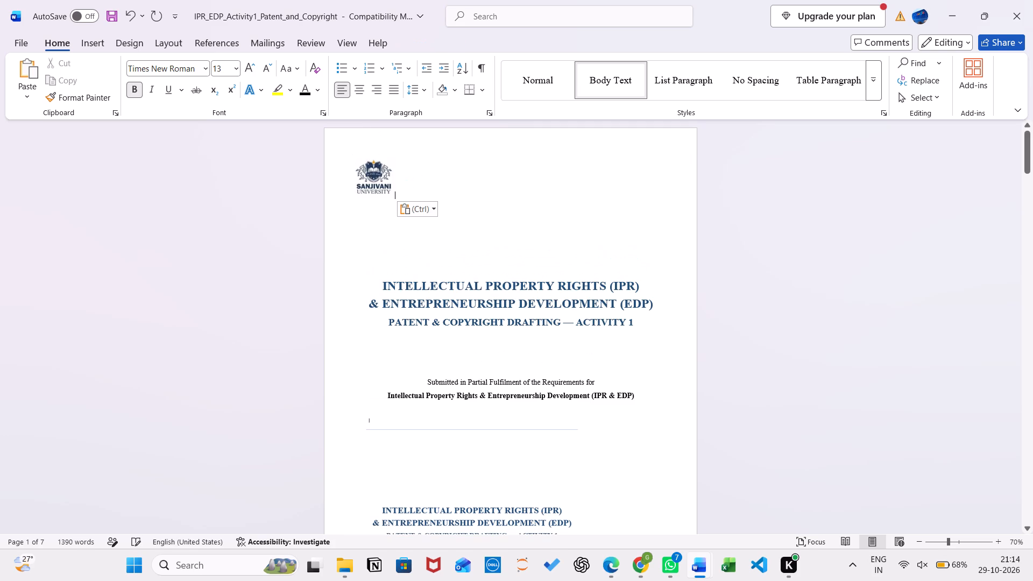
{"action": "left_click", "coordinate": [405, 169]}
Enlarge the Sanjivani University logo slightly from its corner on the cover page.
{"action": "left_click", "coordinate": [373, 171]}
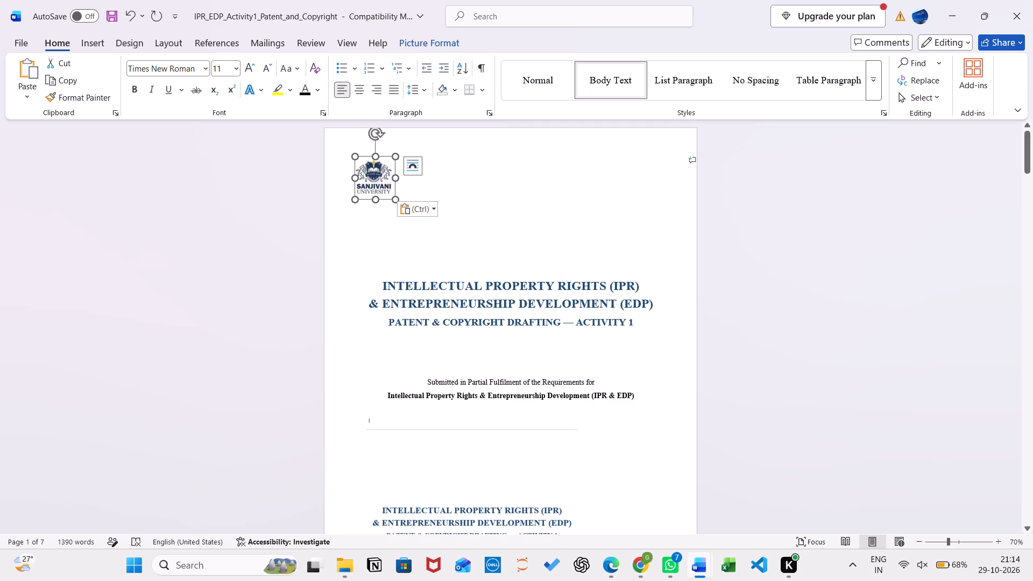
{"action": "left_click_drag", "start_coordinate": [393, 196], "coordinate": [402, 204]}
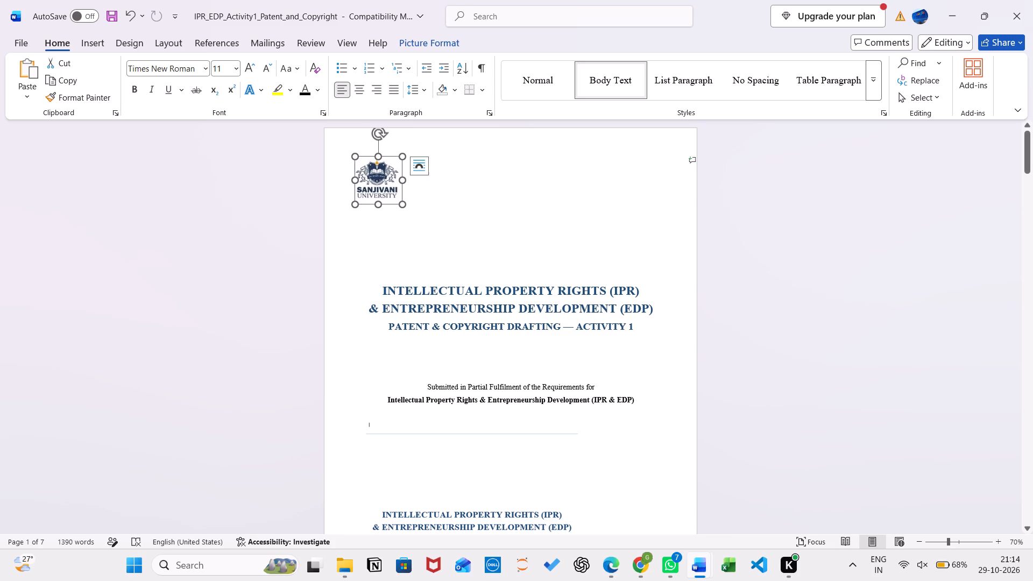
{"action": "left_click", "coordinate": [435, 172]}
{"action": "left_click", "coordinate": [433, 168]}
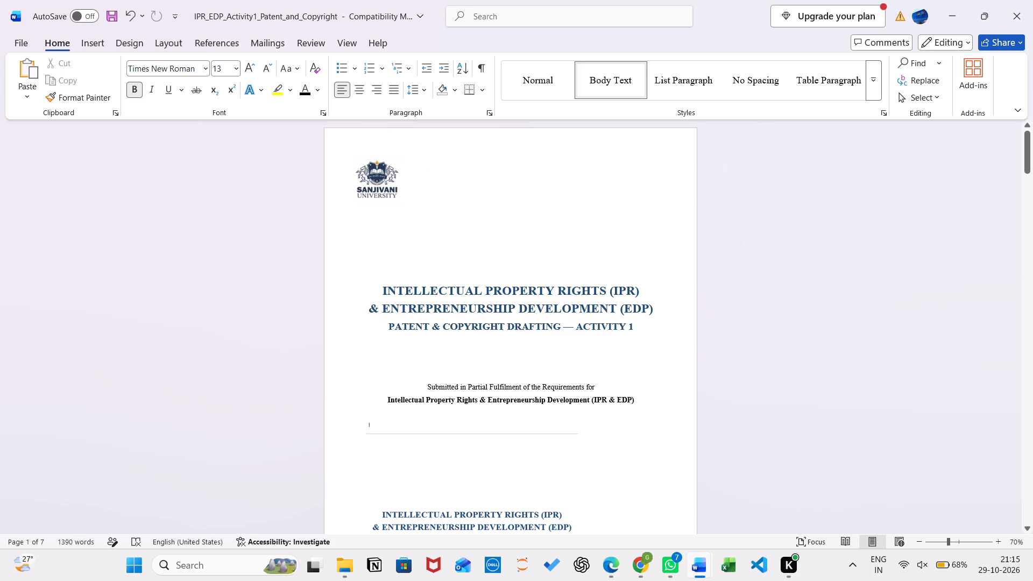
{"action": "key", "text": "shift+super+s"}
{"action": "left_click_drag", "start_coordinate": [332, 142], "coordinate": [658, 276]}
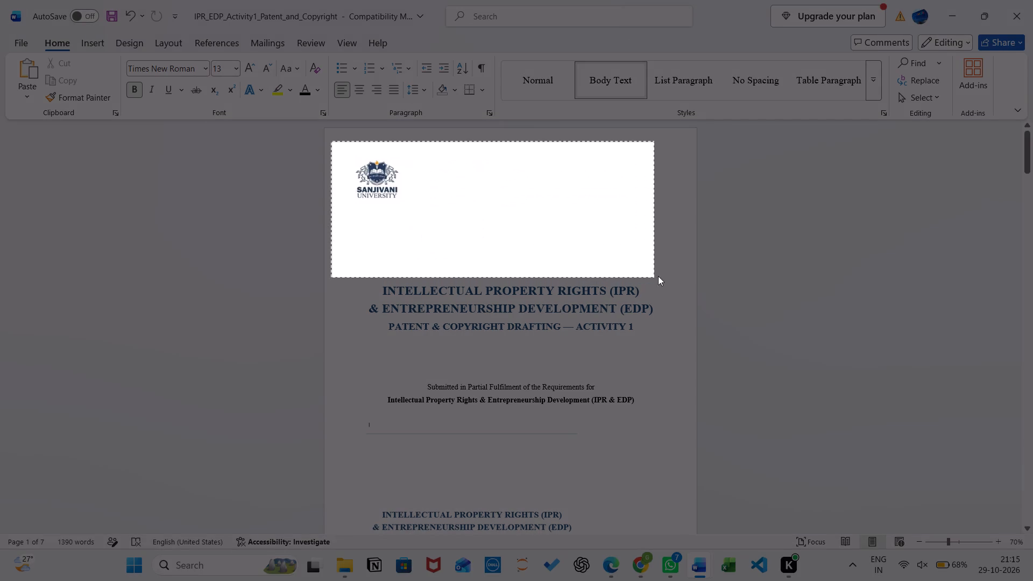
{"action": "left_click_drag", "start_coordinate": [658, 276], "coordinate": [682, 269]}
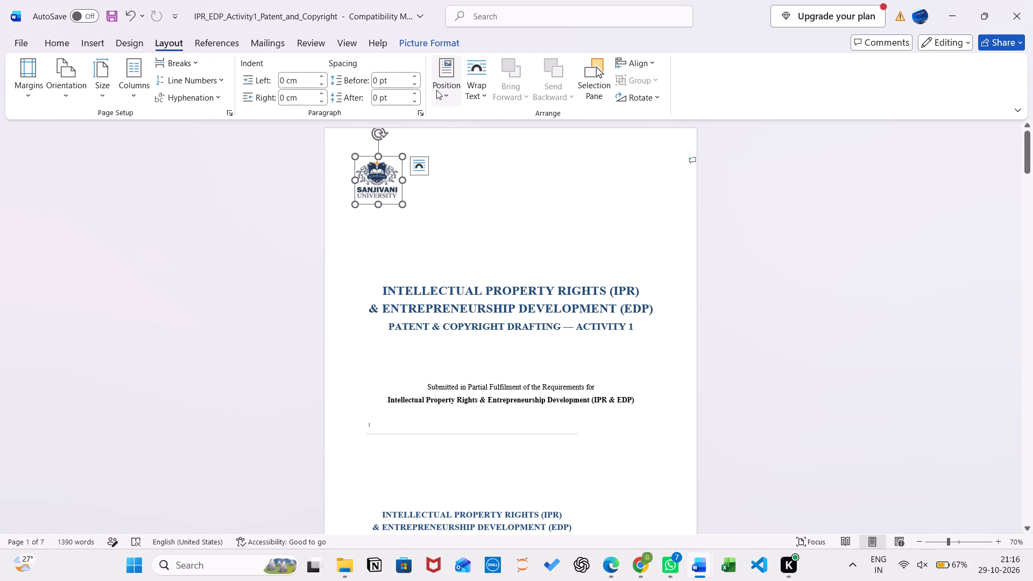
{"action": "left_click", "coordinate": [441, 76]}
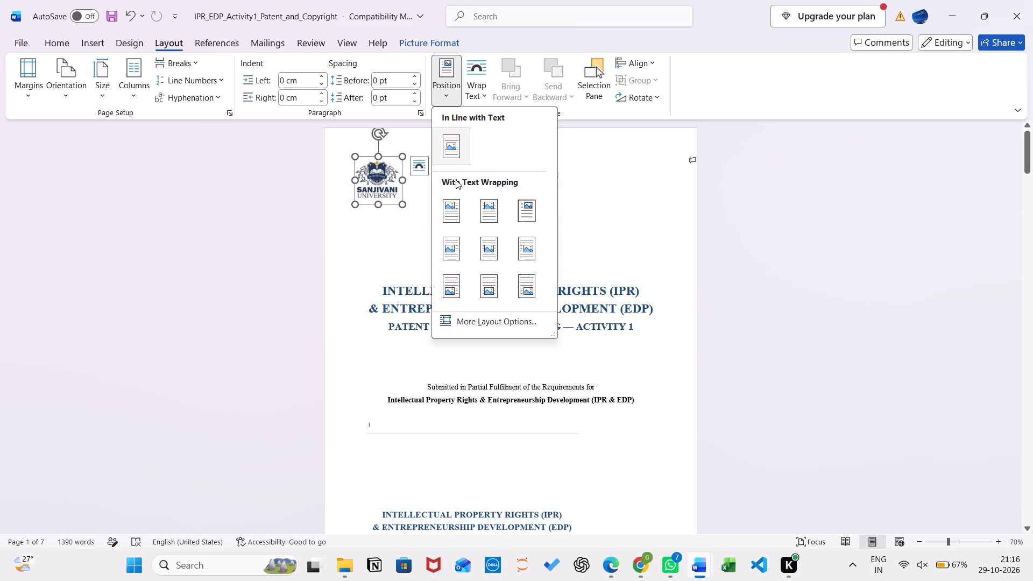
{"action": "left_click", "coordinate": [451, 209]}
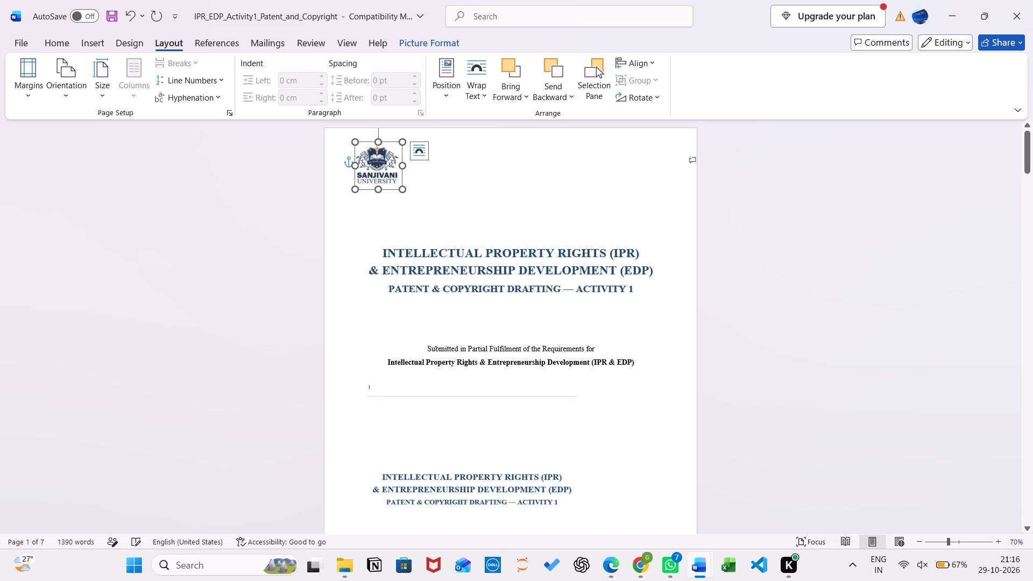
Delete one blank line beside the logo on the cover page.
{"action": "left_click", "coordinate": [434, 172]}
{"action": "key", "text": "BackSpace"}
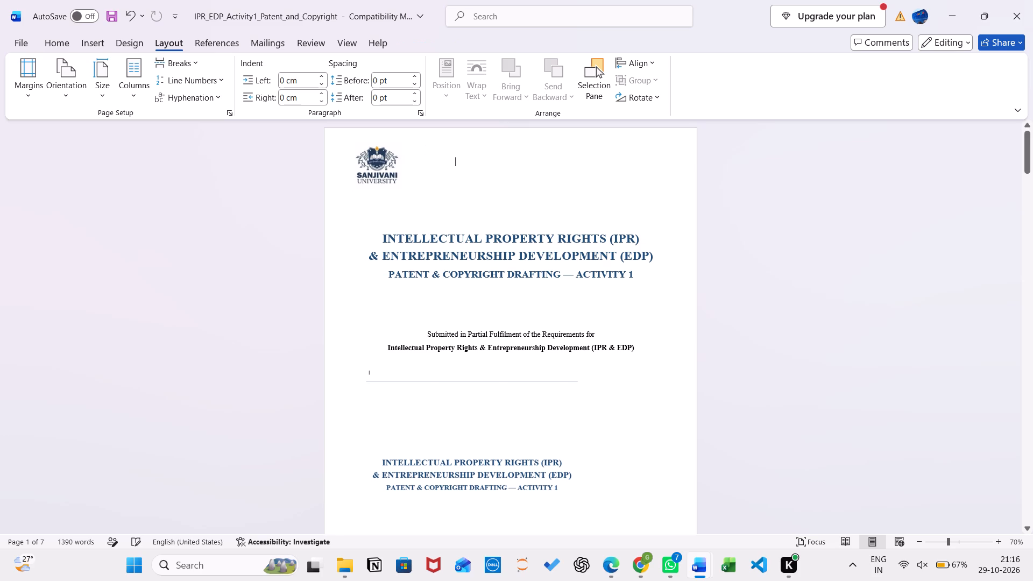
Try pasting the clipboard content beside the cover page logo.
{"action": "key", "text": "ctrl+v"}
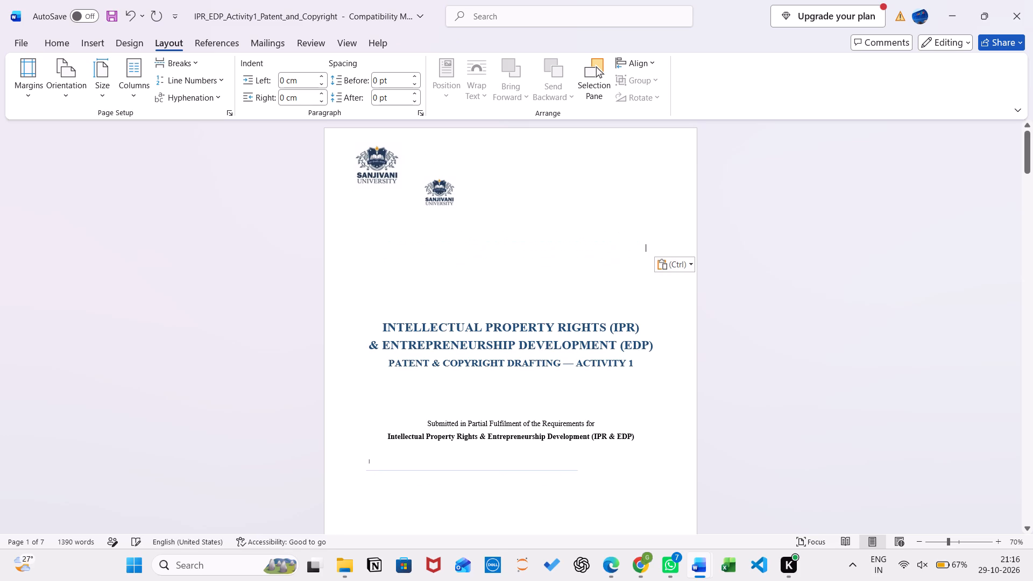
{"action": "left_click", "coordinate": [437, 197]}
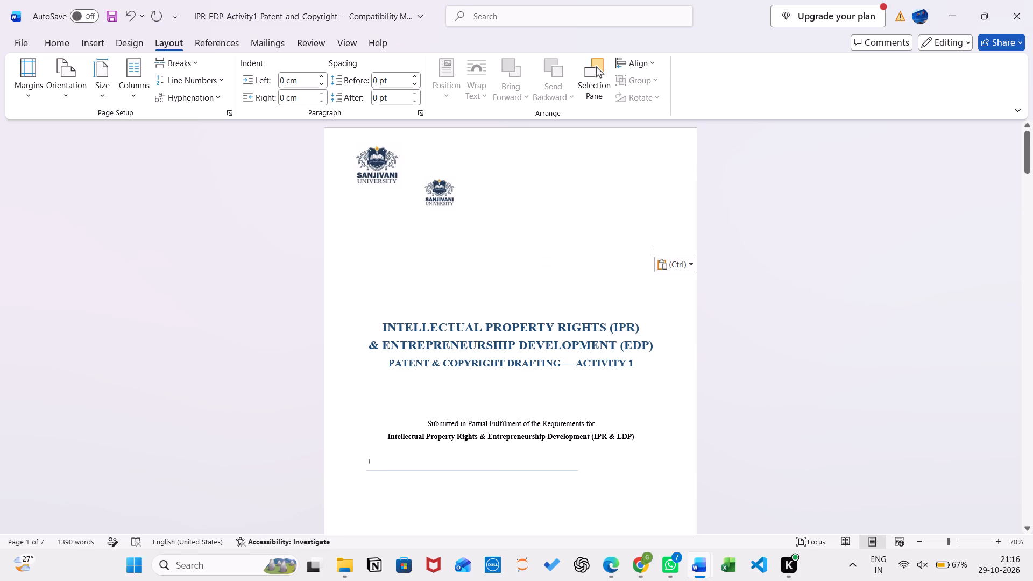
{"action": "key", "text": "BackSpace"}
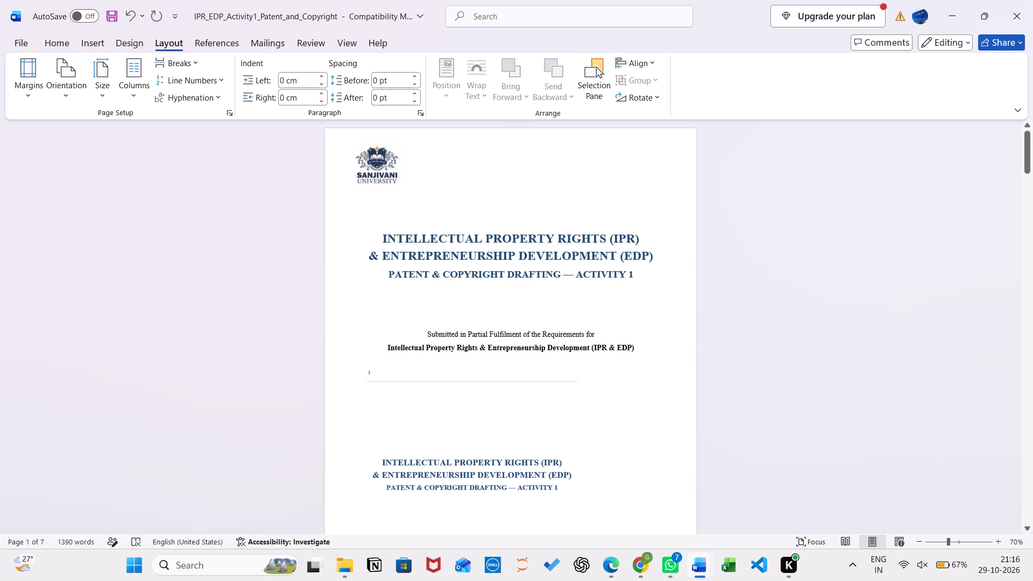
Start a new line immediately beside the logo at the top of the cover page.
{"action": "left_click", "coordinate": [358, 146]}
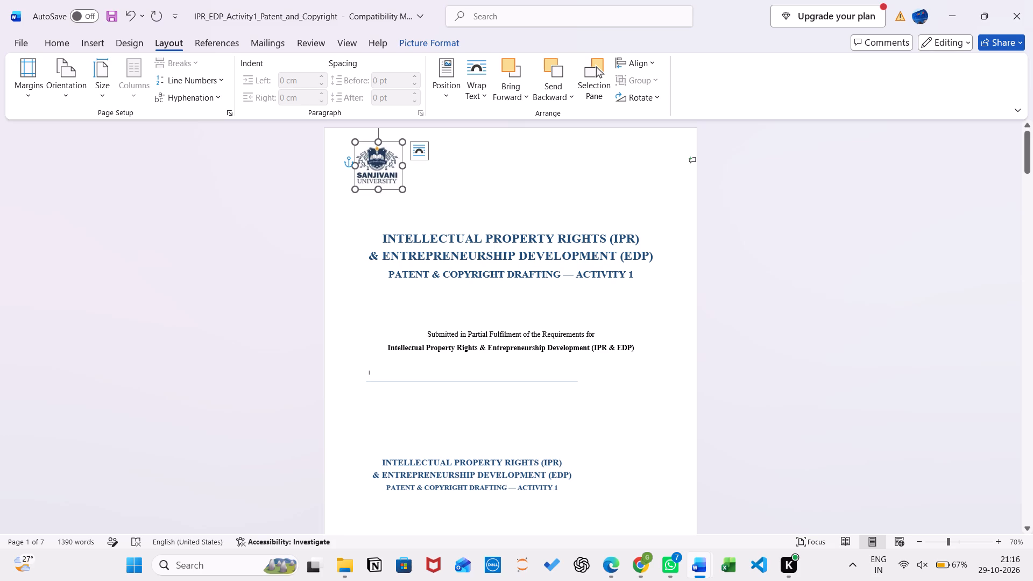
{"action": "left_click", "coordinate": [349, 139]}
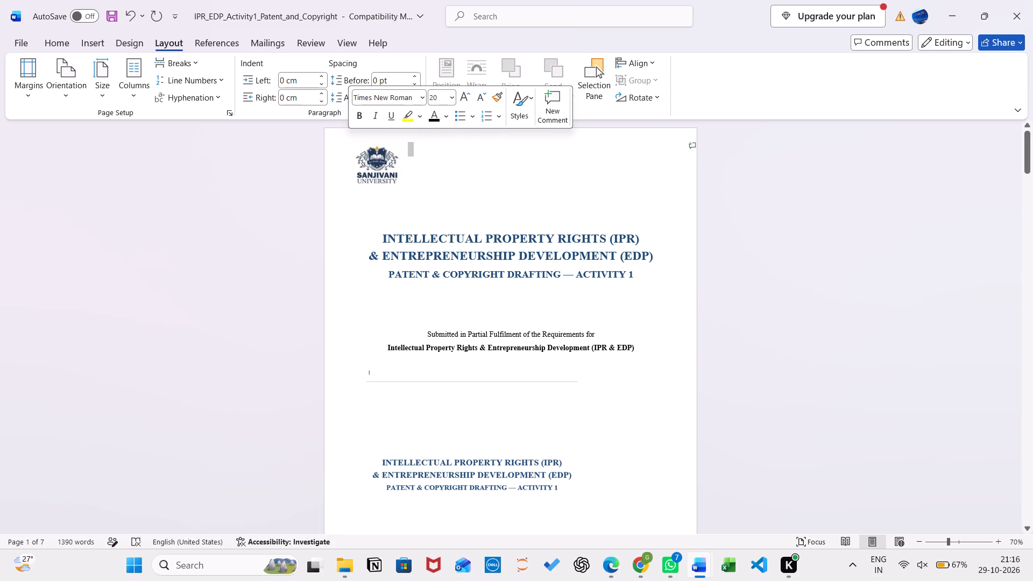
{"action": "key", "text": "Return"}
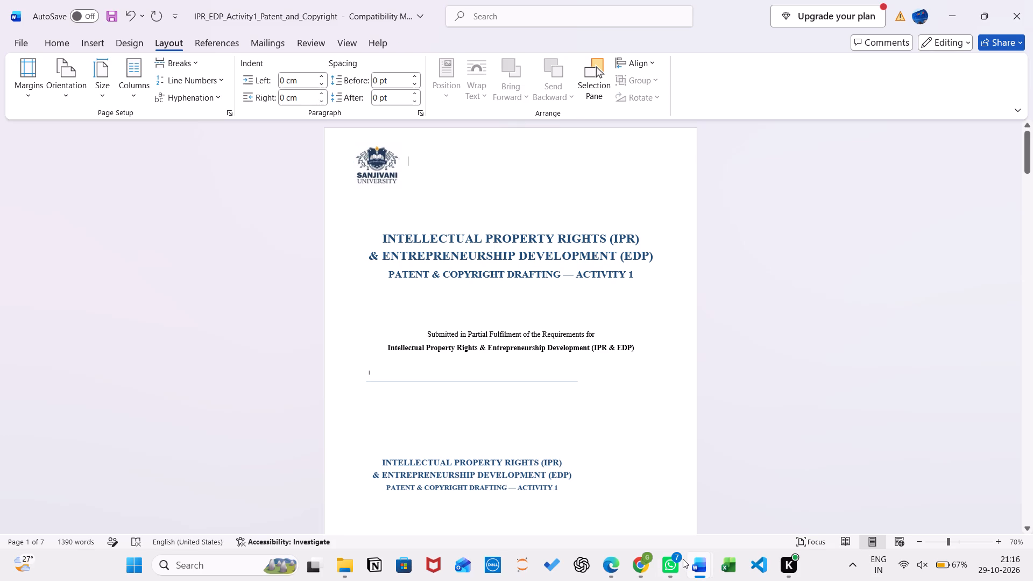
In the YojanaSahayak document, copy the letterhead text from the university name through the department line, without the logo.
{"action": "left_click", "coordinate": [730, 492]}
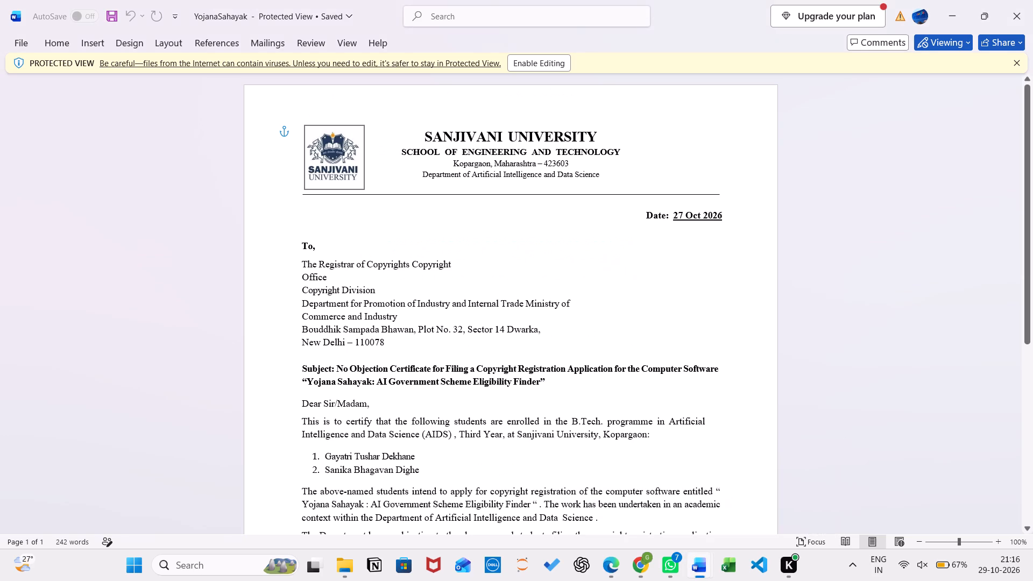
{"action": "left_click_drag", "start_coordinate": [424, 135], "coordinate": [554, 171]}
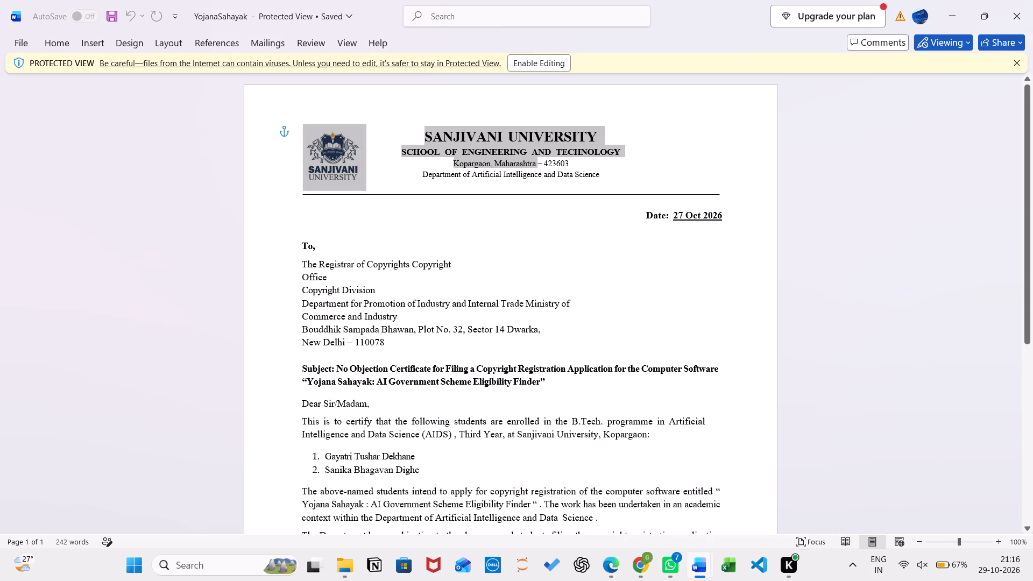
{"action": "left_click_drag", "start_coordinate": [554, 171], "coordinate": [610, 181]}
{"action": "left_click", "coordinate": [610, 181]}
{"action": "left_click_drag", "start_coordinate": [610, 181], "coordinate": [462, 143]}
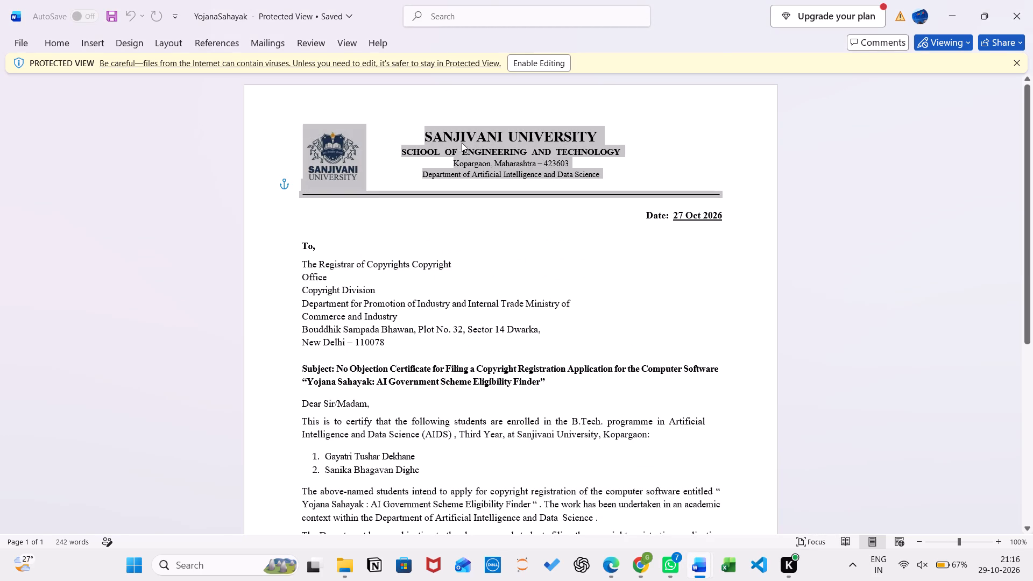
{"action": "left_click_drag", "start_coordinate": [462, 143], "coordinate": [415, 167]}
{"action": "left_click", "coordinate": [415, 167]}
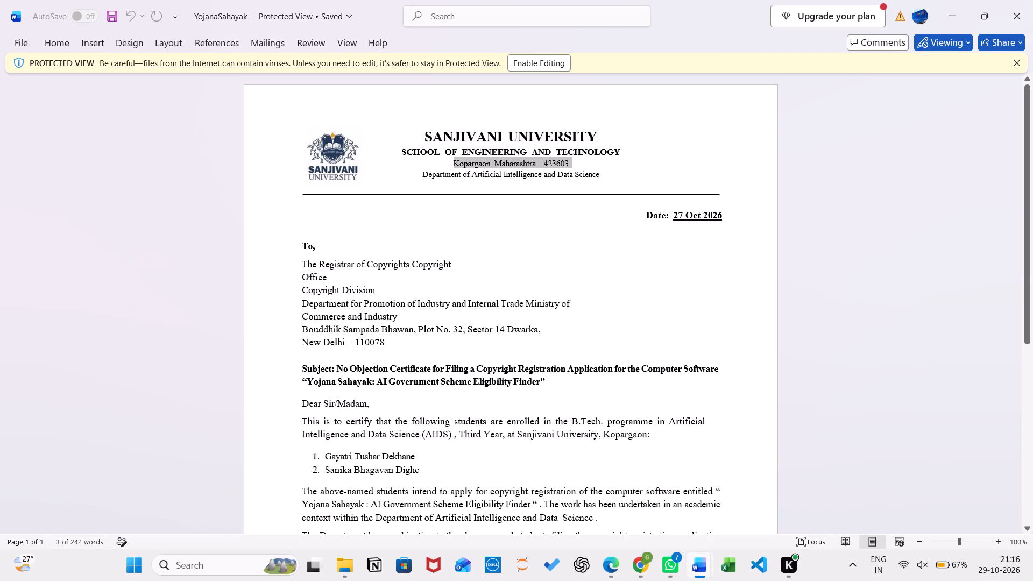
{"action": "left_click_drag", "start_coordinate": [600, 169], "coordinate": [493, 148]}
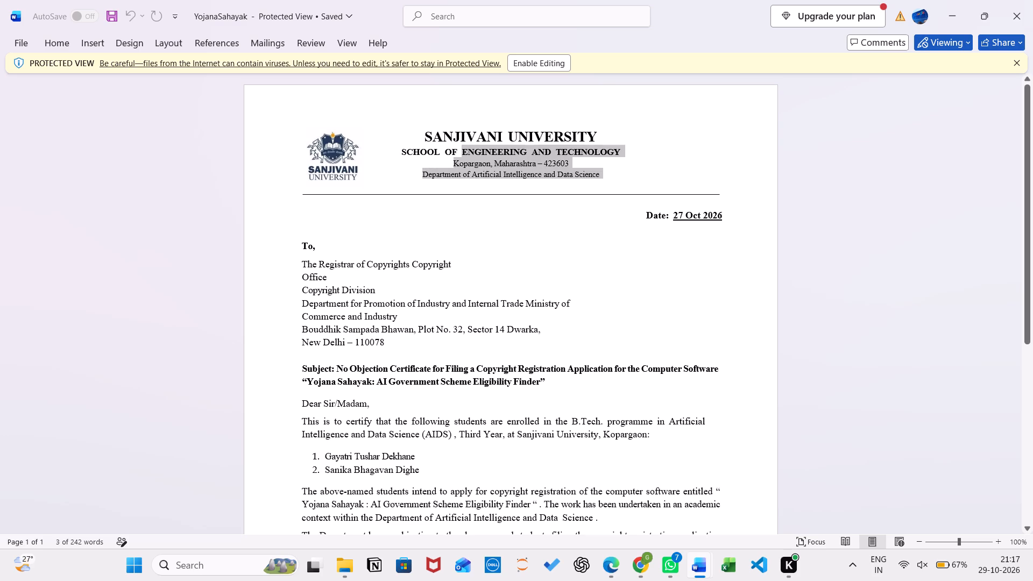
{"action": "left_click_drag", "start_coordinate": [493, 148], "coordinate": [437, 138]}
{"action": "key", "text": "ctrl+c"}
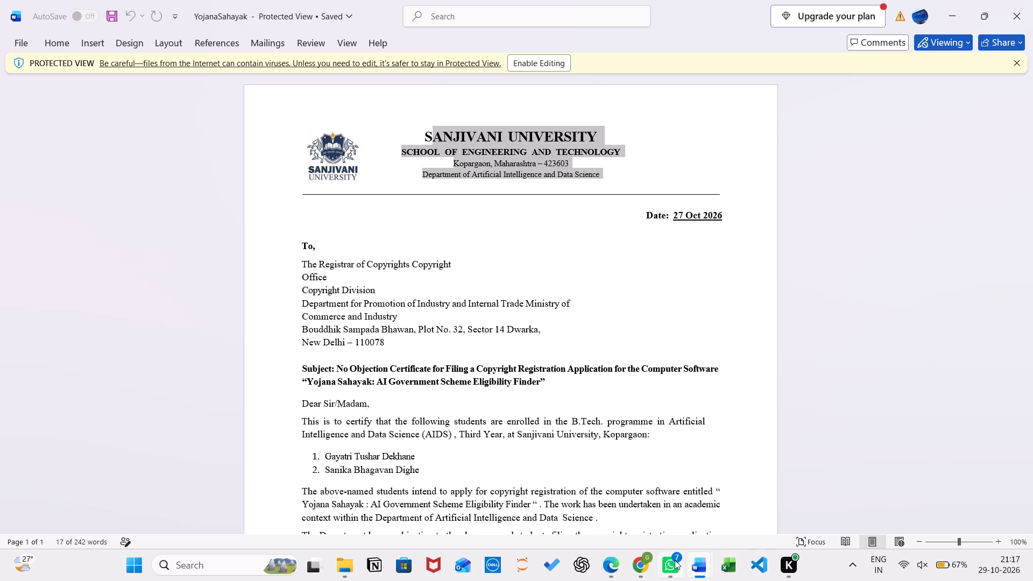
Paste the letterhead text beside the logo in the IPR_EDP report and complete its first line to "SANJIVANI UNIVERSITY".
{"action": "left_click", "coordinate": [676, 512]}
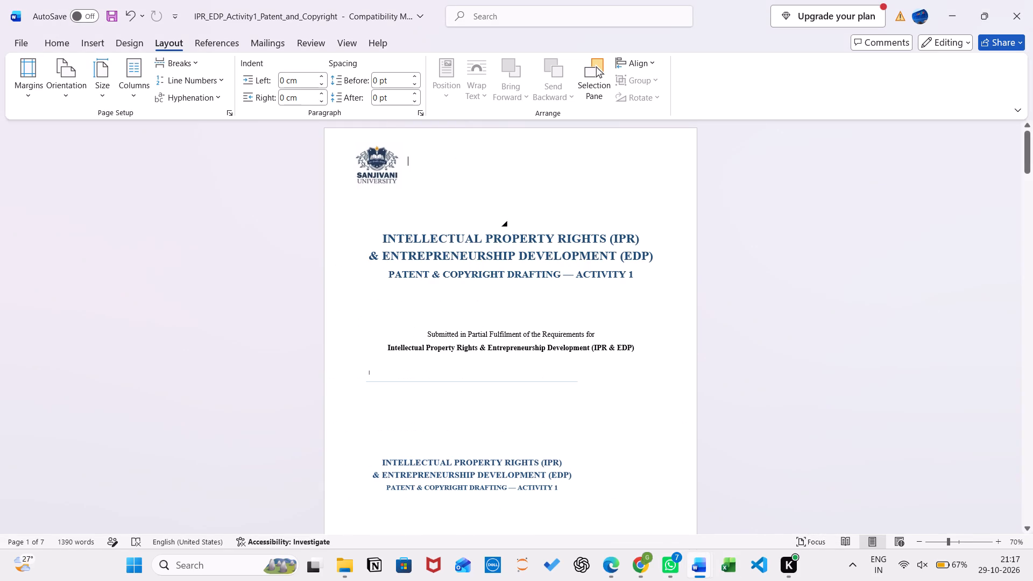
{"action": "key", "text": "ctrl+v"}
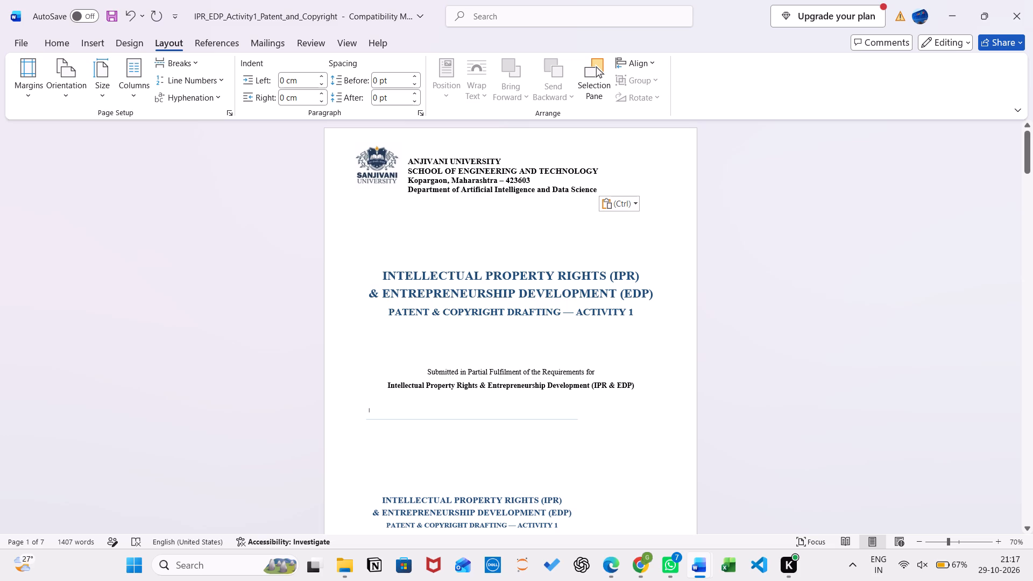
{"action": "left_click", "coordinate": [409, 161]}
{"action": "key", "text": "shift+s"}
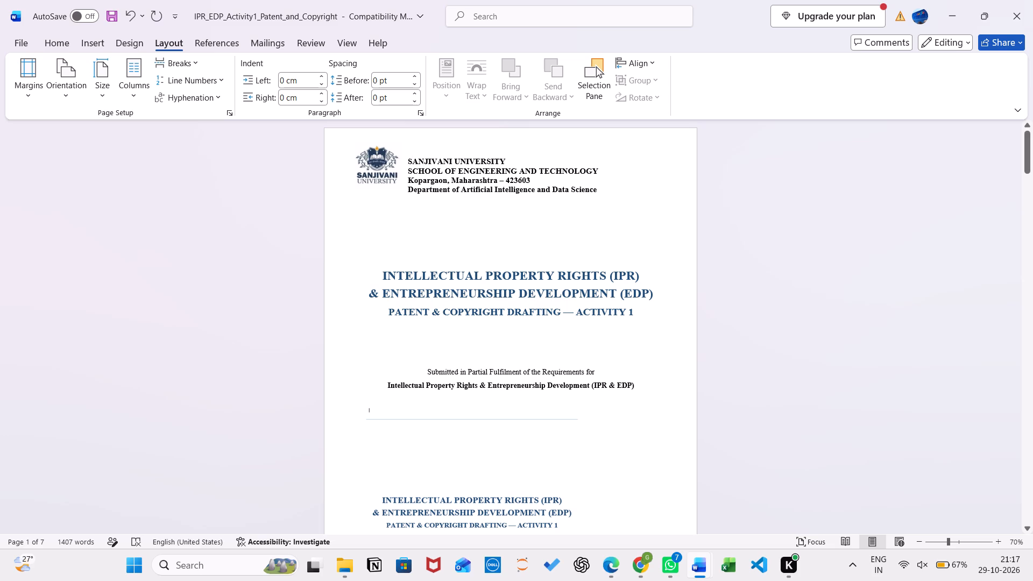
Enlarge the Sanjivani University logo on the cover page proportionally by its corner.
{"action": "left_click", "coordinate": [388, 168]}
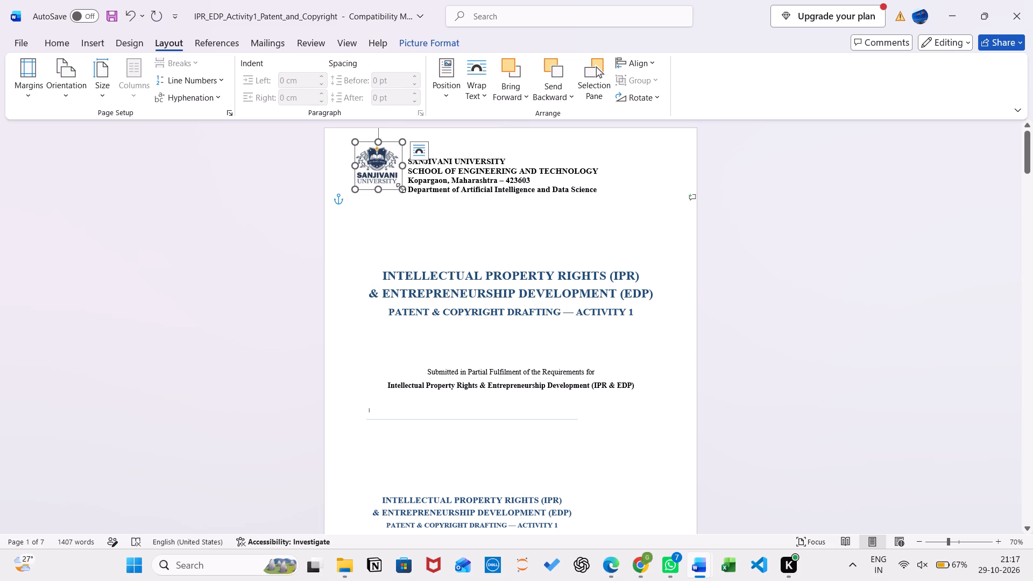
{"action": "left_click_drag", "start_coordinate": [401, 188], "coordinate": [414, 204]}
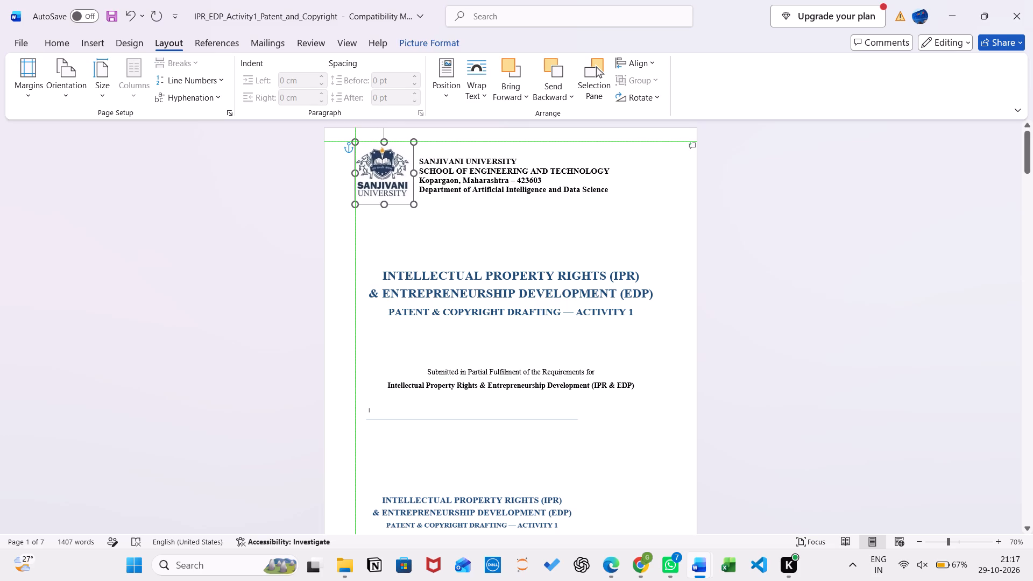
{"action": "left_click_drag", "start_coordinate": [414, 204], "coordinate": [414, 202]}
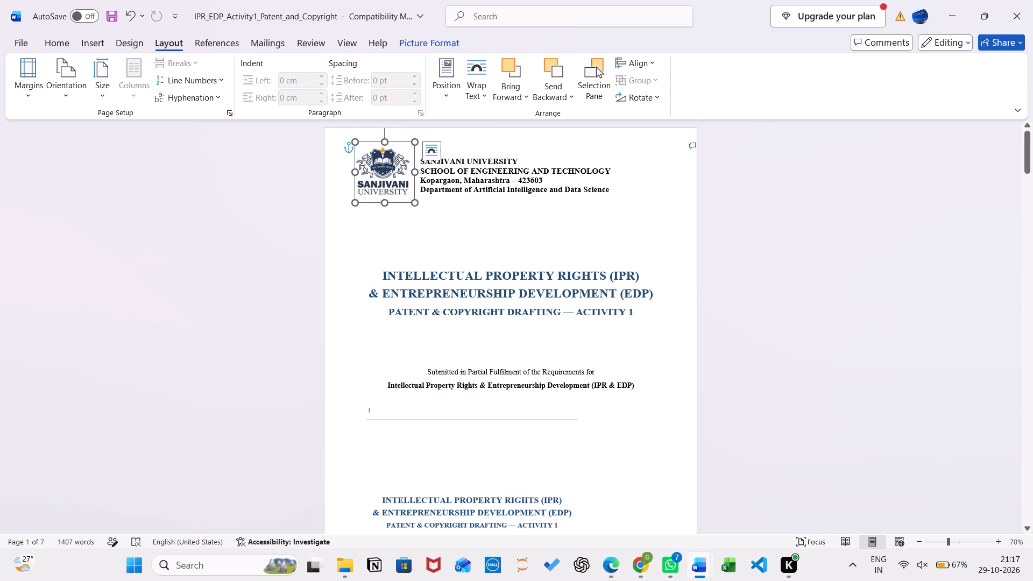
Centre the four letterhead lines beside the logo, from SANJIVANI UNIVERSITY through the Department of Artificial Intelligence and Data Science.
{"action": "left_click", "coordinate": [420, 159]}
{"action": "left_click_drag", "start_coordinate": [420, 159], "coordinate": [607, 190]}
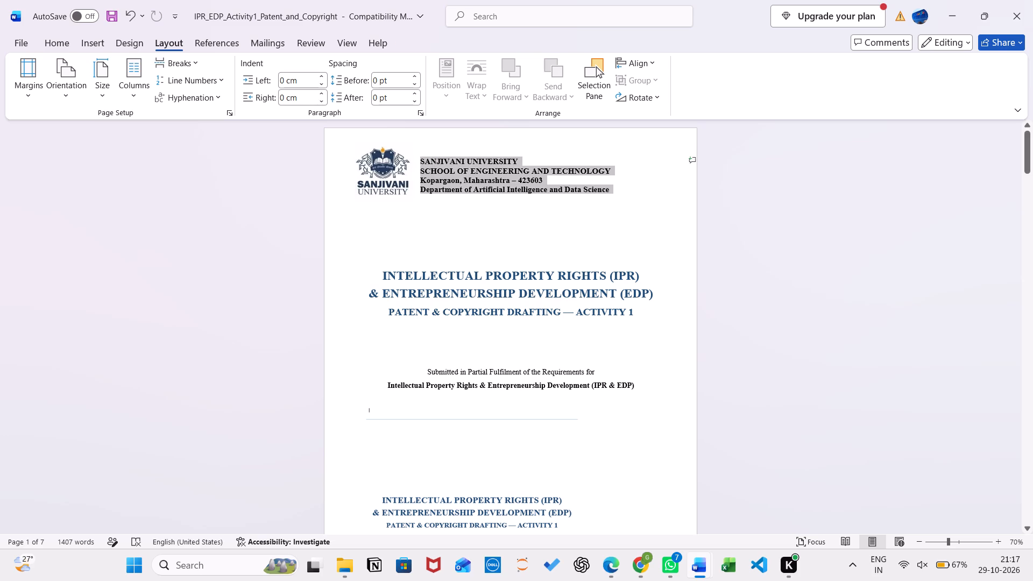
{"action": "left_click_drag", "start_coordinate": [607, 190], "coordinate": [611, 191]}
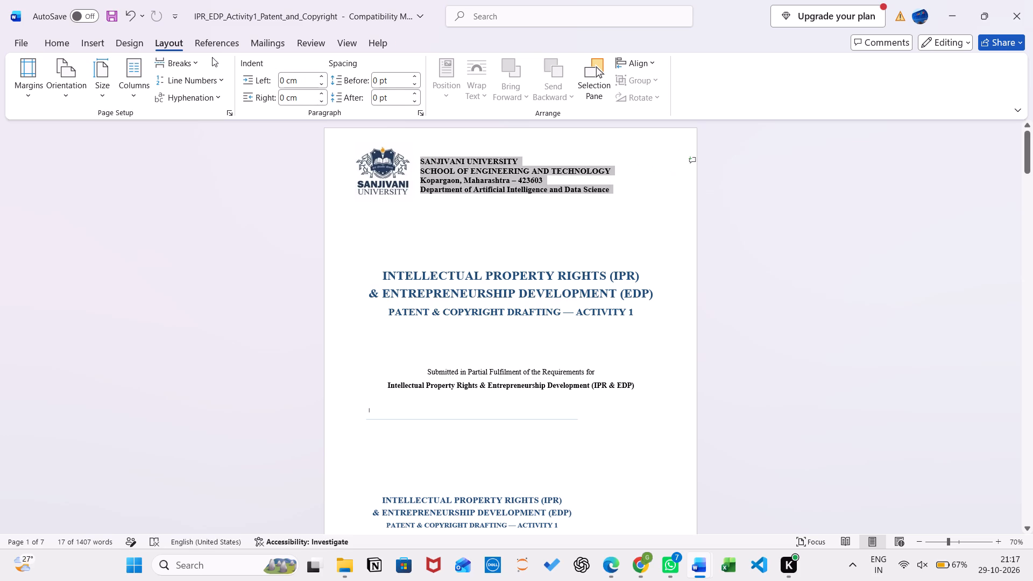
{"action": "left_click", "coordinate": [69, 42]}
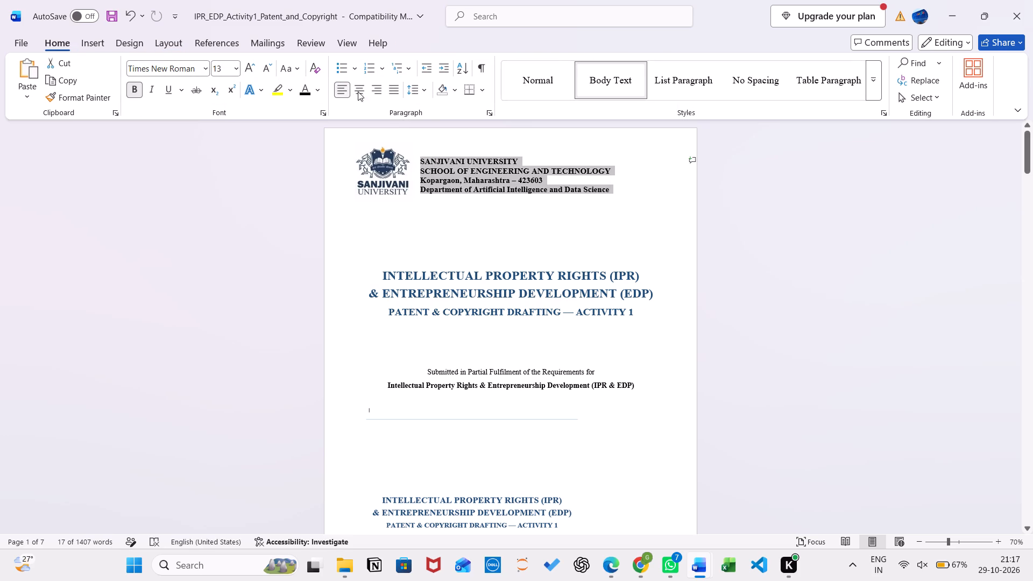
{"action": "left_click", "coordinate": [361, 91]}
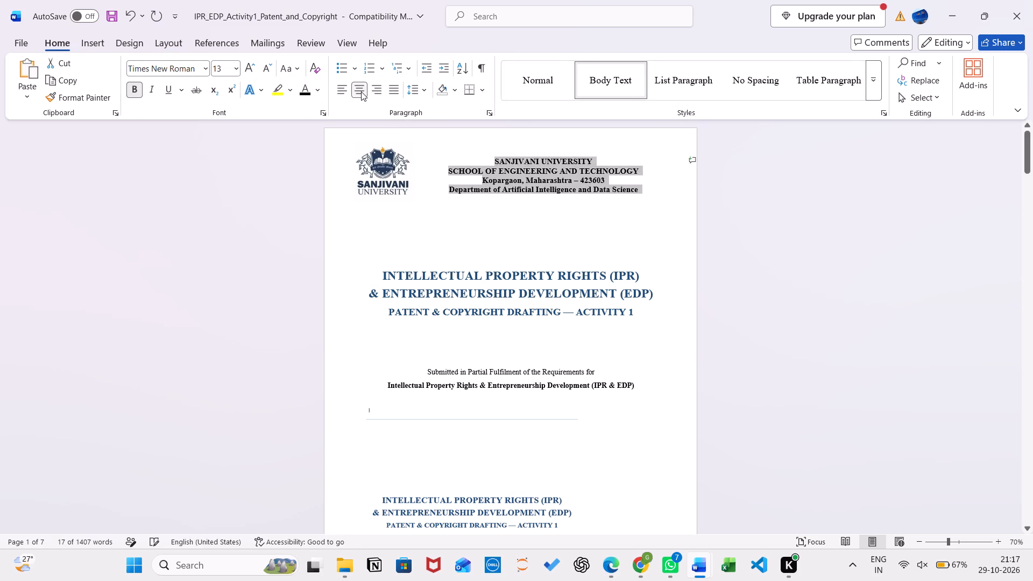
{"action": "left_click", "coordinate": [384, 92]}
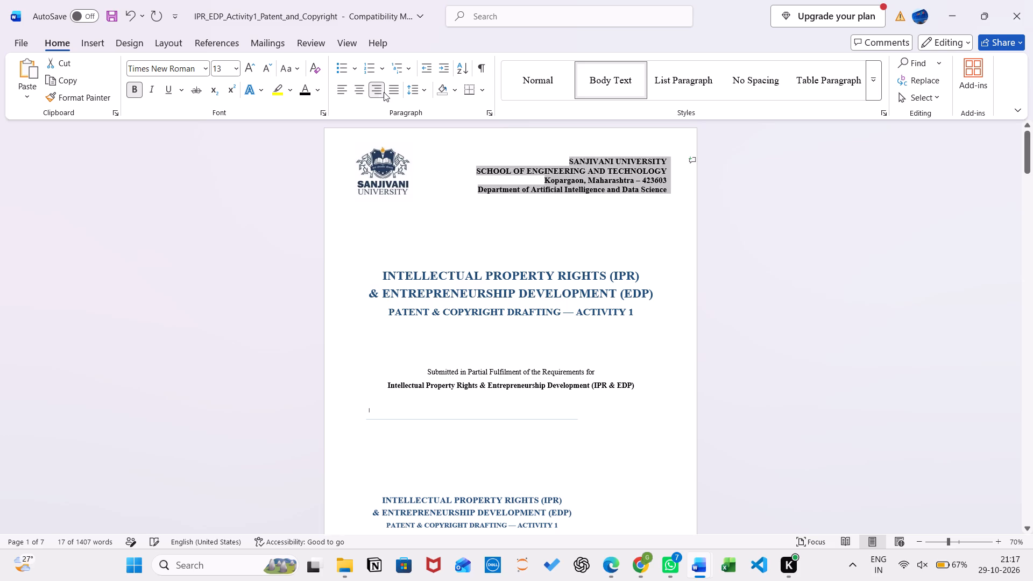
{"action": "left_click", "coordinate": [393, 92]}
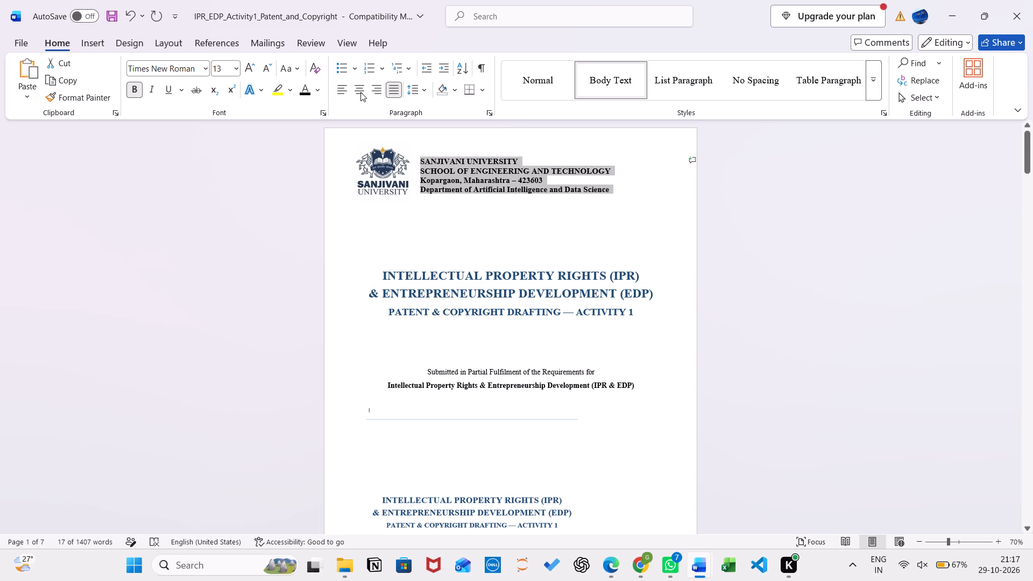
{"action": "left_click", "coordinate": [353, 92]}
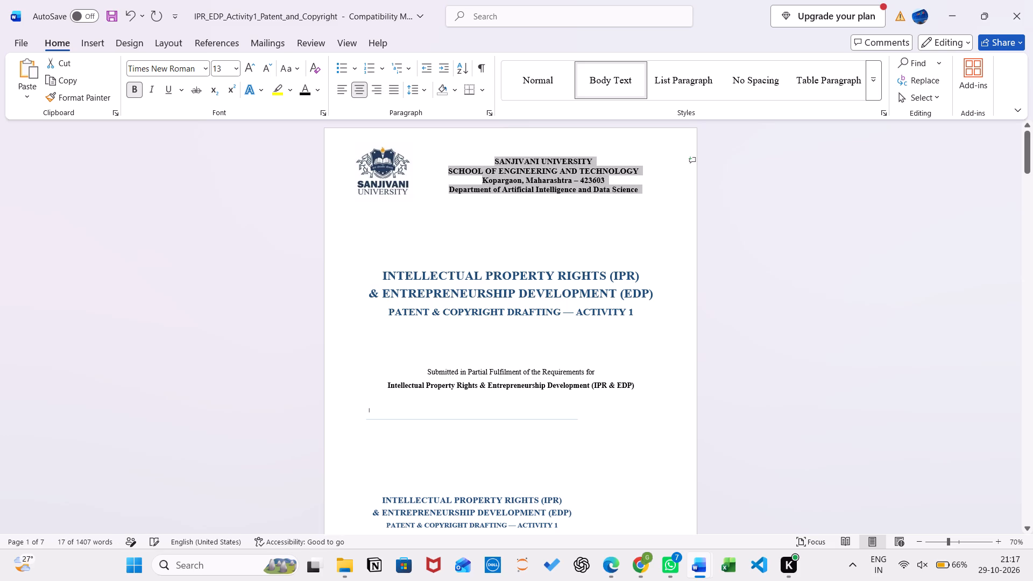
{"action": "left_click", "coordinate": [438, 250]}
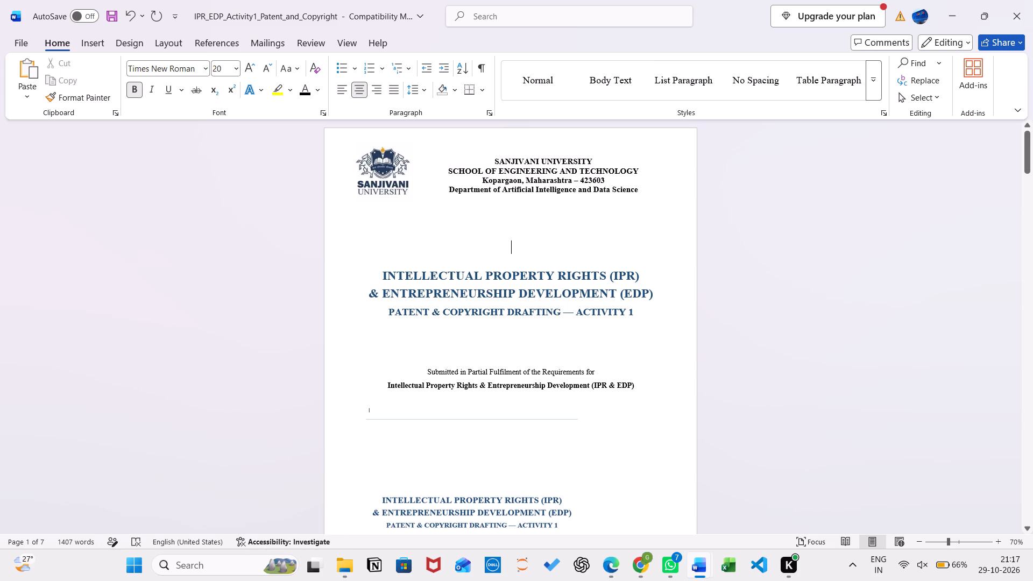
Shrink the cover page logo slightly from its corner.
{"action": "left_click", "coordinate": [386, 170]}
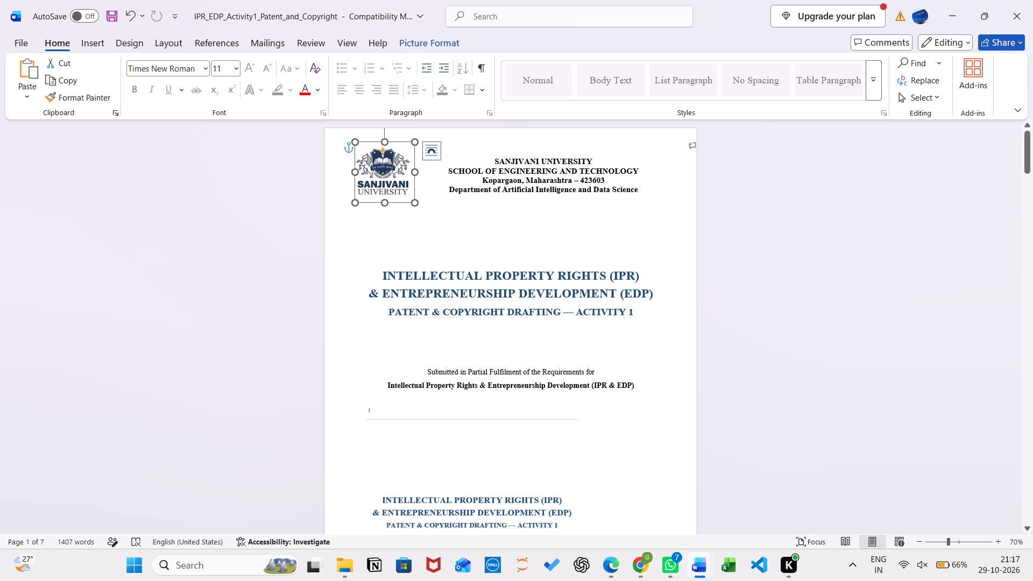
{"action": "left_click_drag", "start_coordinate": [415, 200], "coordinate": [407, 195]}
{"action": "left_click", "coordinate": [430, 232]}
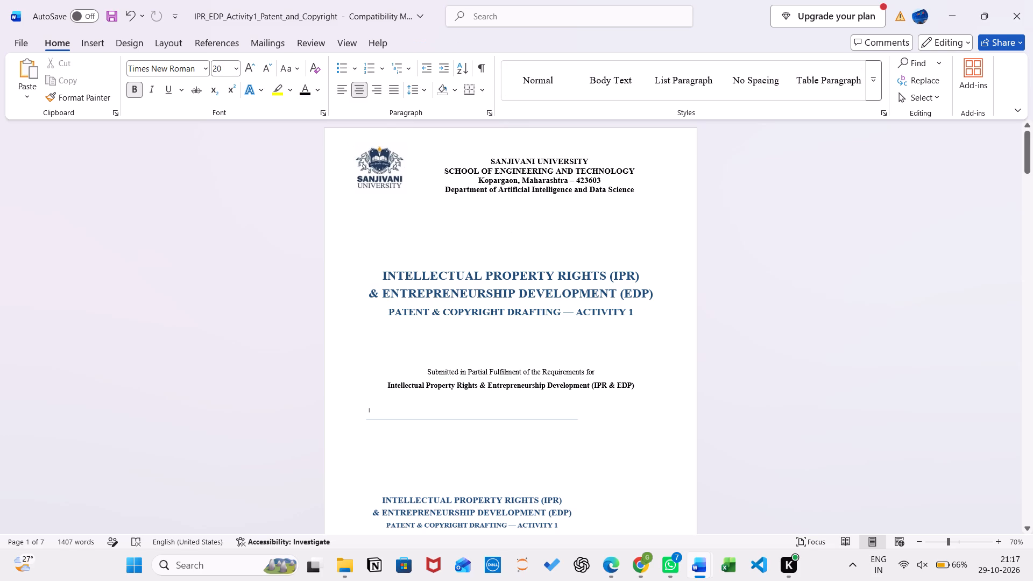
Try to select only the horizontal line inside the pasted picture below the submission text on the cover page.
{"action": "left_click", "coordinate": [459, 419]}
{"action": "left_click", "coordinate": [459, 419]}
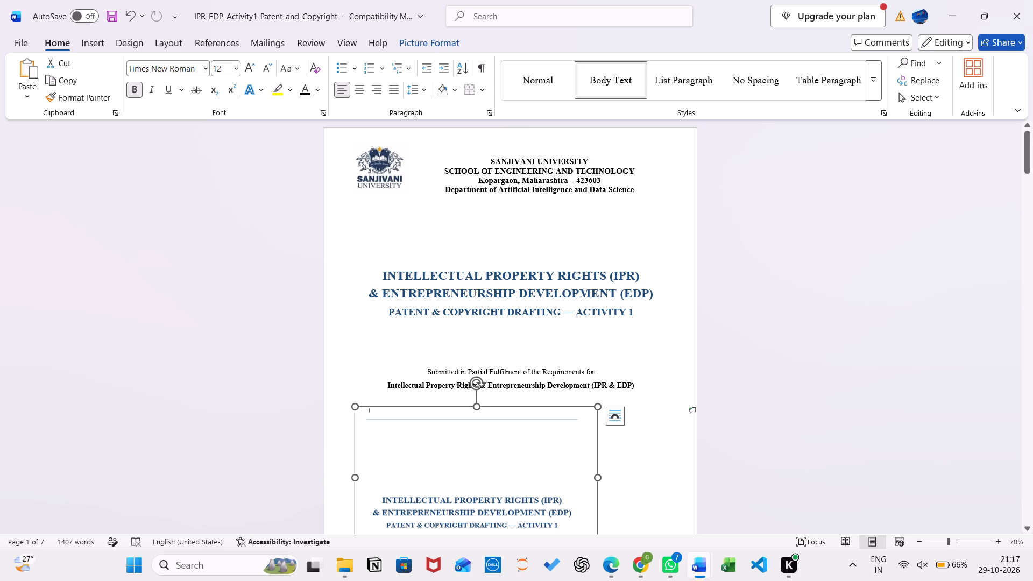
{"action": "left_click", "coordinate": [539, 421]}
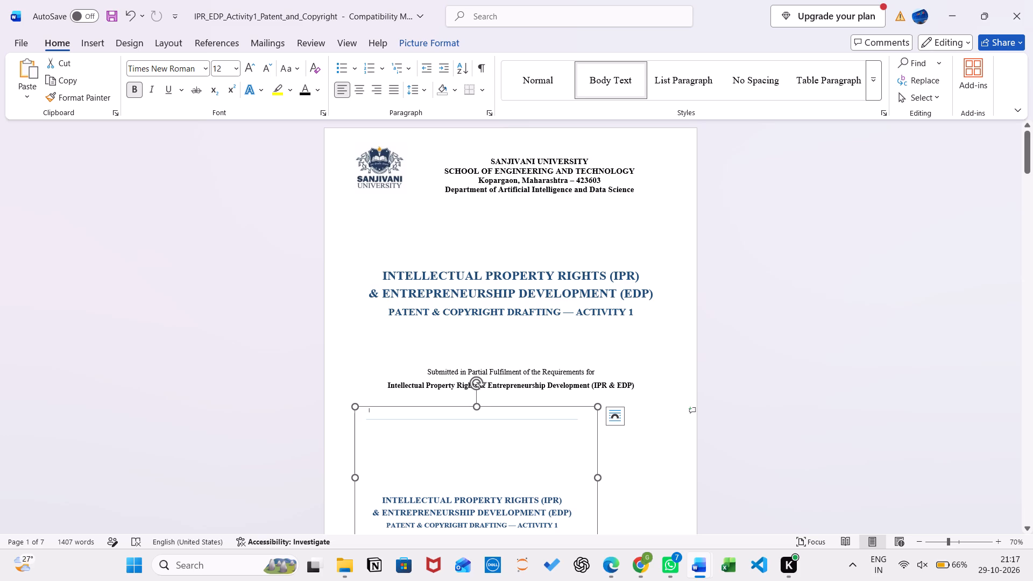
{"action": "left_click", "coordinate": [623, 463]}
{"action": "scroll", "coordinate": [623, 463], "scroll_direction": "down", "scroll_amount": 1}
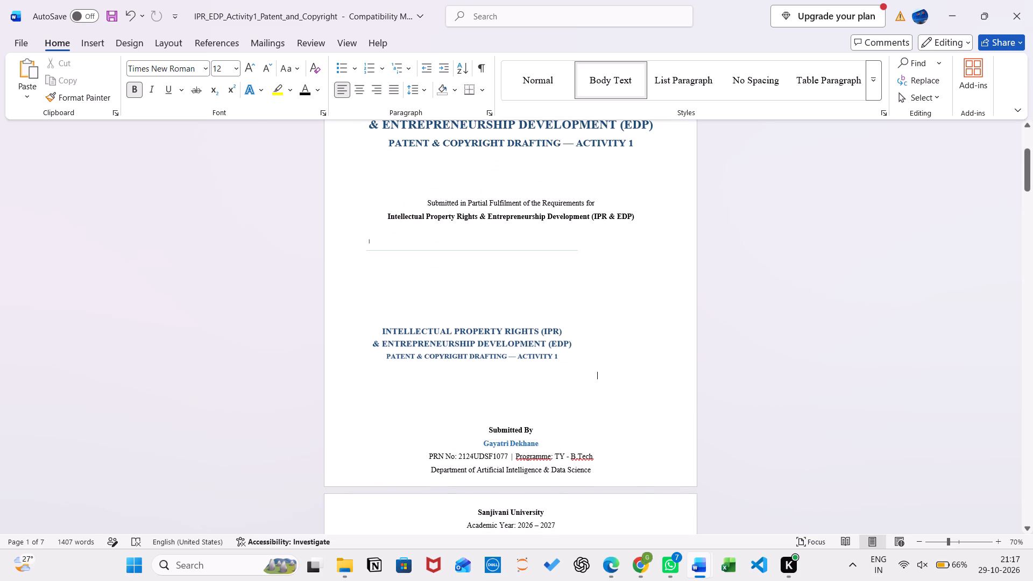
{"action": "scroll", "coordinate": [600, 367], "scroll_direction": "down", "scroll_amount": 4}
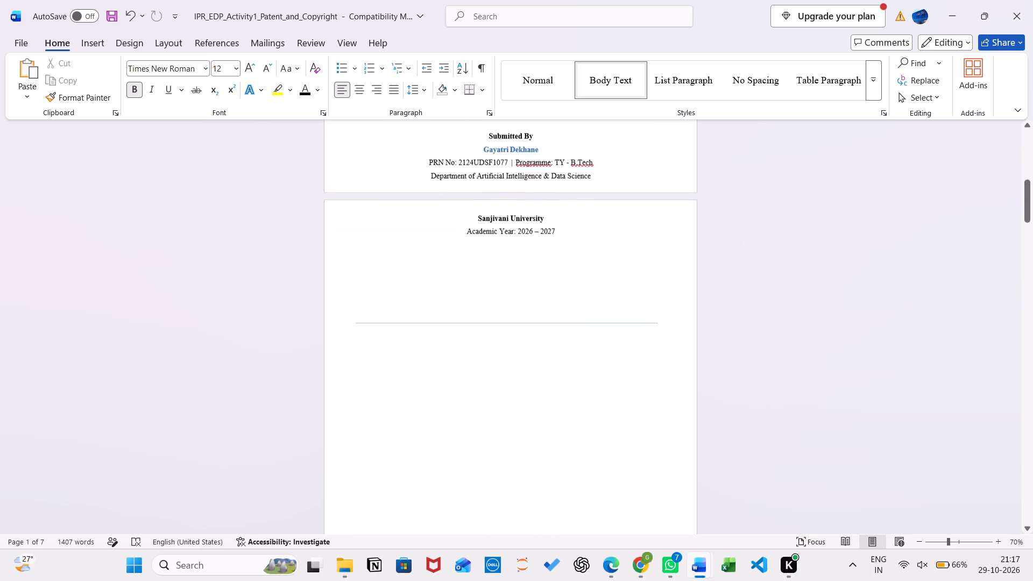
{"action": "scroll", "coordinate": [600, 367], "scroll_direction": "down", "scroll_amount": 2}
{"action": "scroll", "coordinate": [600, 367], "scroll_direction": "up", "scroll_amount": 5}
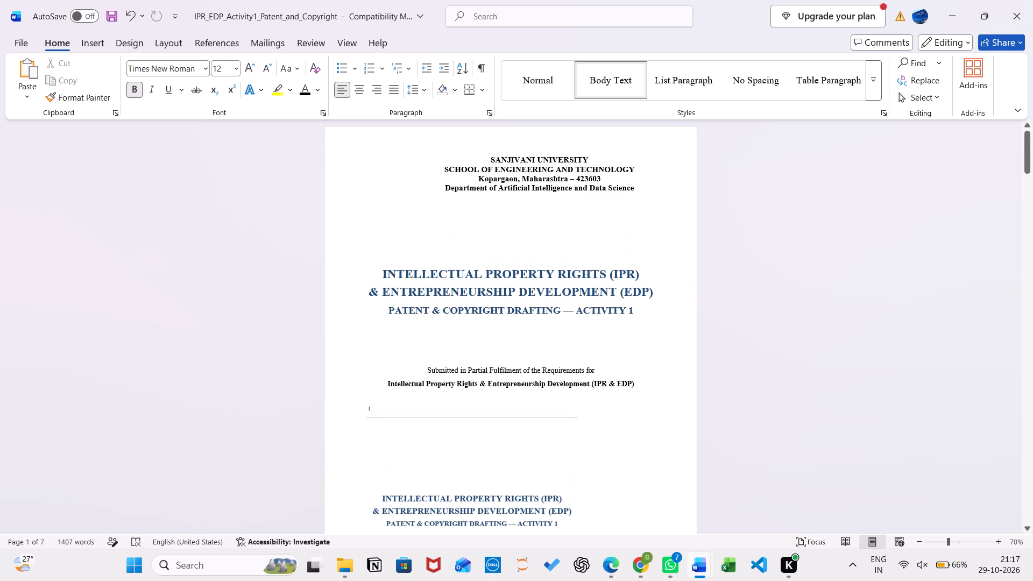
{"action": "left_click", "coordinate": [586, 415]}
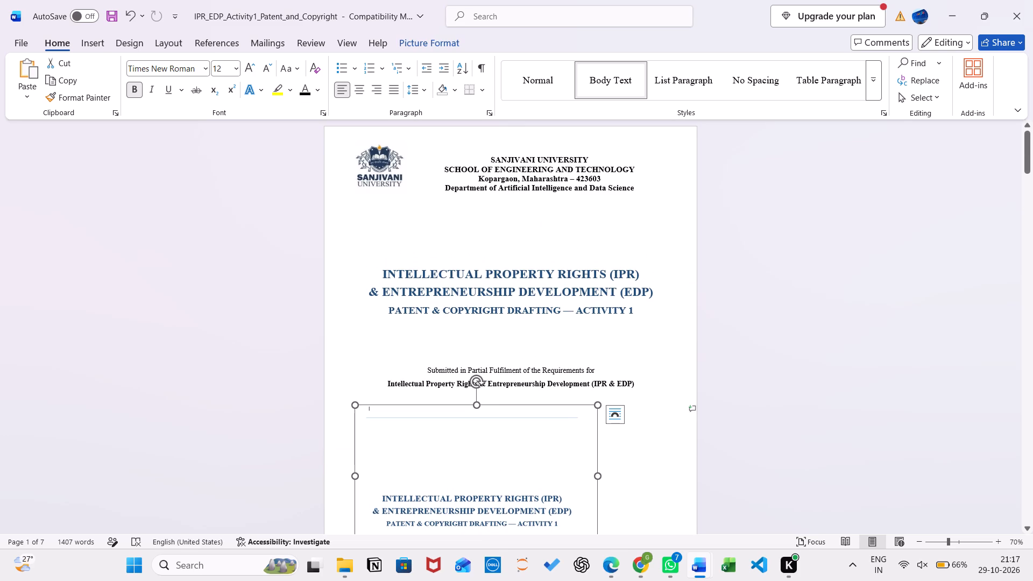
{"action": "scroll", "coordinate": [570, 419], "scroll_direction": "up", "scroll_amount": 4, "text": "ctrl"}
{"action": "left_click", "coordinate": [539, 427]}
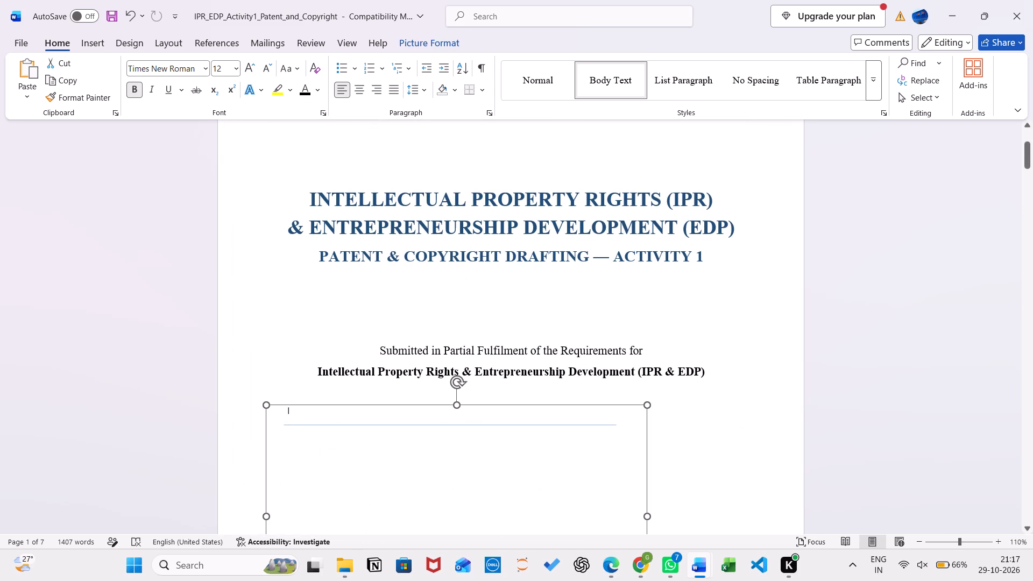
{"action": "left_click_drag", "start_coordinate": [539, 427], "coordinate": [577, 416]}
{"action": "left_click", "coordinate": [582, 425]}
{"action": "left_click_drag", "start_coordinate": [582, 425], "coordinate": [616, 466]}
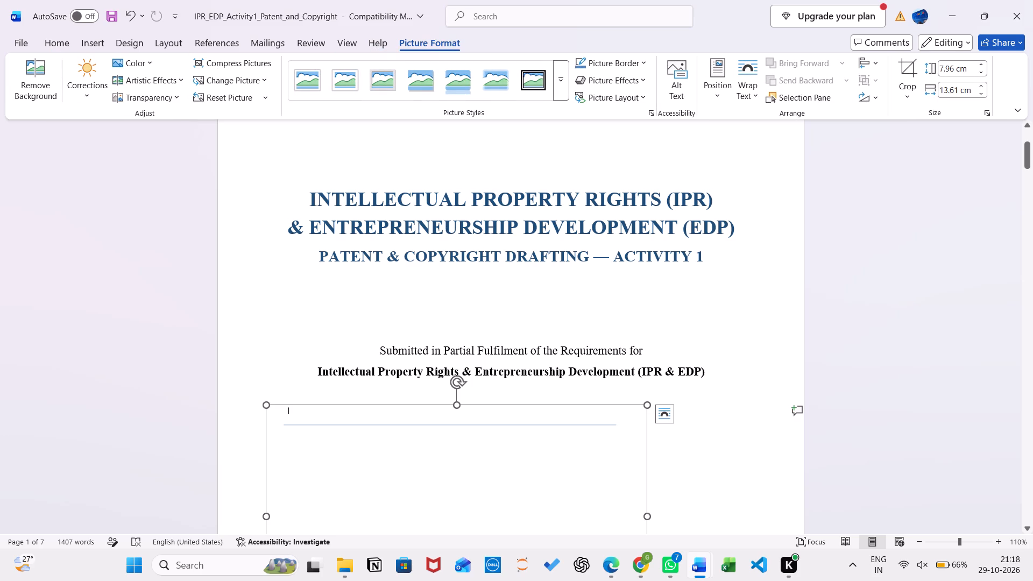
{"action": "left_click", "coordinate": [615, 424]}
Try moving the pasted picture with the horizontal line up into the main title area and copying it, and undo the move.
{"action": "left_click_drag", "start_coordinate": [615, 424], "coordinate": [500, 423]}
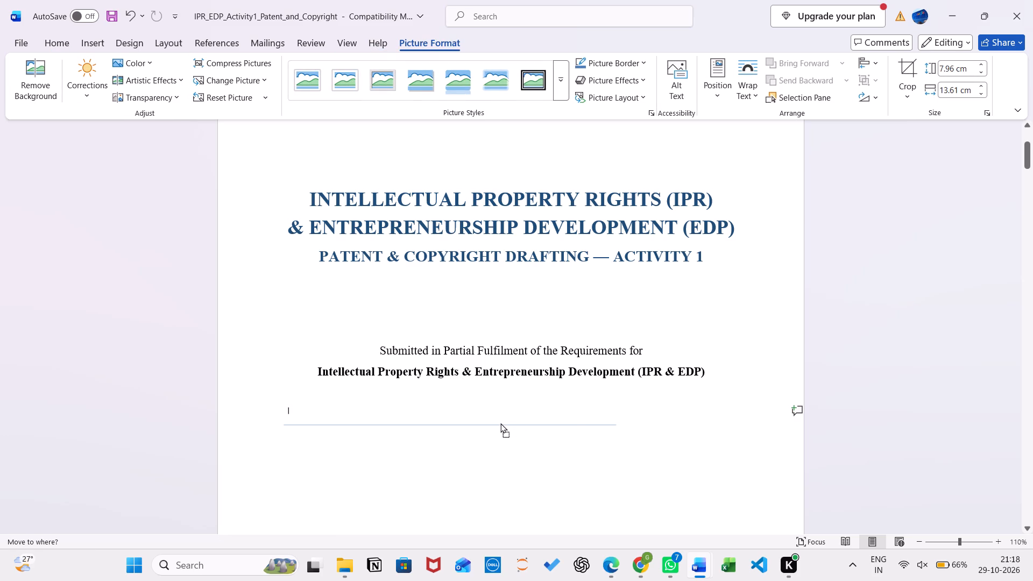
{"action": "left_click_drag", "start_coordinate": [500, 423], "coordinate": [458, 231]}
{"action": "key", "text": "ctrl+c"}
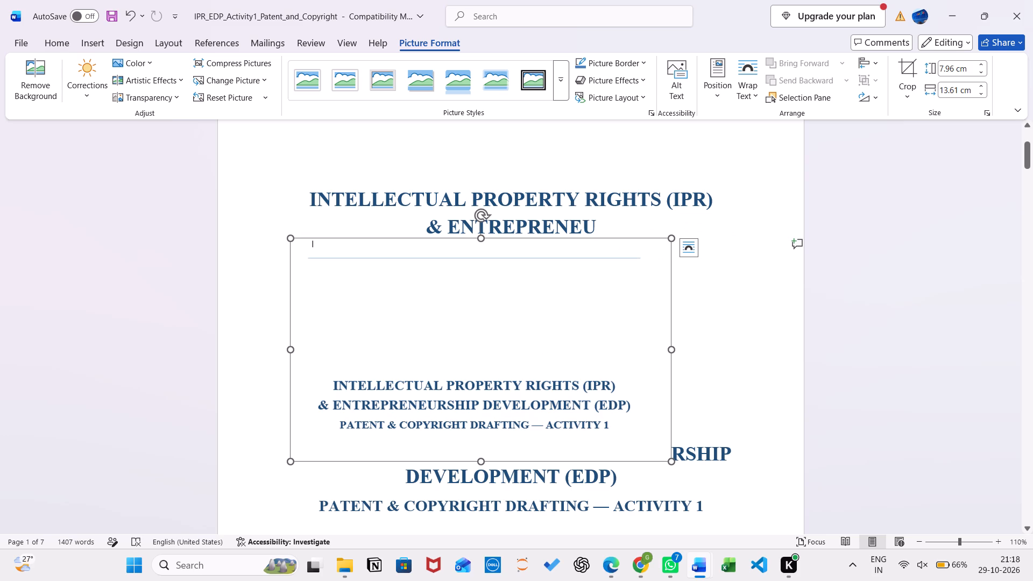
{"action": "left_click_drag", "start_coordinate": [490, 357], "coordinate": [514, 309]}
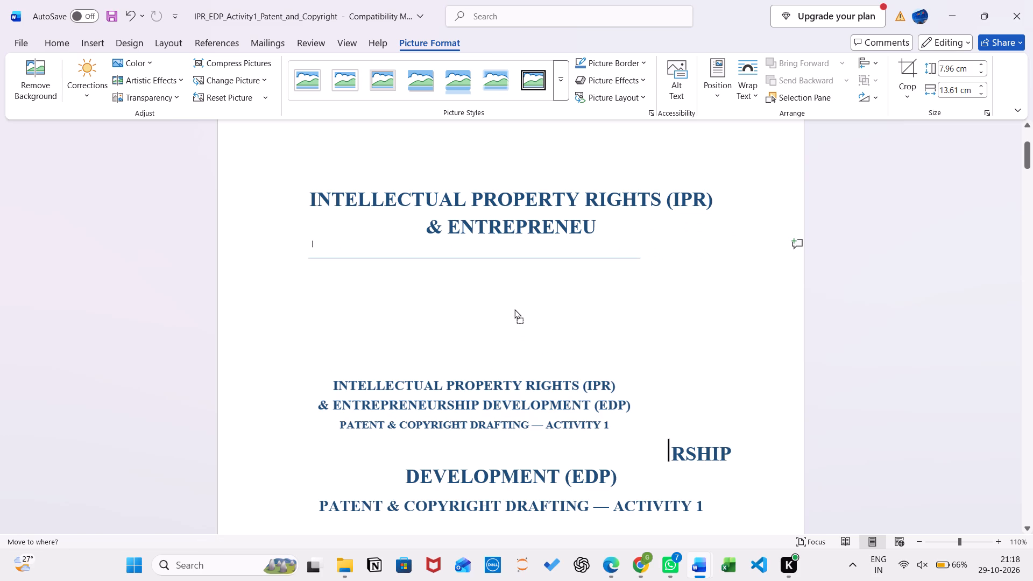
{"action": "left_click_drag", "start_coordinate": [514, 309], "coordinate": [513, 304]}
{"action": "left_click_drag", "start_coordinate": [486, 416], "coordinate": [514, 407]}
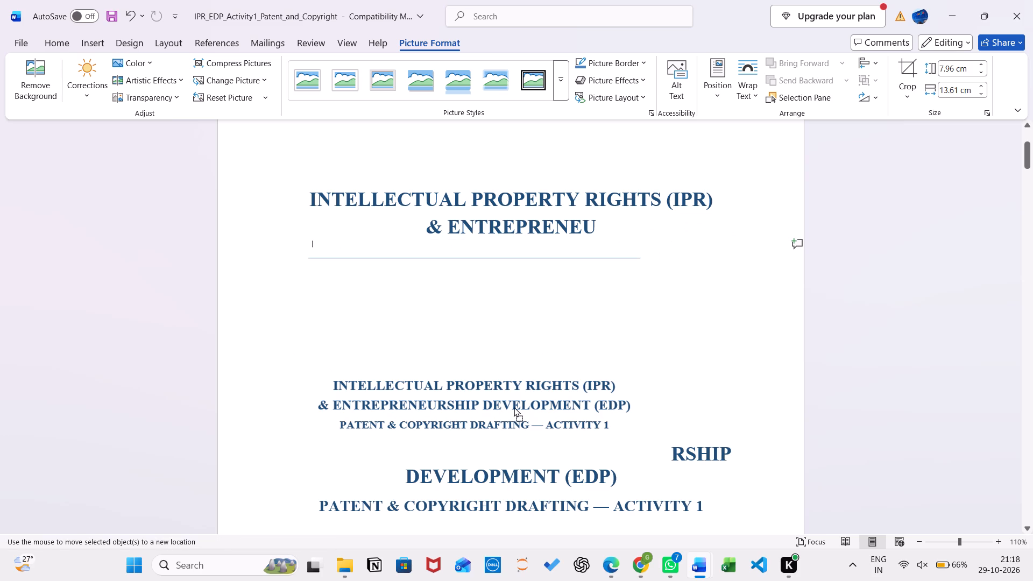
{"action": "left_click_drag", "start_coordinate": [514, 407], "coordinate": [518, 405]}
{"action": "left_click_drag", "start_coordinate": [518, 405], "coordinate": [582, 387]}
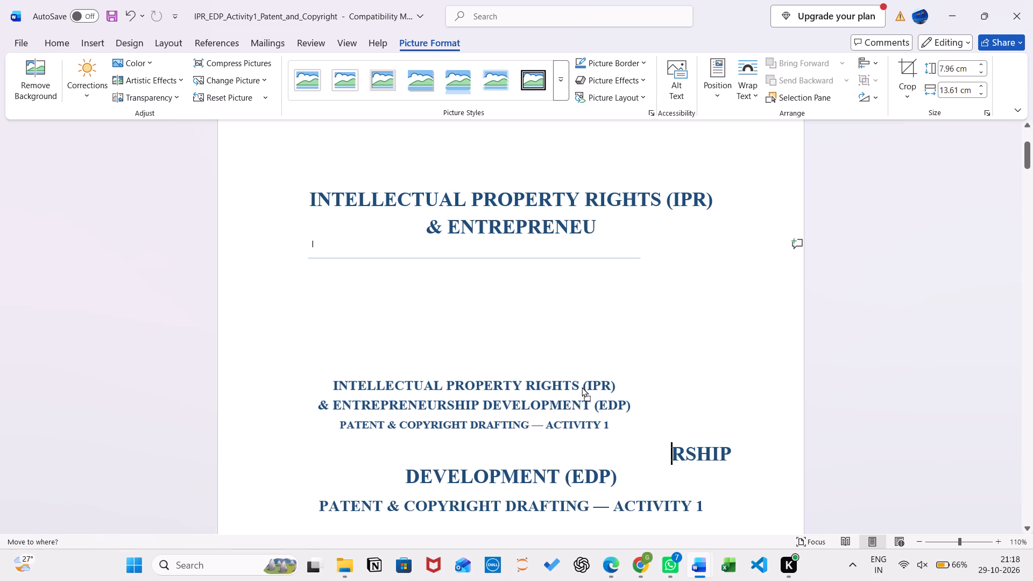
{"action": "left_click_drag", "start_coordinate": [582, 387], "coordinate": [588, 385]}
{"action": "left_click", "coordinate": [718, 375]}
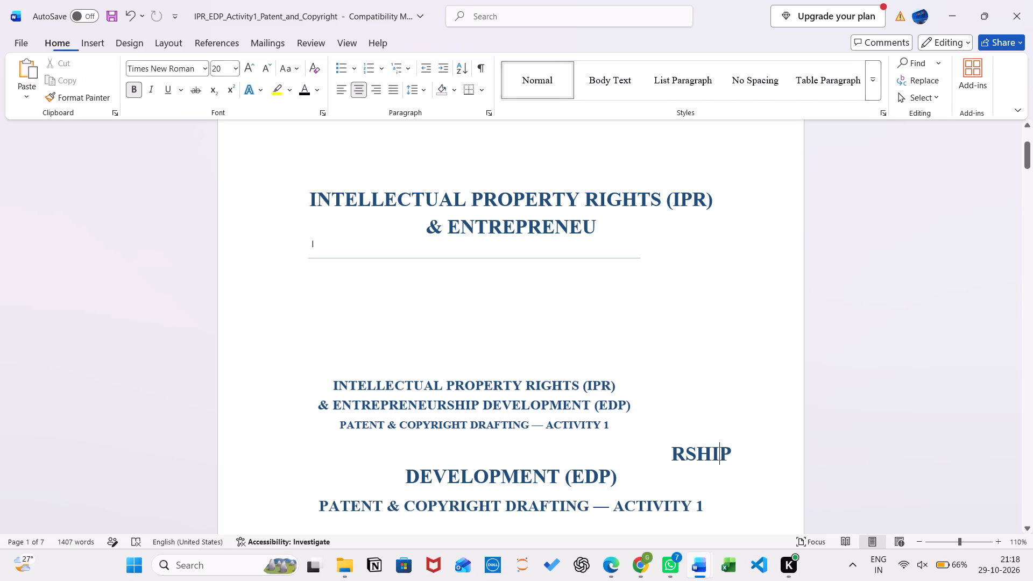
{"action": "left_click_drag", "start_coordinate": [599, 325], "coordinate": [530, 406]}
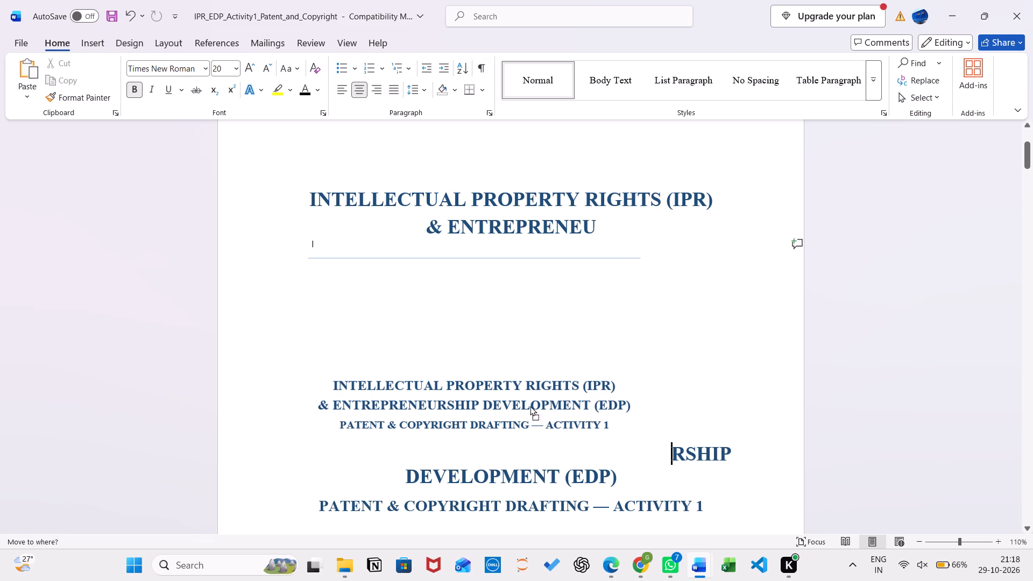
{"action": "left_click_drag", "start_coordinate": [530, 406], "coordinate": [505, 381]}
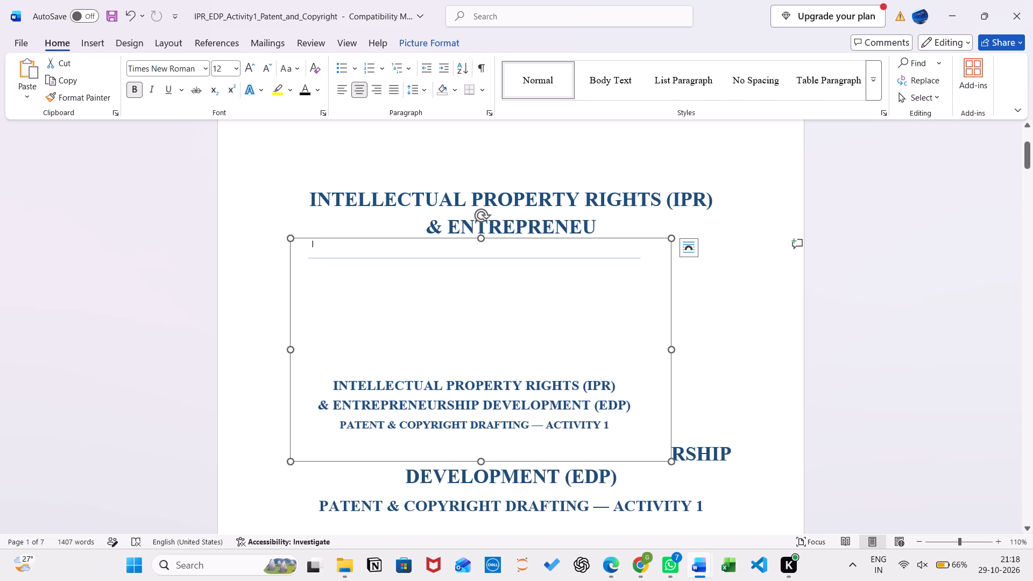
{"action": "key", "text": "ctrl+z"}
Move the full-width horizontal line from page 2, below the academic year, to just under the cover page letterhead.
{"action": "scroll", "coordinate": [547, 372], "scroll_direction": "down", "scroll_amount": 3, "text": "ctrl"}
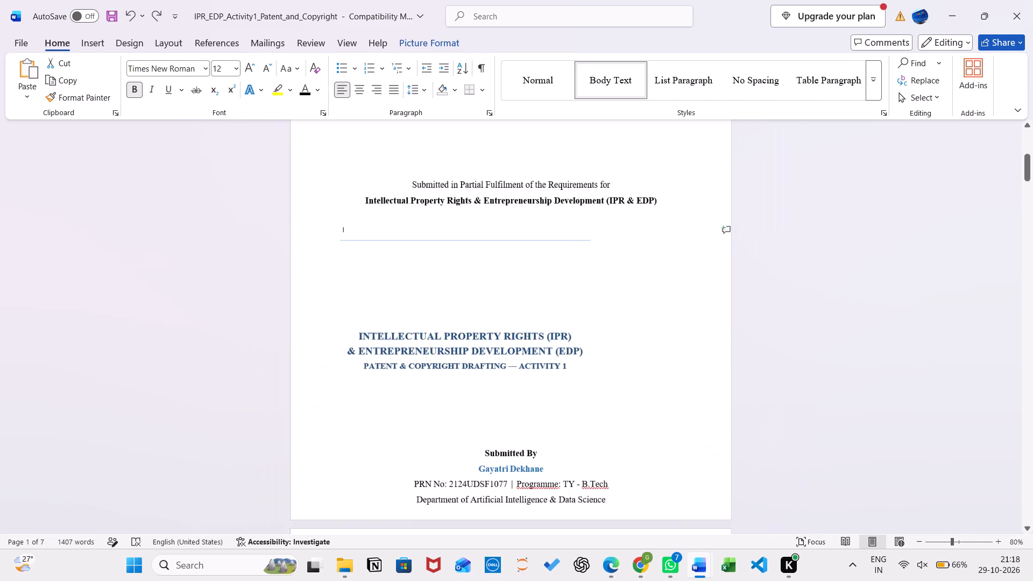
{"action": "scroll", "coordinate": [547, 372], "scroll_direction": "up", "scroll_amount": 3}
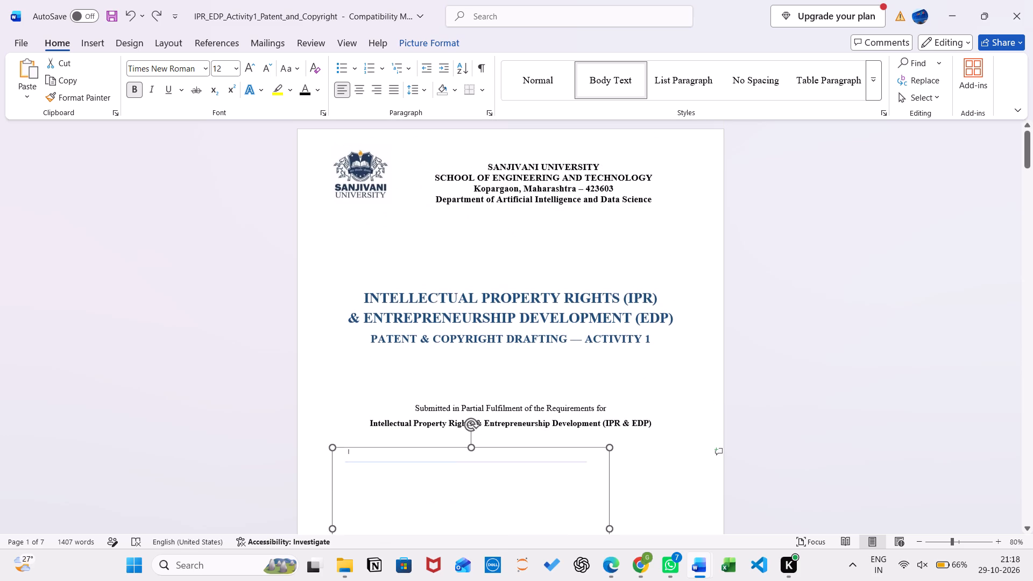
{"action": "scroll", "coordinate": [490, 224], "scroll_direction": "down", "scroll_amount": 2}
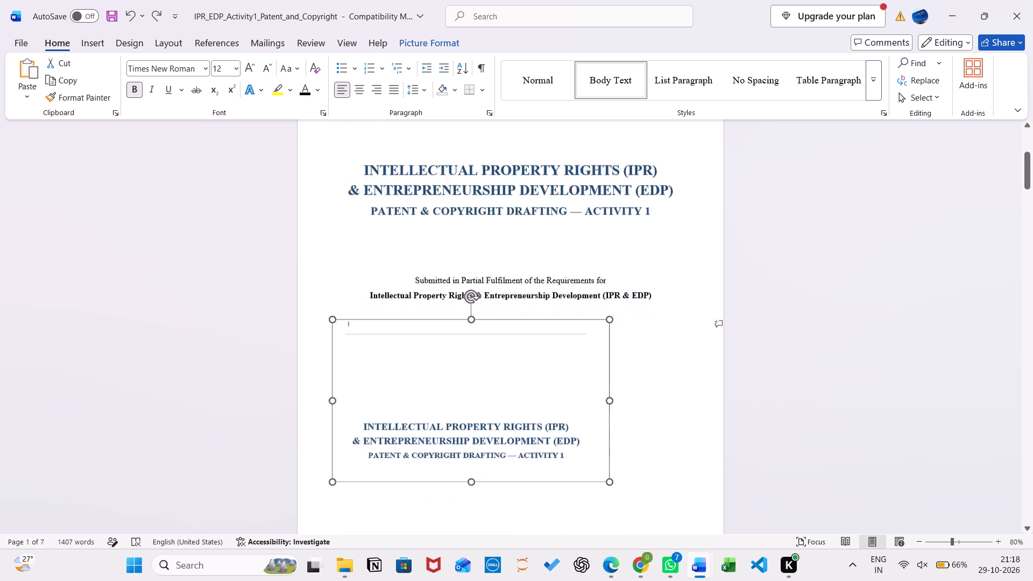
{"action": "scroll", "coordinate": [490, 224], "scroll_direction": "down", "scroll_amount": 5}
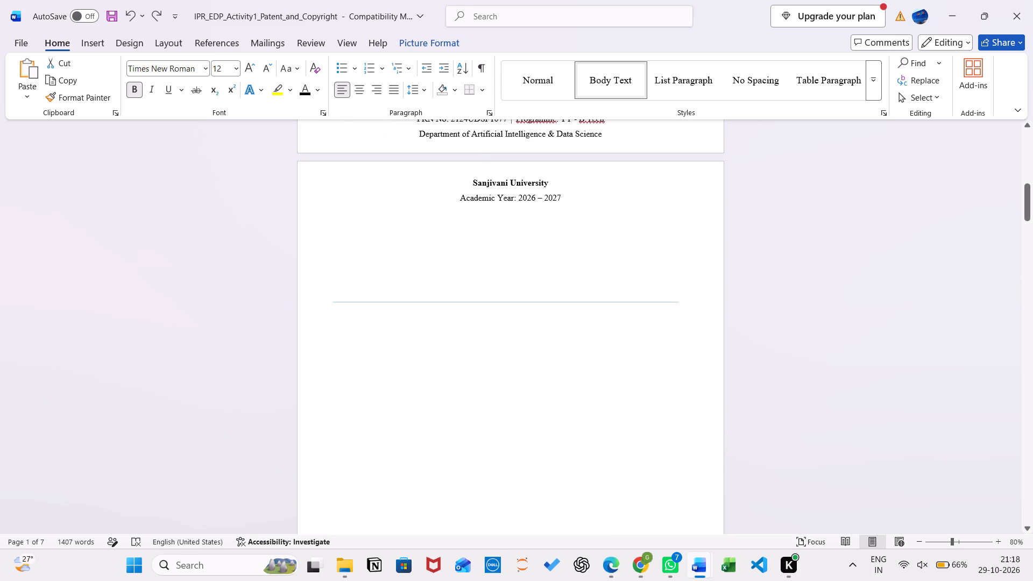
{"action": "left_click", "coordinate": [463, 305]}
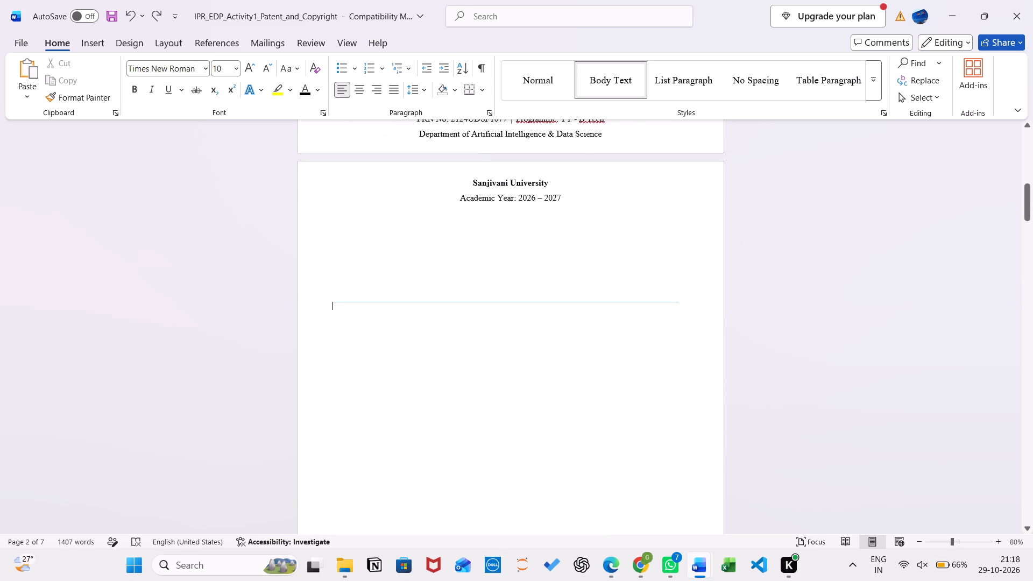
{"action": "left_click_drag", "start_coordinate": [680, 300], "coordinate": [337, 303]}
{"action": "left_click_drag", "start_coordinate": [337, 303], "coordinate": [352, 299]}
{"action": "key", "text": "ctrl+x"}
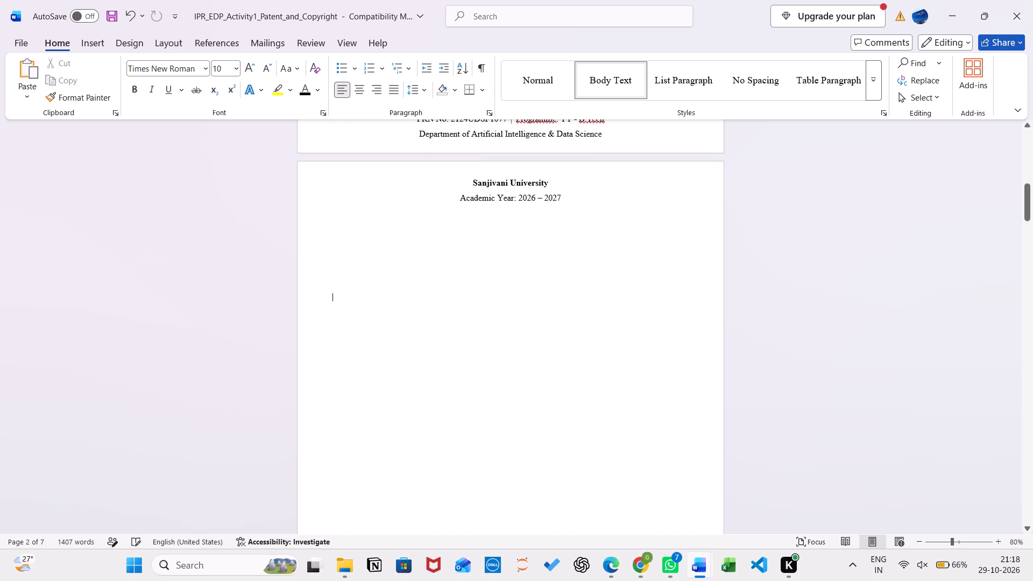
{"action": "scroll", "coordinate": [352, 299], "scroll_direction": "up", "scroll_amount": 6}
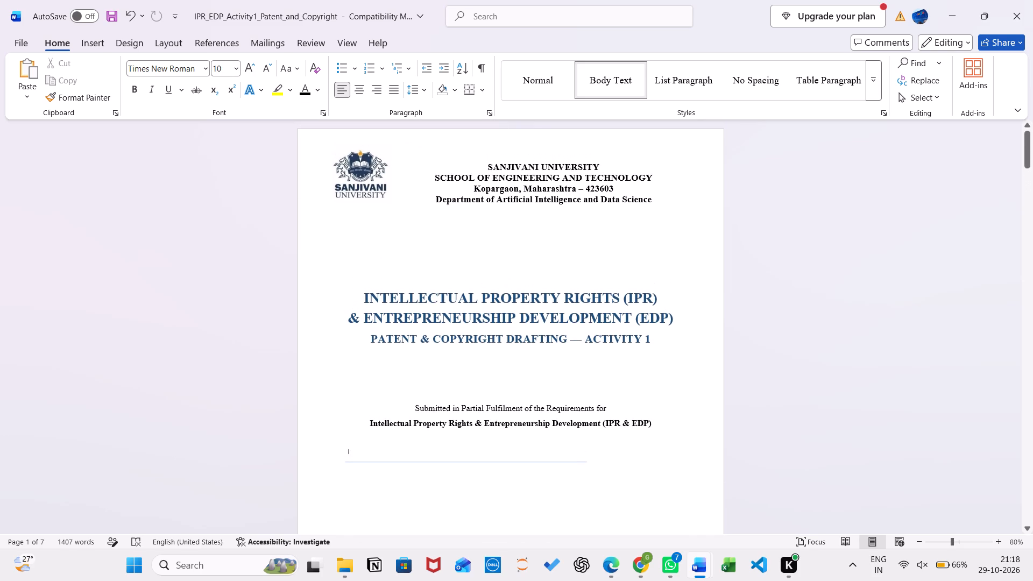
{"action": "left_click", "coordinate": [357, 222]}
{"action": "key", "text": "ctrl+v"}
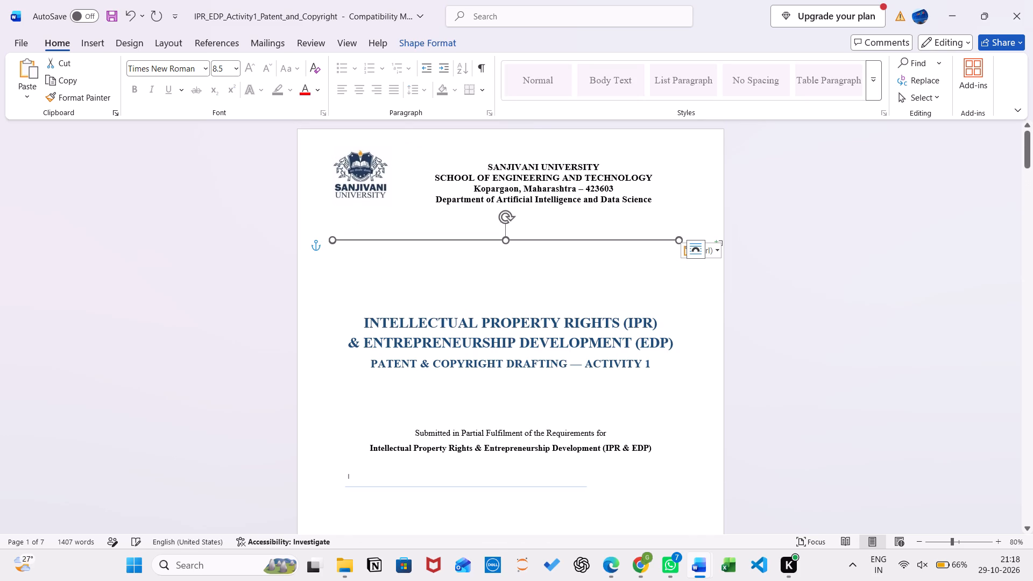
Remove the blank spaced line beneath the letterhead's department line, keeping that line's ending as "Data Science".
{"action": "left_click", "coordinate": [328, 230]}
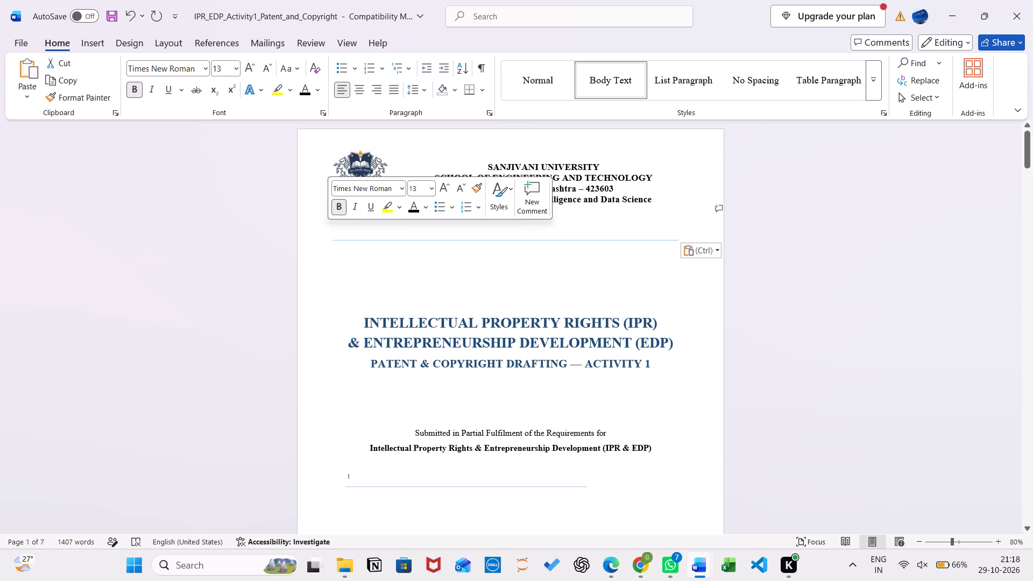
{"action": "left_click", "coordinate": [336, 226]}
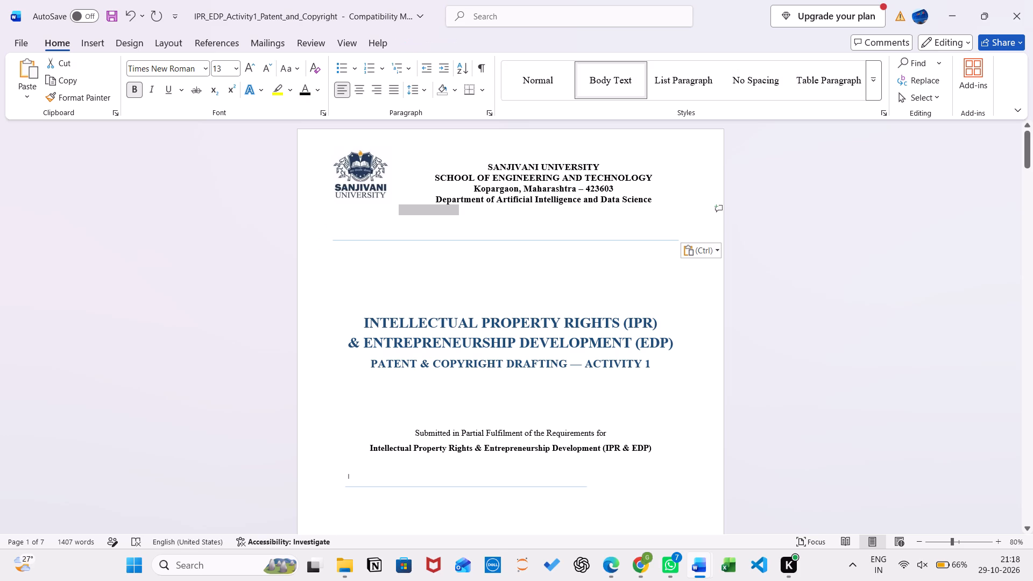
{"action": "left_click", "coordinate": [381, 221]}
{"action": "left_click", "coordinate": [422, 225]}
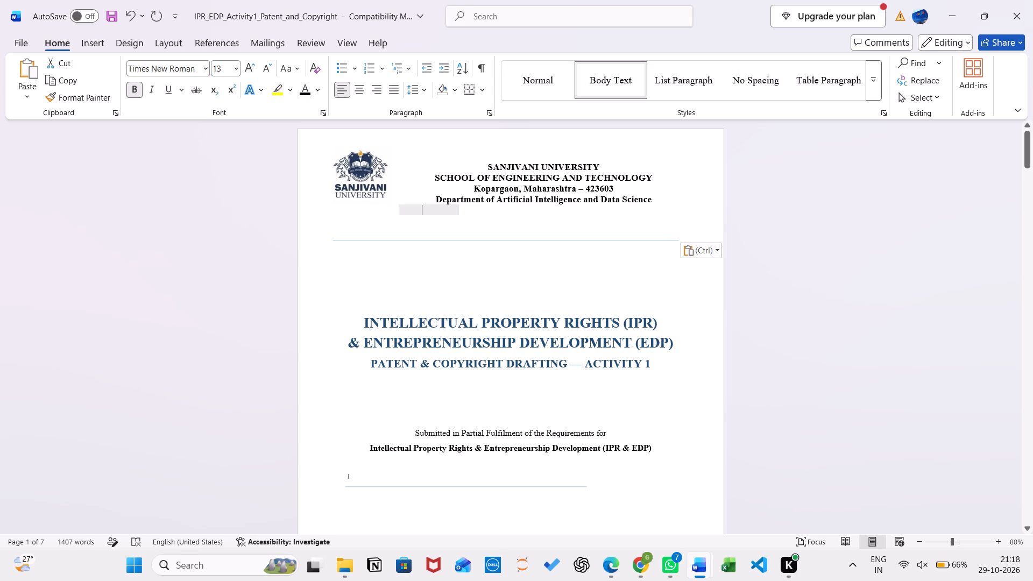
{"action": "key", "text": "BackSpace"}
{"action": "key", "text": "BackSpace"}
{"action": "key", "text": "BackSpace"}
{"action": "key", "text": "BackSpace"}
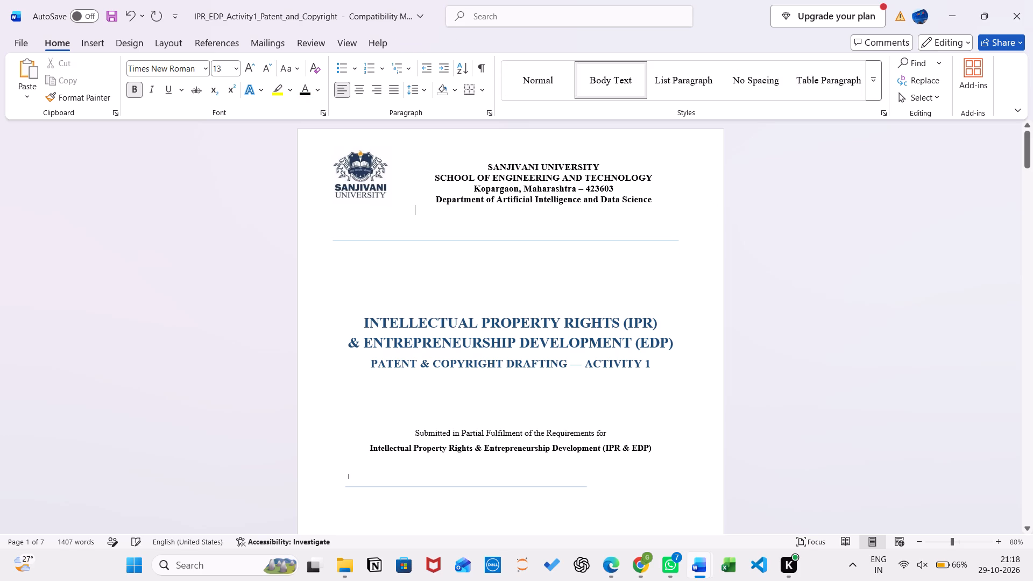
{"action": "key", "text": "BackSpace"}
{"action": "key", "text": "BackSpace"}
{"action": "key", "text": "BackSpace"}
{"action": "key", "text": "BackSpace"}
{"action": "key", "text": "BackSpace"}
{"action": "key", "text": "BackSpace"}
{"action": "key", "text": "BackSpace"}
{"action": "key", "text": "BackSpace"}
{"action": "key", "text": "BackSpace"}
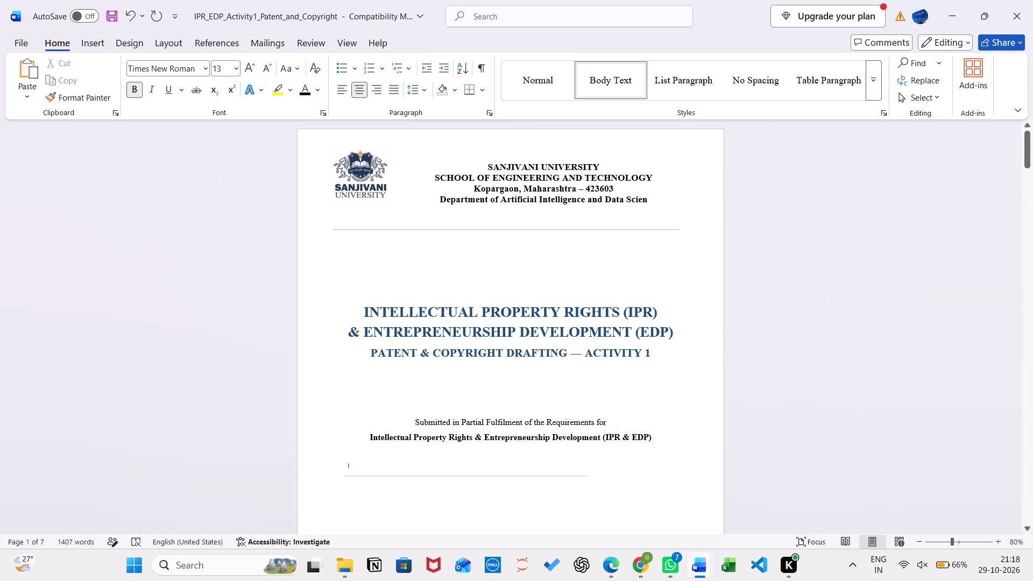
{"action": "type", "text": "ce"}
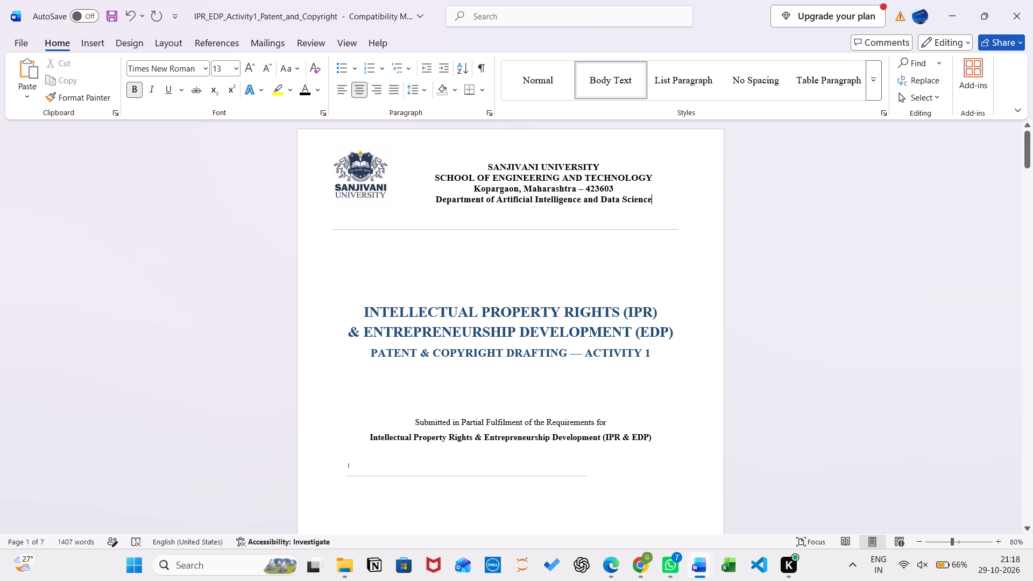
Move the university logo slightly lower and inward so it sits level with the four letterhead lines, above the horizontal line.
{"action": "left_click_drag", "start_coordinate": [361, 169], "coordinate": [362, 186]}
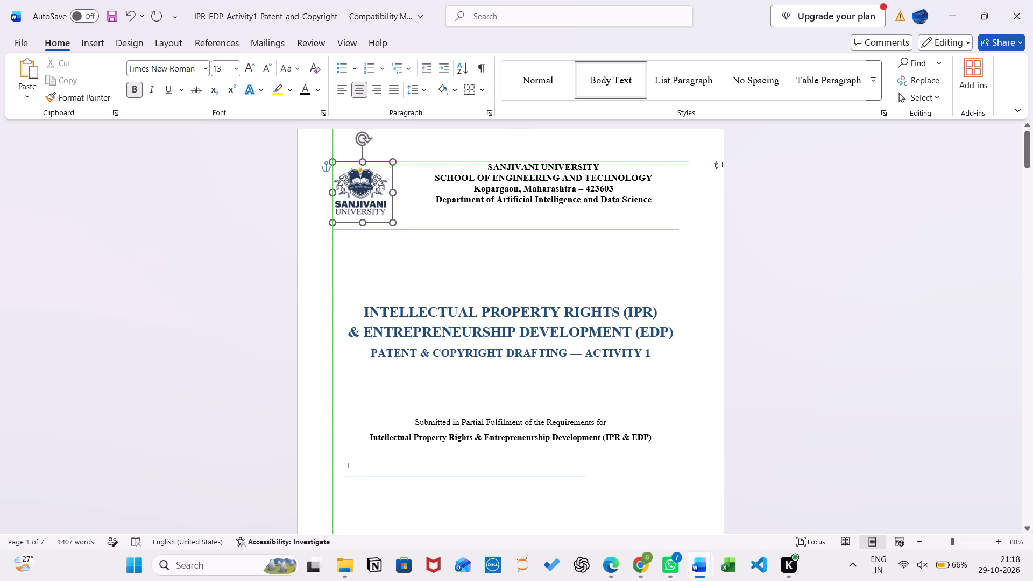
{"action": "left_click_drag", "start_coordinate": [362, 186], "coordinate": [365, 176]}
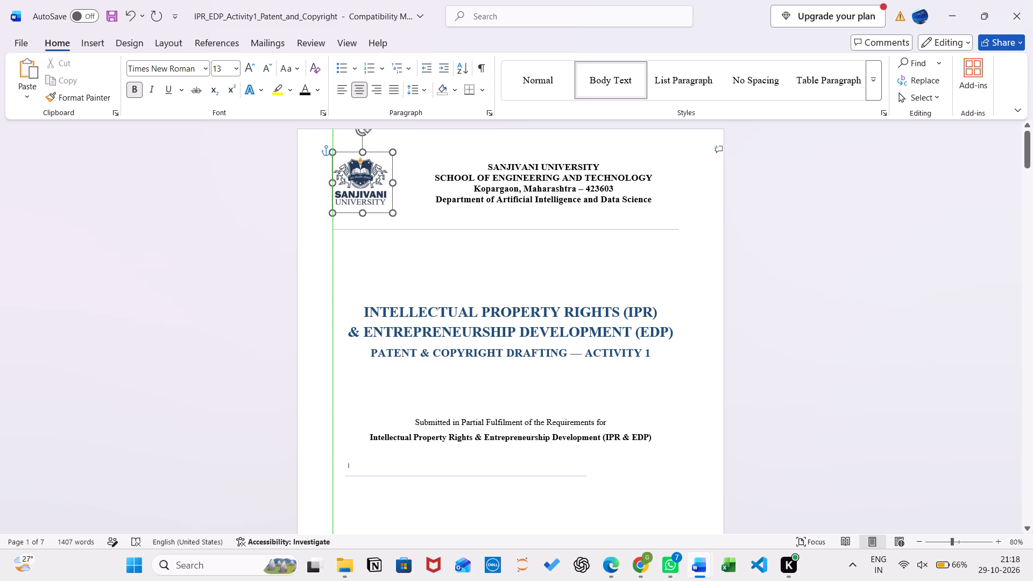
{"action": "left_click_drag", "start_coordinate": [365, 176], "coordinate": [370, 176]}
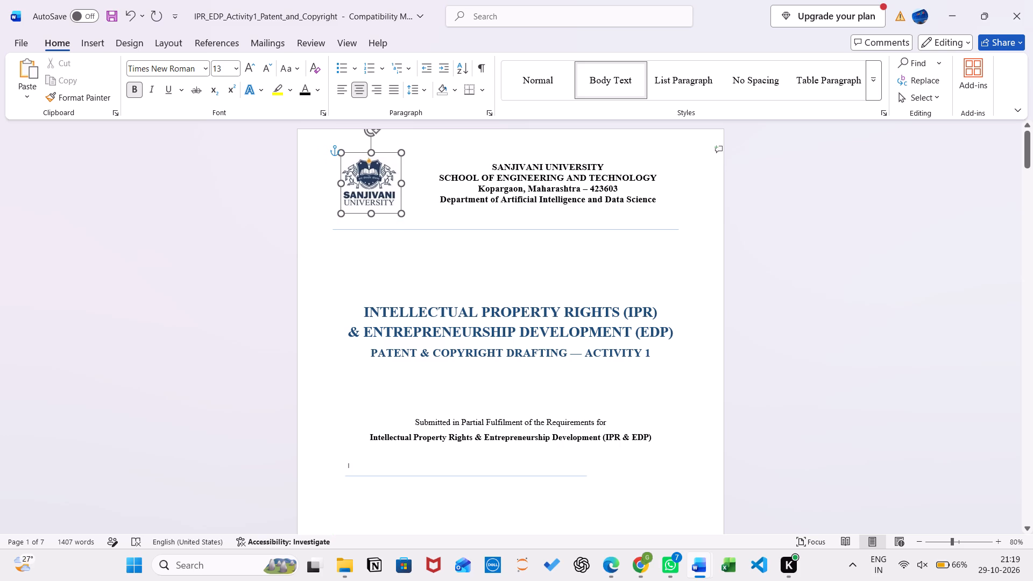
{"action": "left_click_drag", "start_coordinate": [370, 176], "coordinate": [369, 176]}
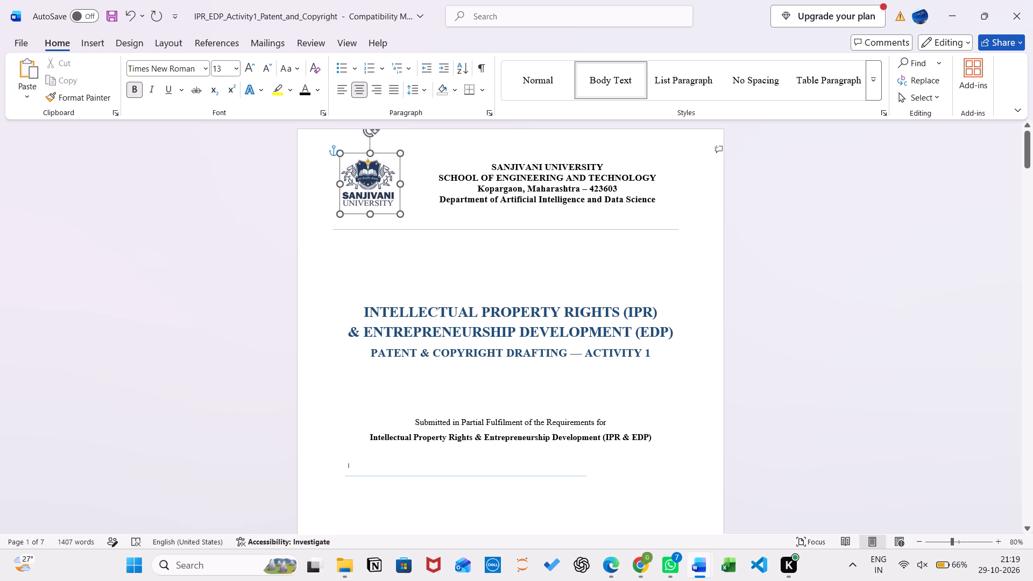
{"action": "left_click_drag", "start_coordinate": [369, 176], "coordinate": [370, 176]}
{"action": "left_click", "coordinate": [388, 233]}
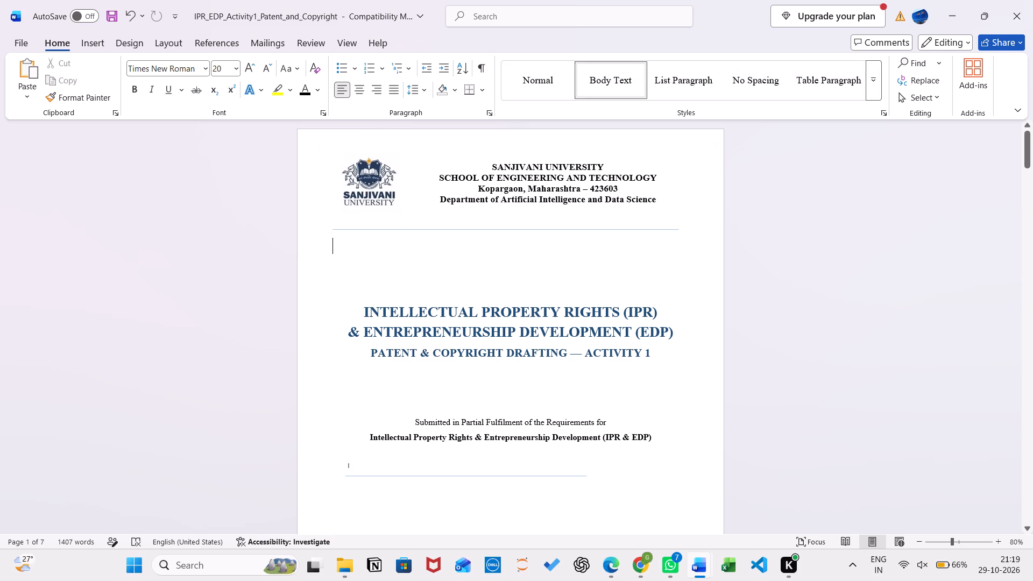
Examine the three-line cover page title block and the layout of the pages that follow it.
{"action": "left_click", "coordinate": [363, 311]}
{"action": "left_click_drag", "start_coordinate": [363, 311], "coordinate": [609, 347]}
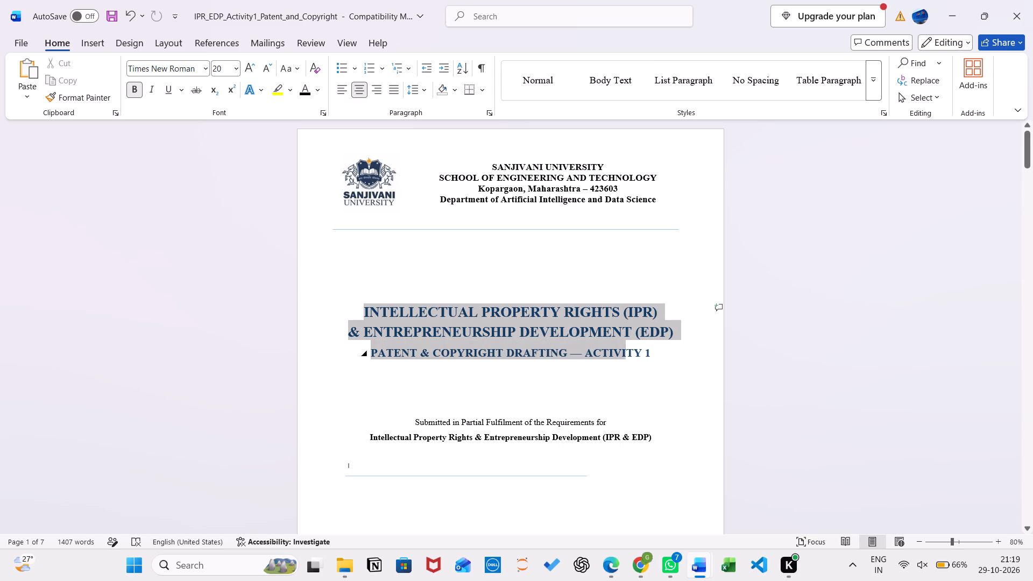
{"action": "left_click_drag", "start_coordinate": [609, 347], "coordinate": [656, 359]}
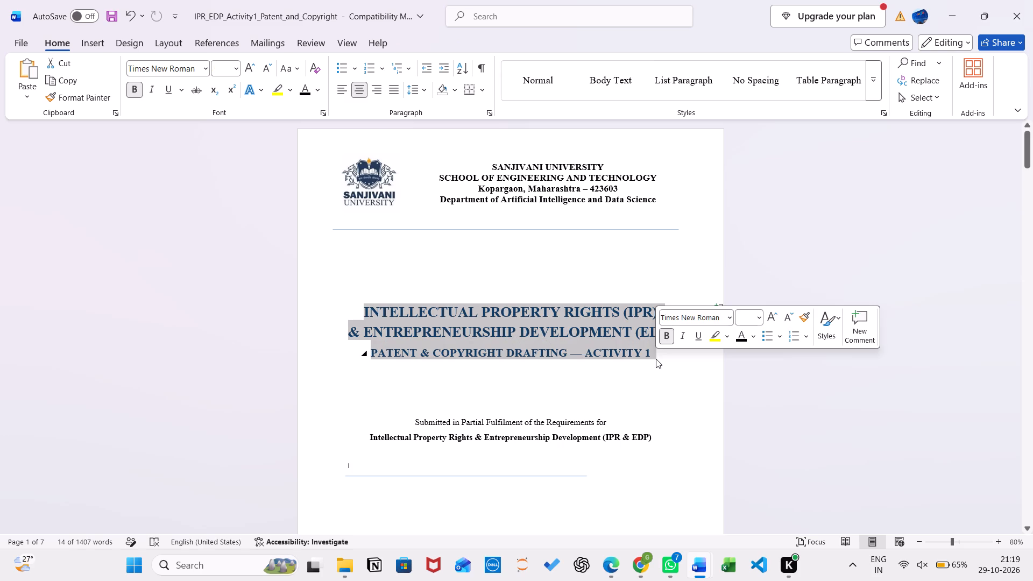
{"action": "scroll", "coordinate": [656, 359], "scroll_direction": "down", "scroll_amount": 1}
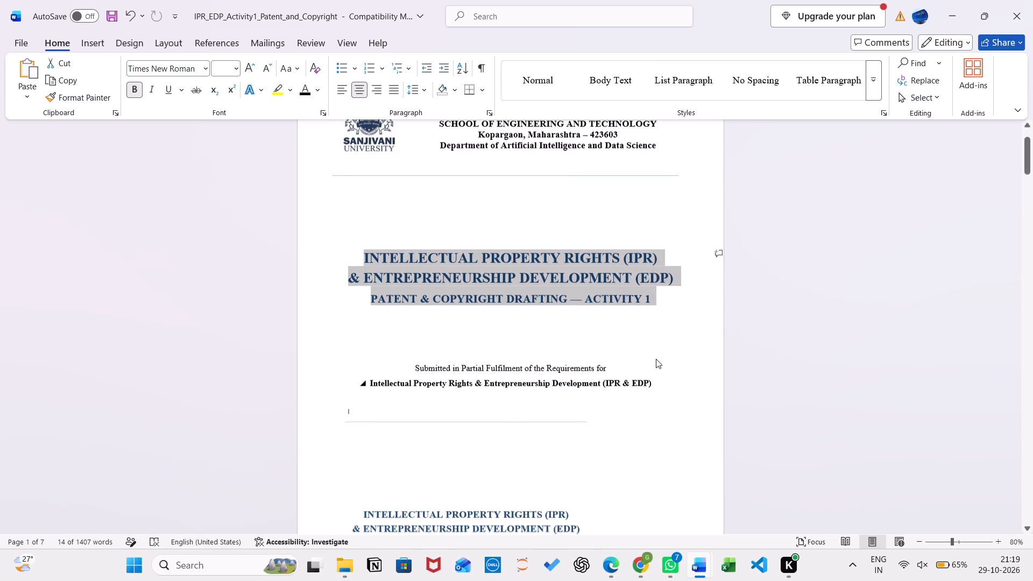
{"action": "scroll", "coordinate": [656, 359], "scroll_direction": "down", "scroll_amount": 2}
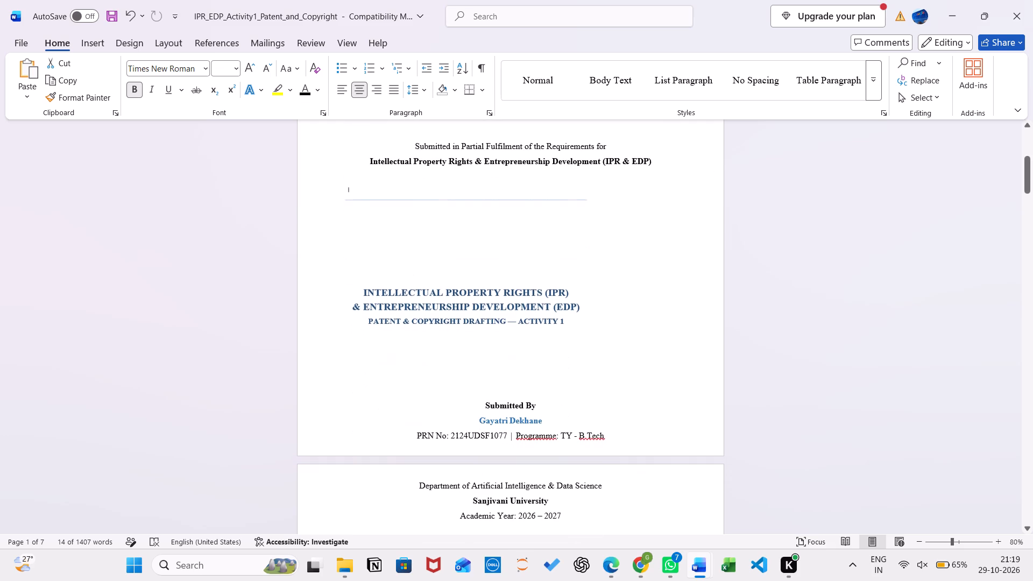
{"action": "scroll", "coordinate": [656, 359], "scroll_direction": "down", "scroll_amount": 5}
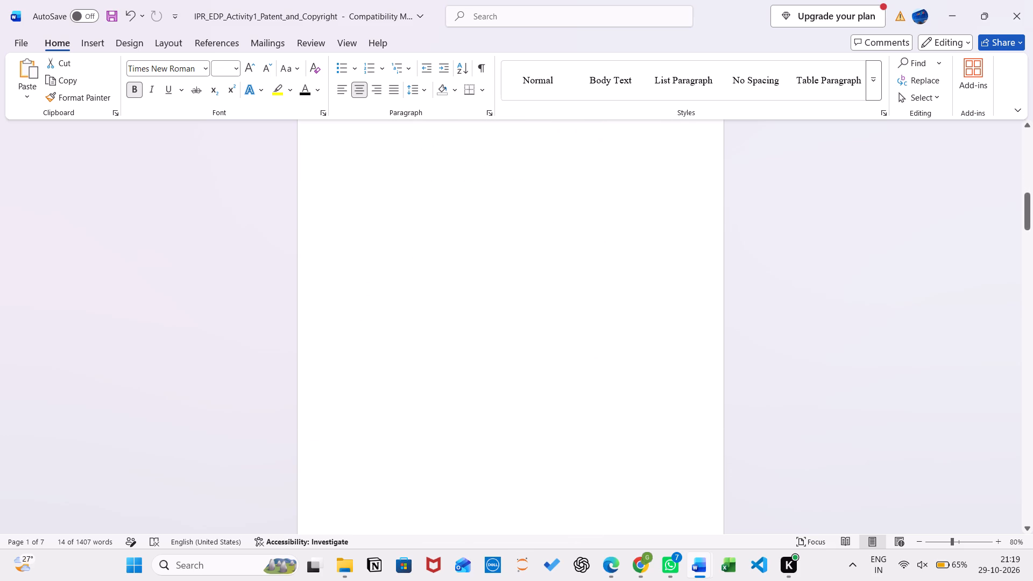
{"action": "scroll", "coordinate": [656, 359], "scroll_direction": "down", "scroll_amount": 4}
{"action": "scroll", "coordinate": [656, 359], "scroll_direction": "up", "scroll_amount": 4}
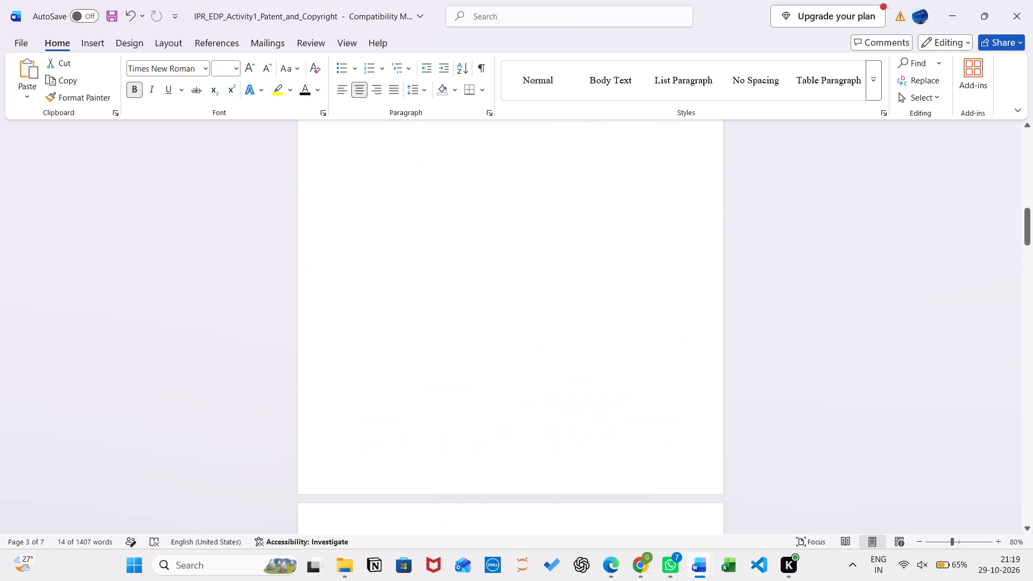
{"action": "scroll", "coordinate": [656, 359], "scroll_direction": "up", "scroll_amount": 7}
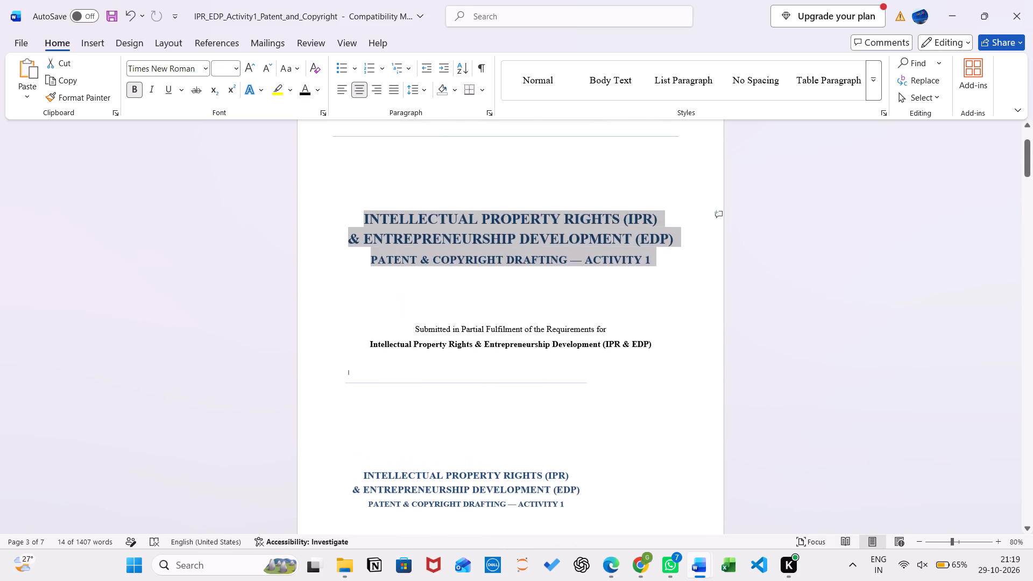
{"action": "scroll", "coordinate": [656, 359], "scroll_direction": "up", "scroll_amount": 1}
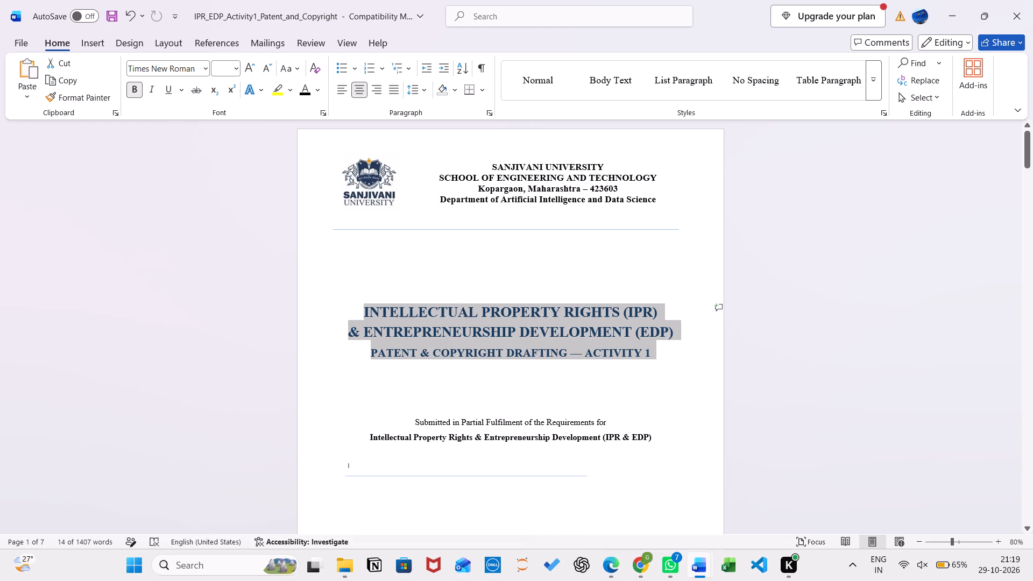
{"action": "left_click", "coordinate": [365, 312]}
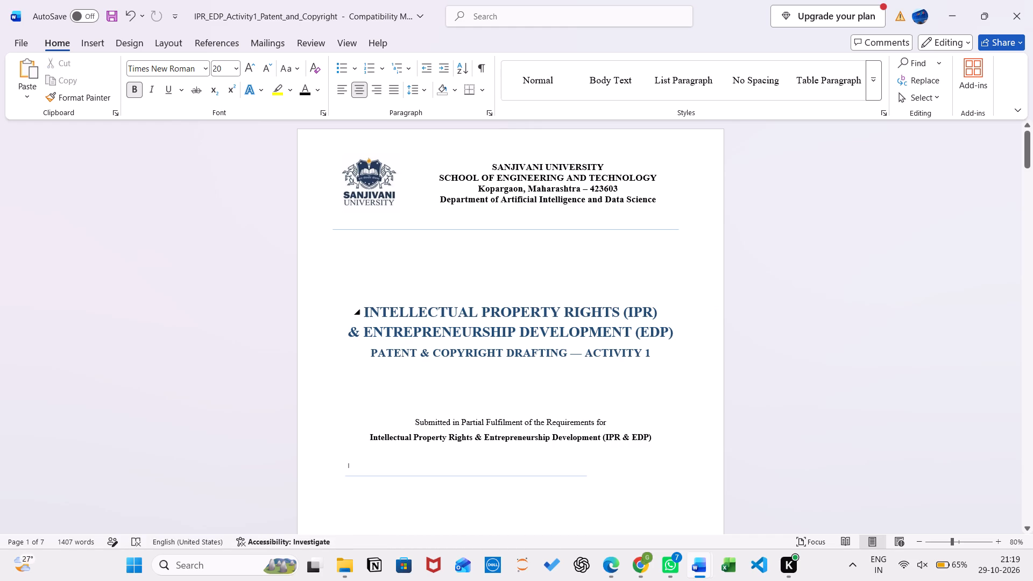
Delete the blank lines between the letterhead's horizontal line and the INTELLECTUAL PROPERTY RIGHTS (IPR) title.
{"action": "left_click", "coordinate": [452, 277]}
{"action": "key", "text": "BackSpace"}
{"action": "key", "text": "BackSpace"}
{"action": "key", "text": "BackSpace"}
{"action": "key", "text": "BackSpace"}
{"action": "key", "text": "BackSpace"}
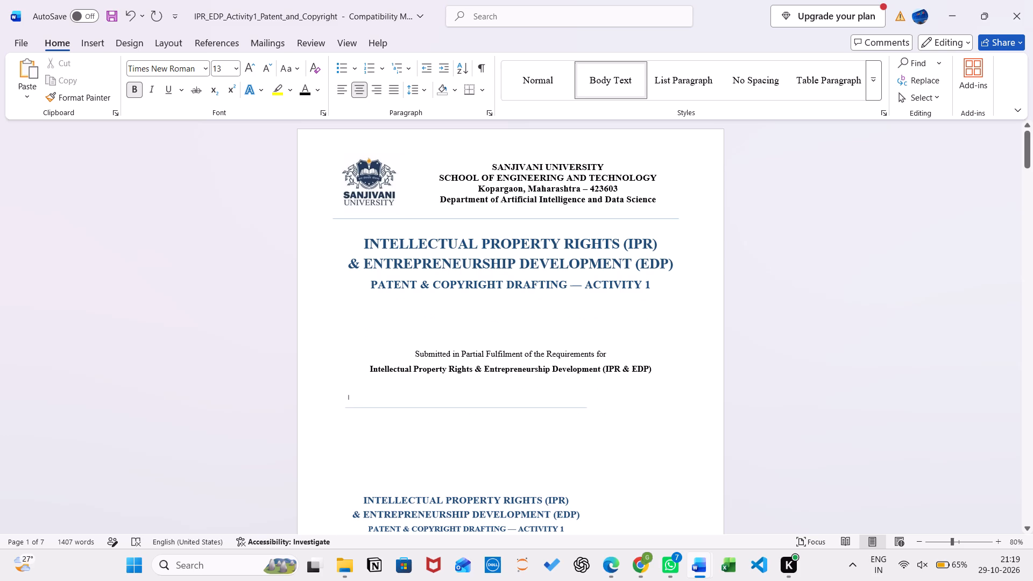
{"action": "left_click", "coordinate": [637, 568]}
{"action": "left_click_drag", "start_coordinate": [637, 568], "coordinate": [681, 572]}
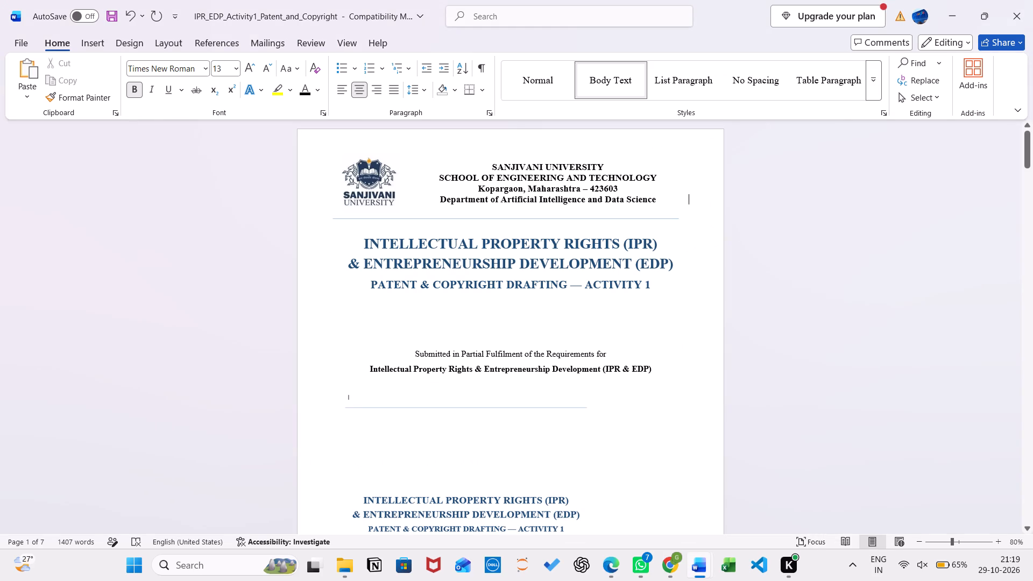
{"action": "left_click", "coordinate": [416, 331]}
{"action": "key", "text": "BackSpace"}
{"action": "key", "text": "BackSpace"}
{"action": "key", "text": "BackSpace"}
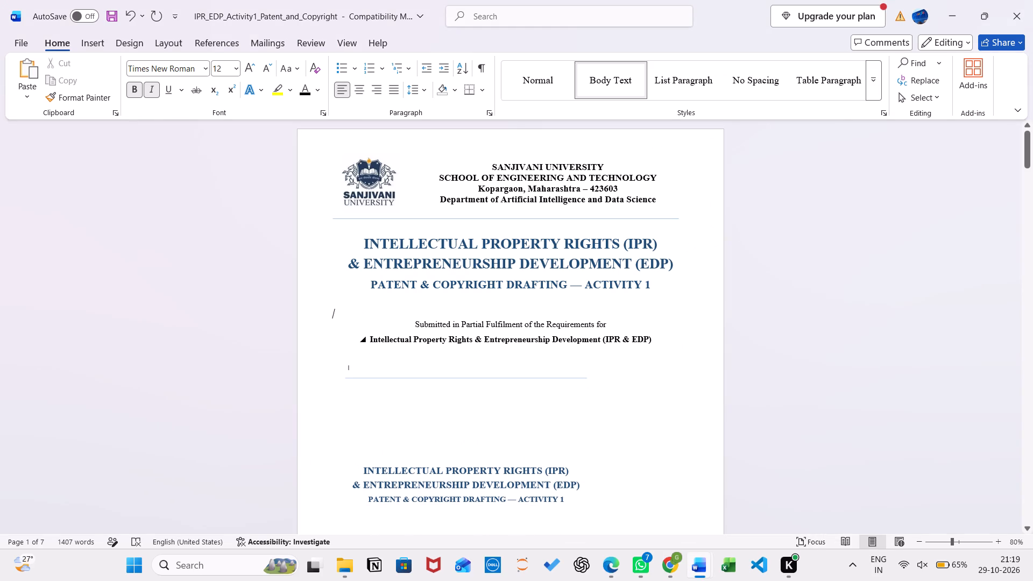
Delete the leftover framed object with the duplicate title block and line below the Submitted in Partial Fulfilment text, and check the cover page.
{"action": "left_click", "coordinate": [597, 375]}
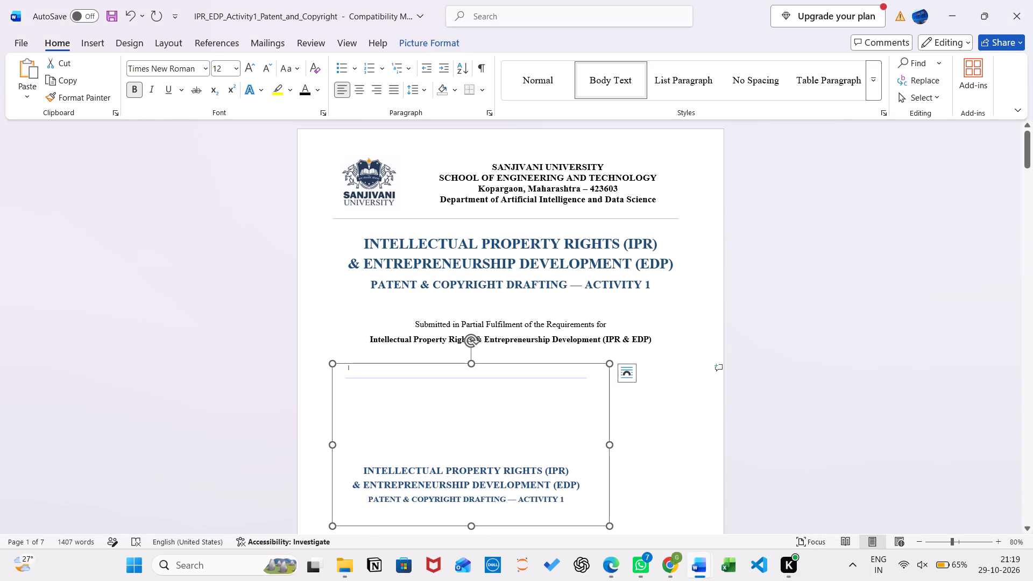
{"action": "key", "text": "BackSpace"}
{"action": "scroll", "coordinate": [503, 458], "scroll_direction": "down", "scroll_amount": 3}
{"action": "scroll", "coordinate": [503, 458], "scroll_direction": "right", "scroll_amount": 1}
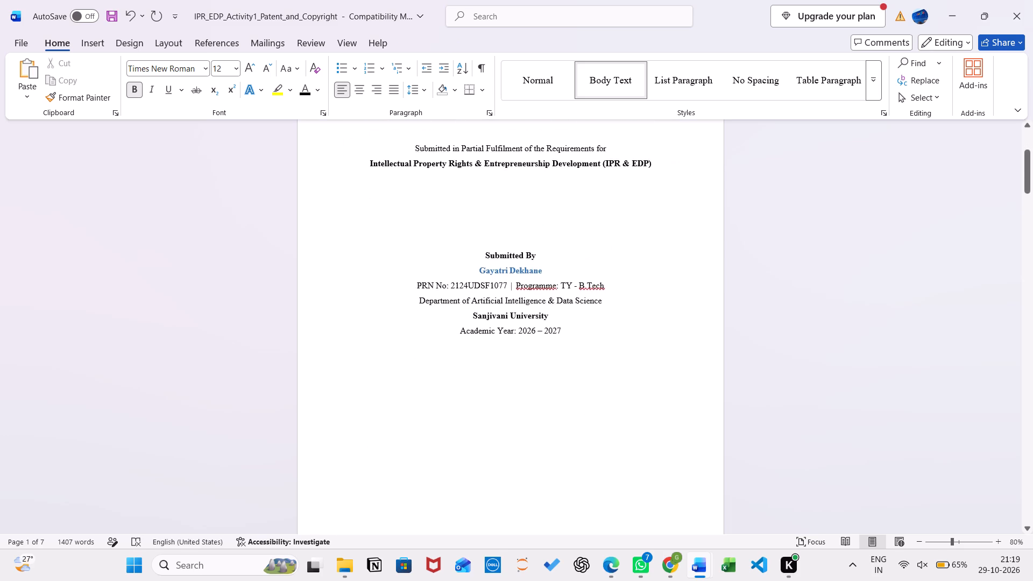
{"action": "scroll", "coordinate": [503, 458], "scroll_direction": "right", "scroll_amount": 1}
{"action": "scroll", "coordinate": [503, 458], "scroll_direction": "up", "scroll_amount": 1}
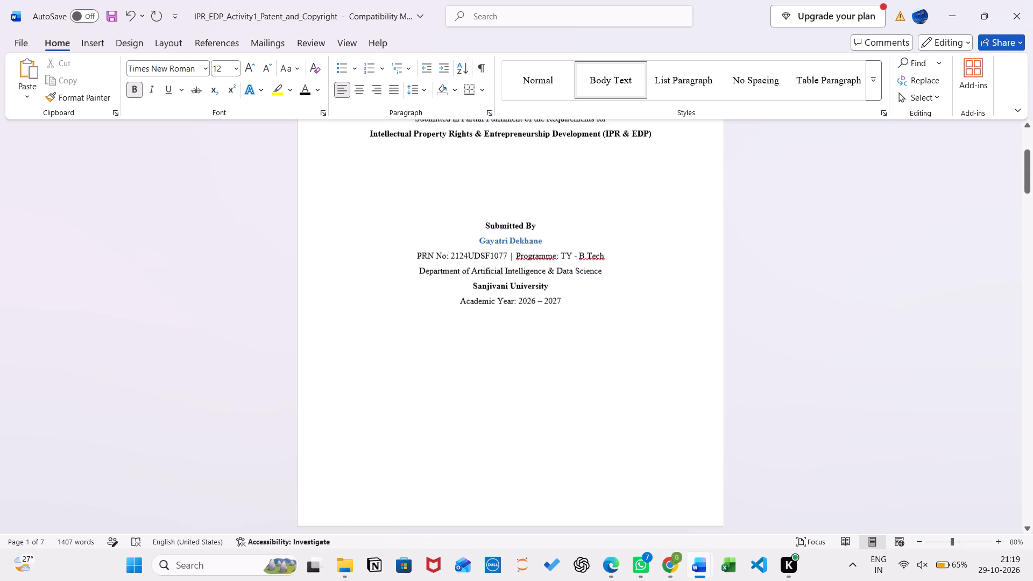
{"action": "scroll", "coordinate": [503, 458], "scroll_direction": "up", "scroll_amount": 3}
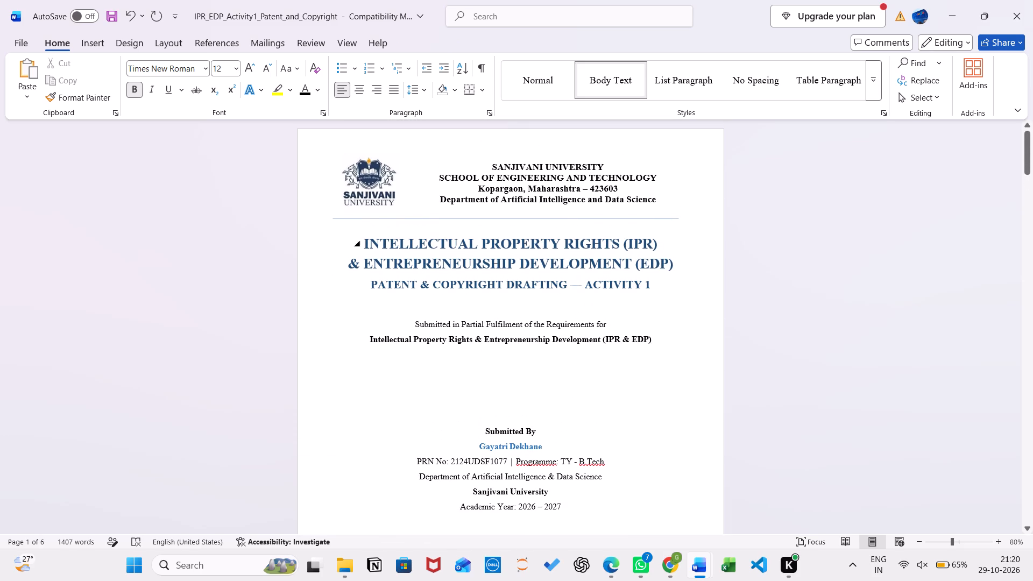
Insert two blank lines between the letterhead's horizontal line and the INTELLECTUAL PROPERTY RIGHTS (IPR) title.
{"action": "left_click", "coordinate": [364, 244]}
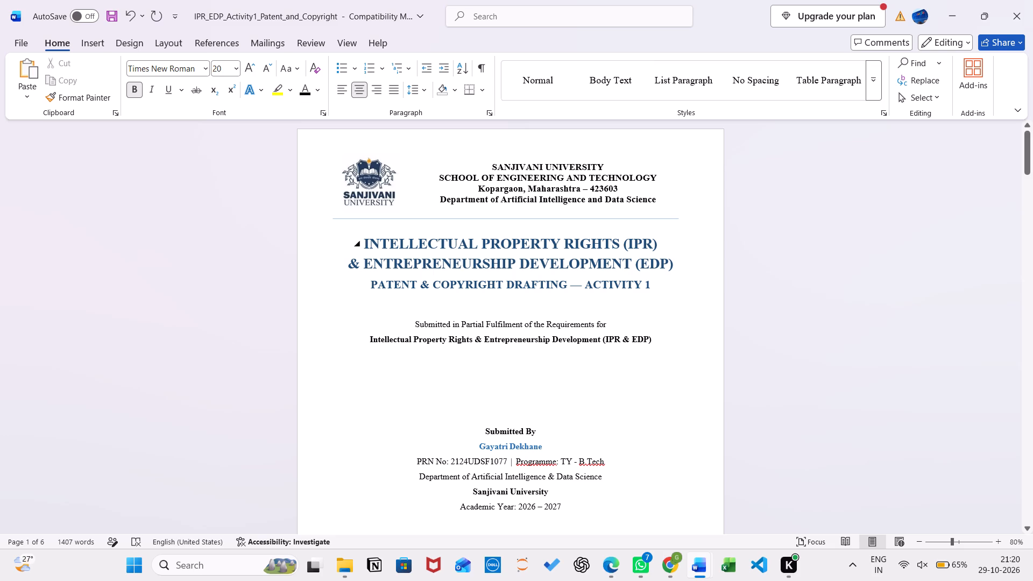
{"action": "left_click", "coordinate": [394, 227]}
{"action": "key", "text": "Return"}
{"action": "key", "text": "Return"}
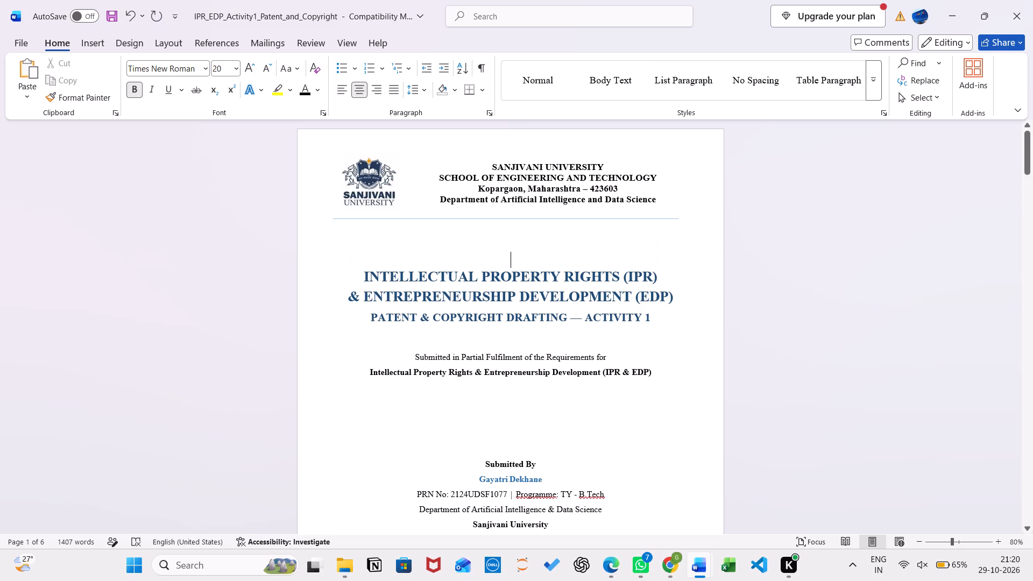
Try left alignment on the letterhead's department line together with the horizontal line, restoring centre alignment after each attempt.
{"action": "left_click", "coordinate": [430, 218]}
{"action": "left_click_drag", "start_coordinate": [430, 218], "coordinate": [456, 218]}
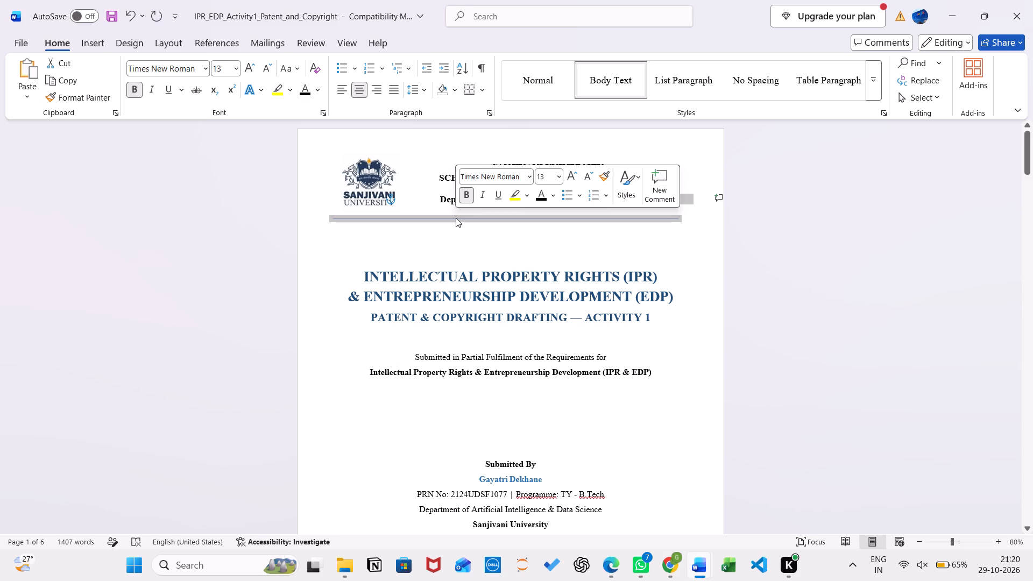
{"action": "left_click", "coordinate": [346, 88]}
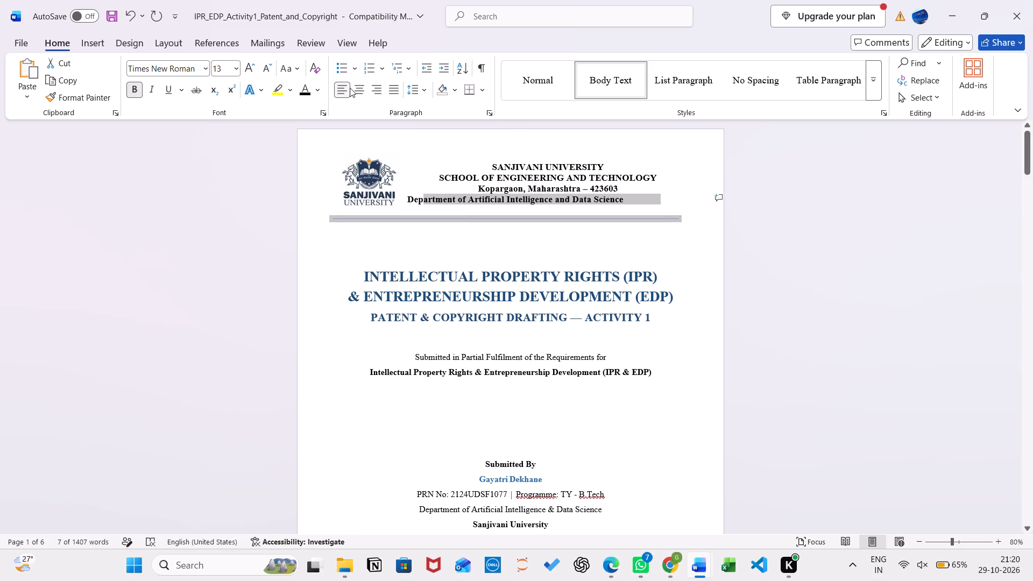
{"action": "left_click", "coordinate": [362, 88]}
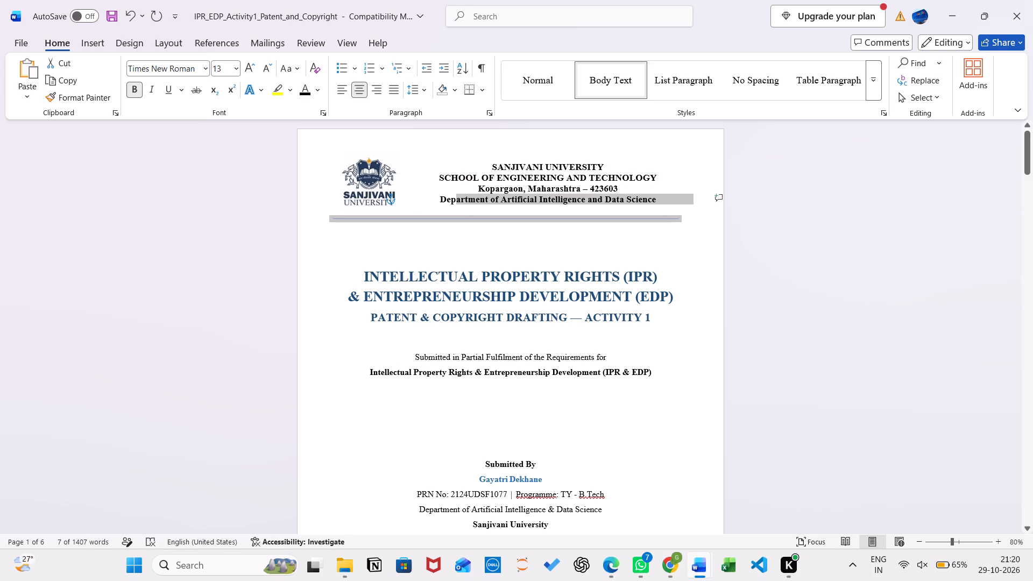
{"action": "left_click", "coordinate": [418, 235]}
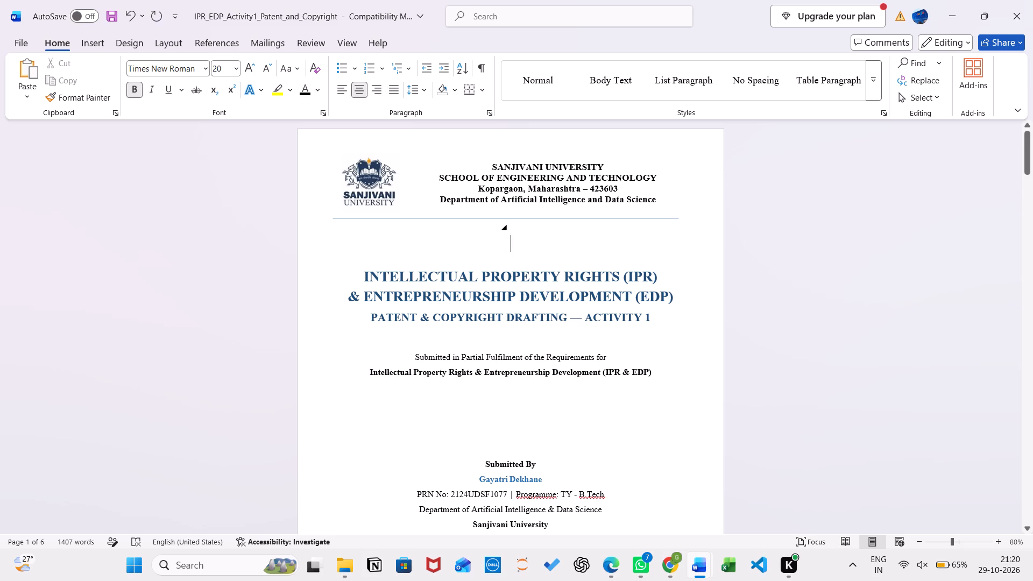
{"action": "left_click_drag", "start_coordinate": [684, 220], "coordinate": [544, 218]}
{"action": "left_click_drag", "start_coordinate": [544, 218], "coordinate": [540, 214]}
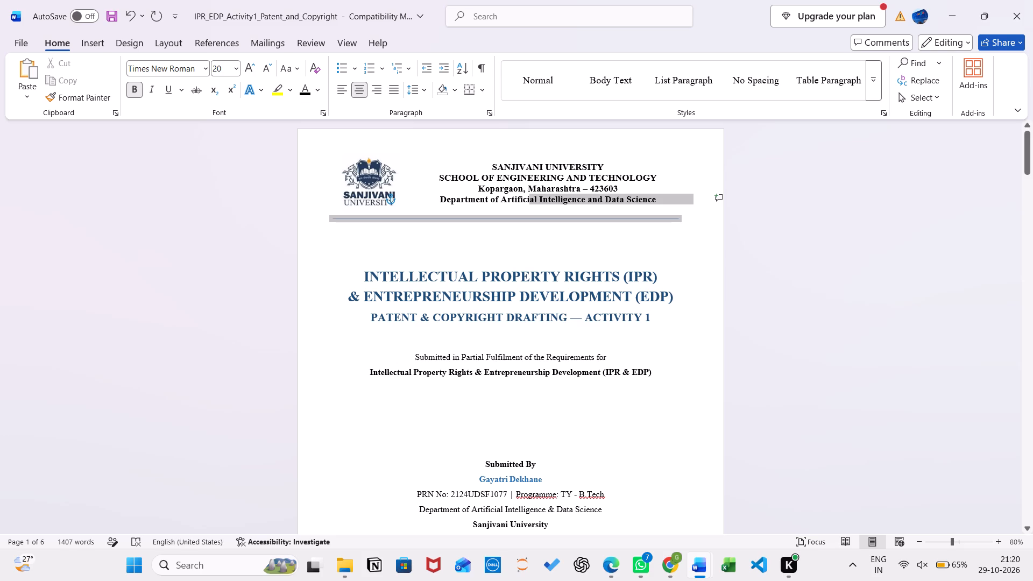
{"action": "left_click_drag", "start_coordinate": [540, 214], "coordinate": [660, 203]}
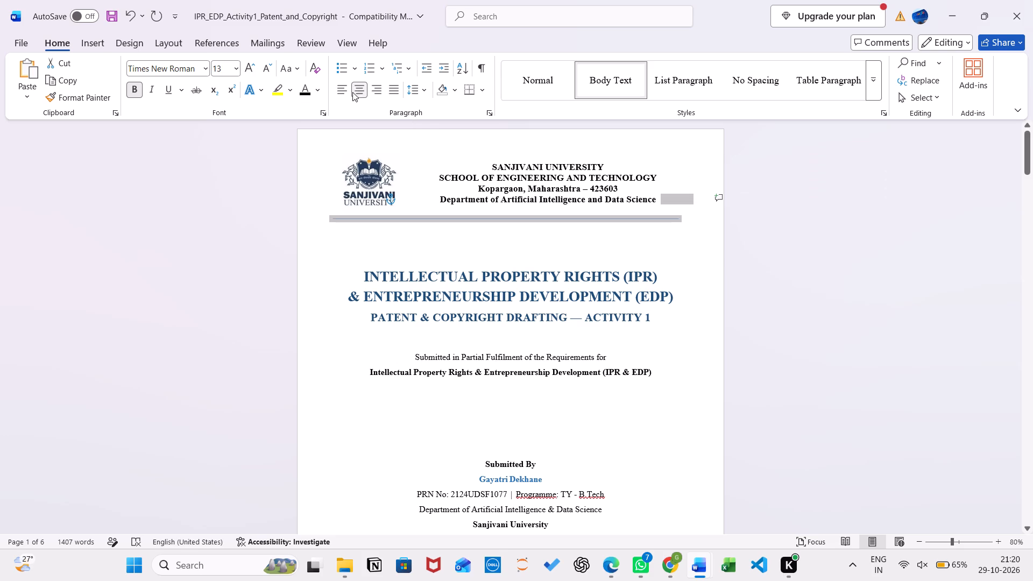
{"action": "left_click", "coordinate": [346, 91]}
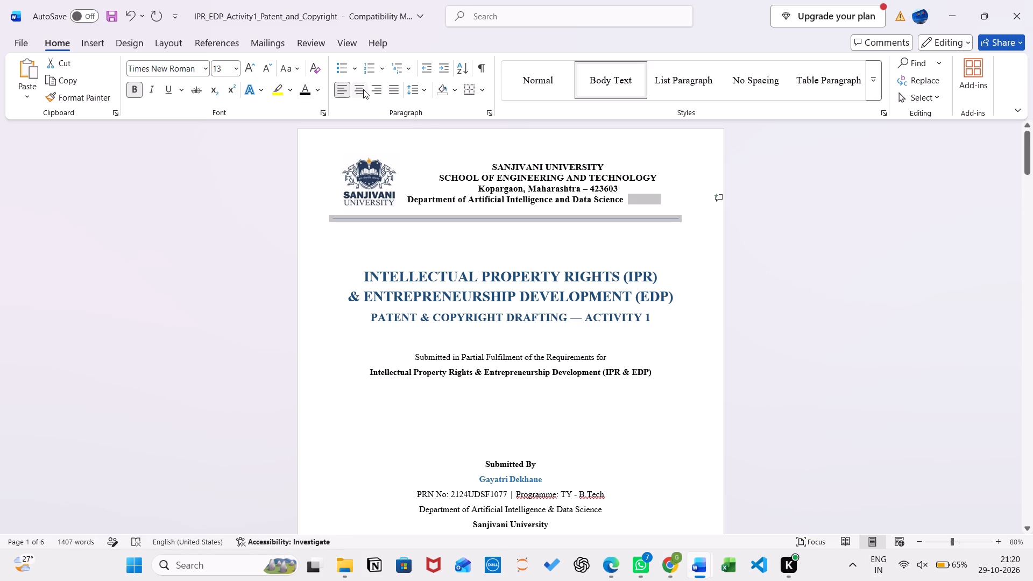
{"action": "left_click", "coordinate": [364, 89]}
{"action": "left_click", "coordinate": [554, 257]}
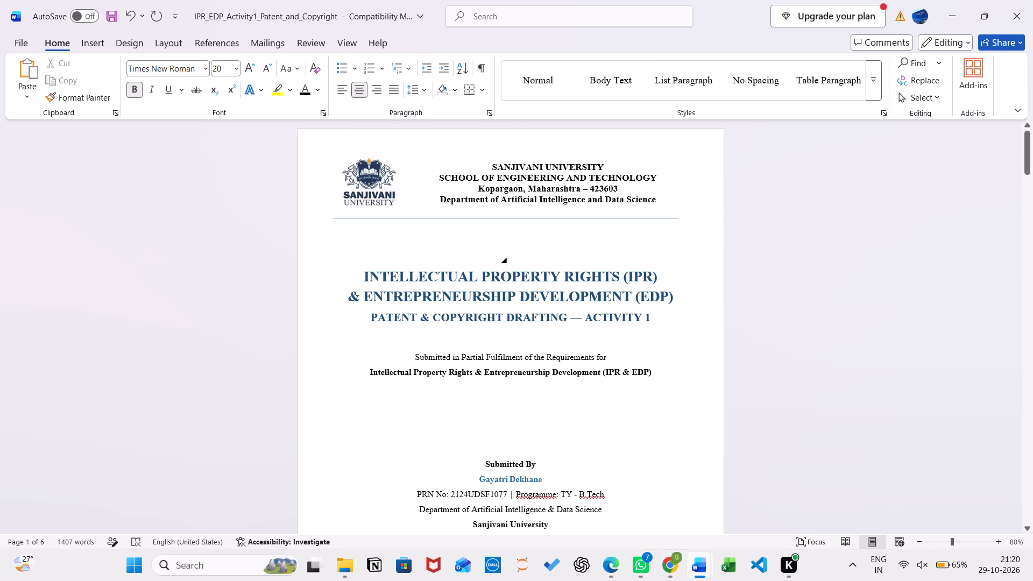
Set the font size of the two-line "Submitted in Partial Fulfilment of the Requirements for" text to 13.
{"action": "scroll", "coordinate": [494, 295], "scroll_direction": "down", "scroll_amount": 1}
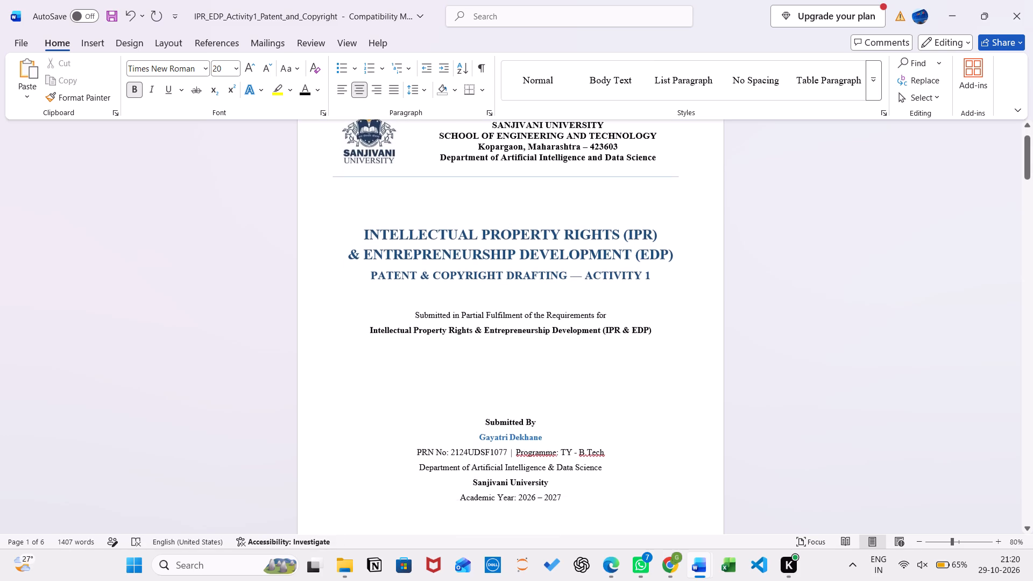
{"action": "scroll", "coordinate": [494, 295], "scroll_direction": "down", "scroll_amount": 1}
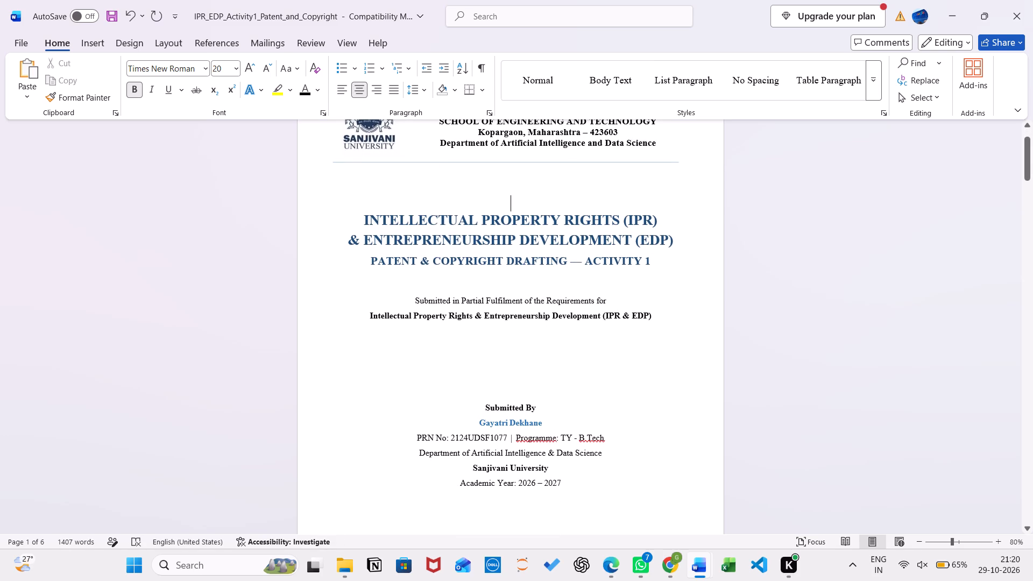
{"action": "left_click_drag", "start_coordinate": [413, 300], "coordinate": [659, 317]}
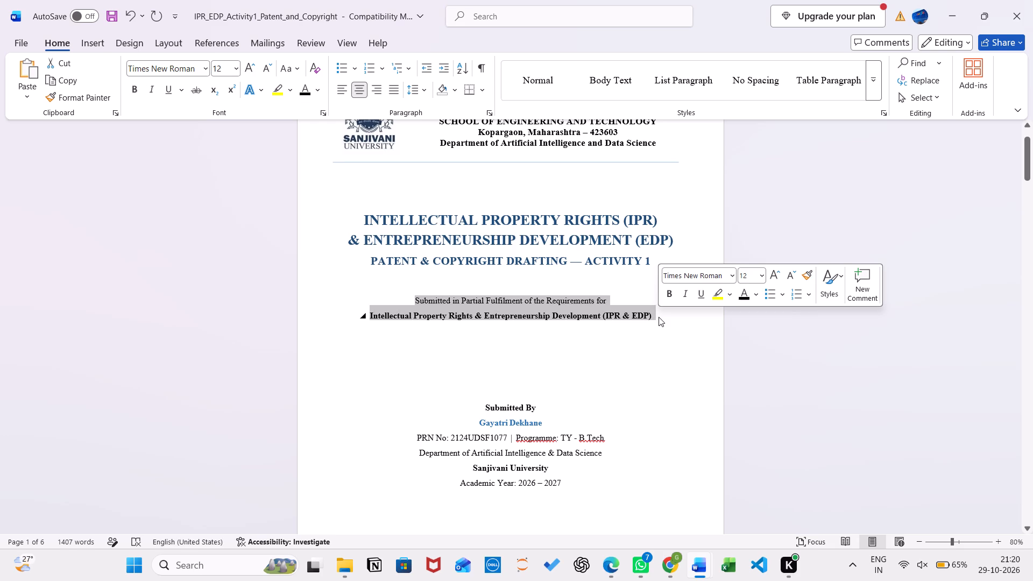
{"action": "left_click", "coordinate": [750, 279]}
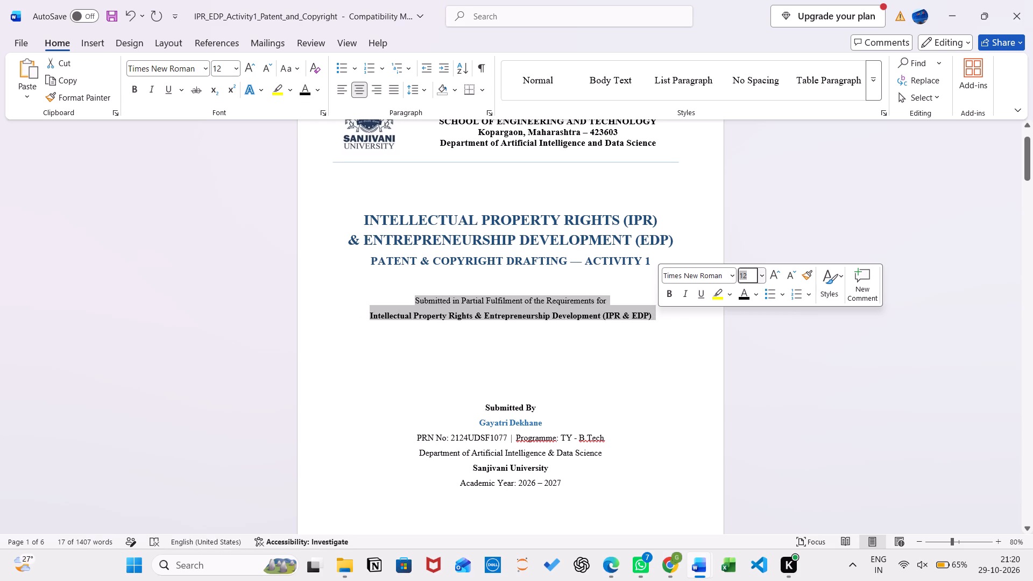
{"action": "key", "text": "BackSpace"}
{"action": "type", "text": "13"}
{"action": "key", "text": "Return"}
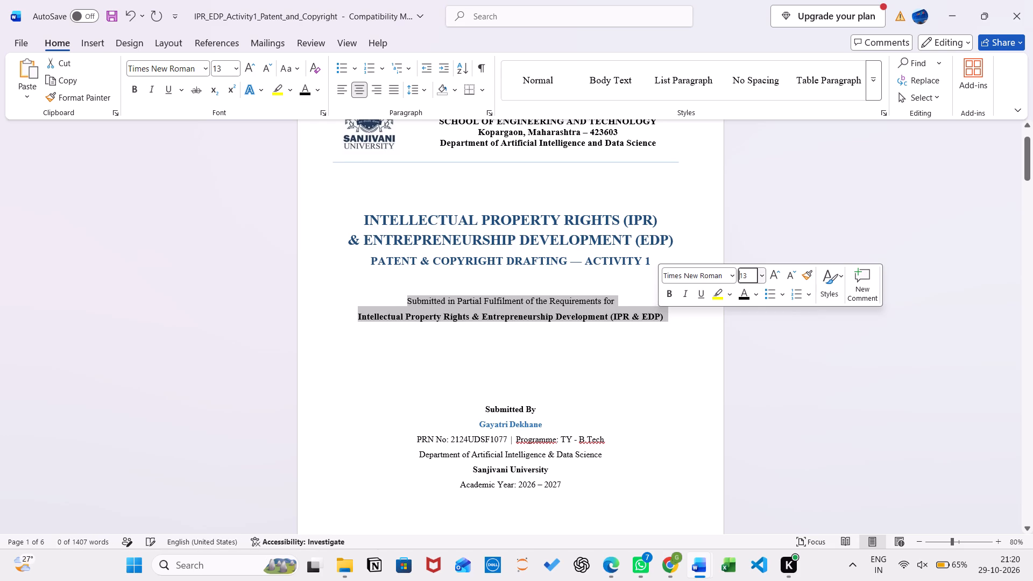
{"action": "left_click", "coordinate": [614, 359]}
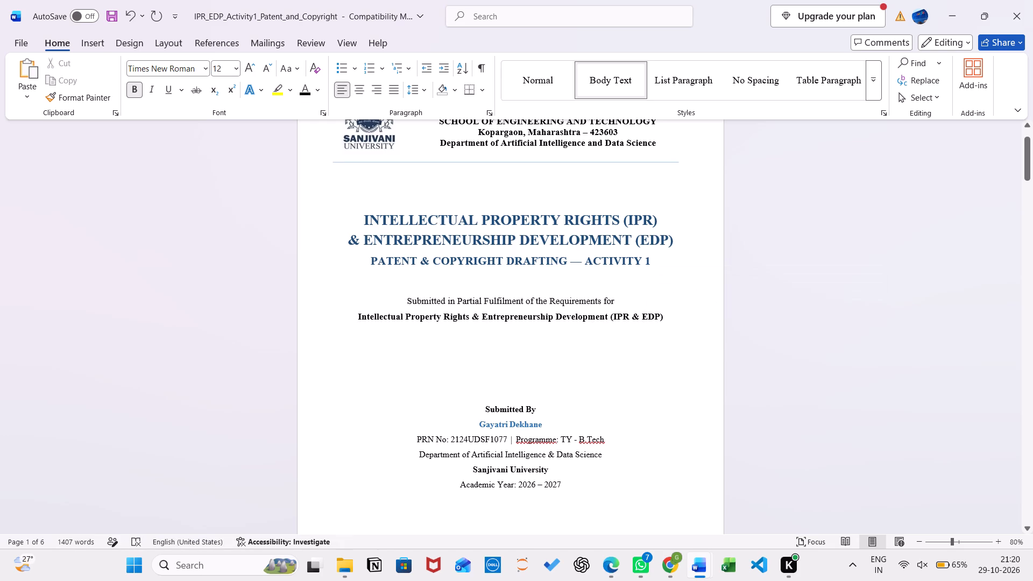
Set the font size of the whole Submitted By block, down to the Academic Year line, to 14.
{"action": "scroll", "coordinate": [614, 359], "scroll_direction": "down", "scroll_amount": 2}
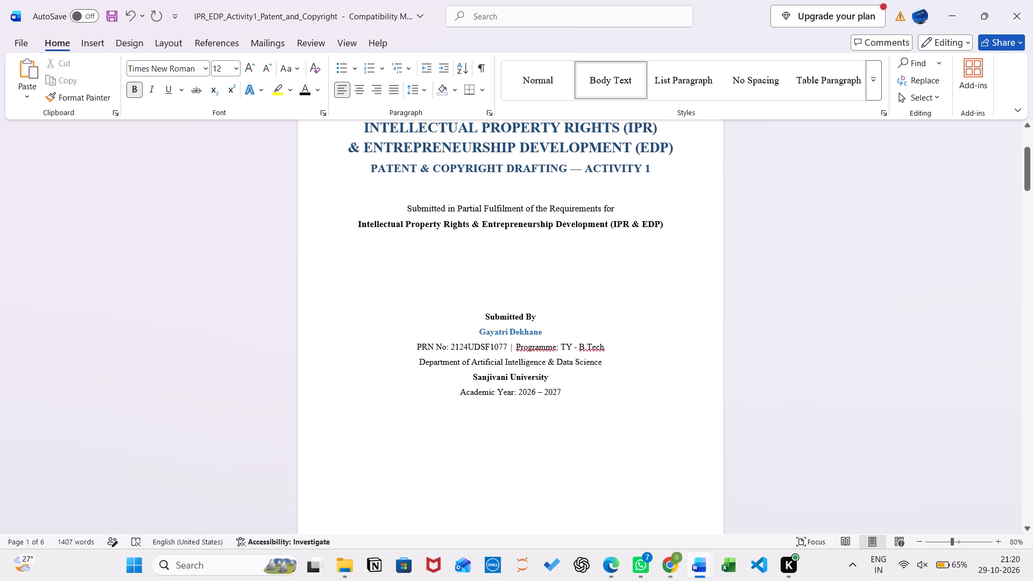
{"action": "left_click_drag", "start_coordinate": [461, 307], "coordinate": [570, 403]}
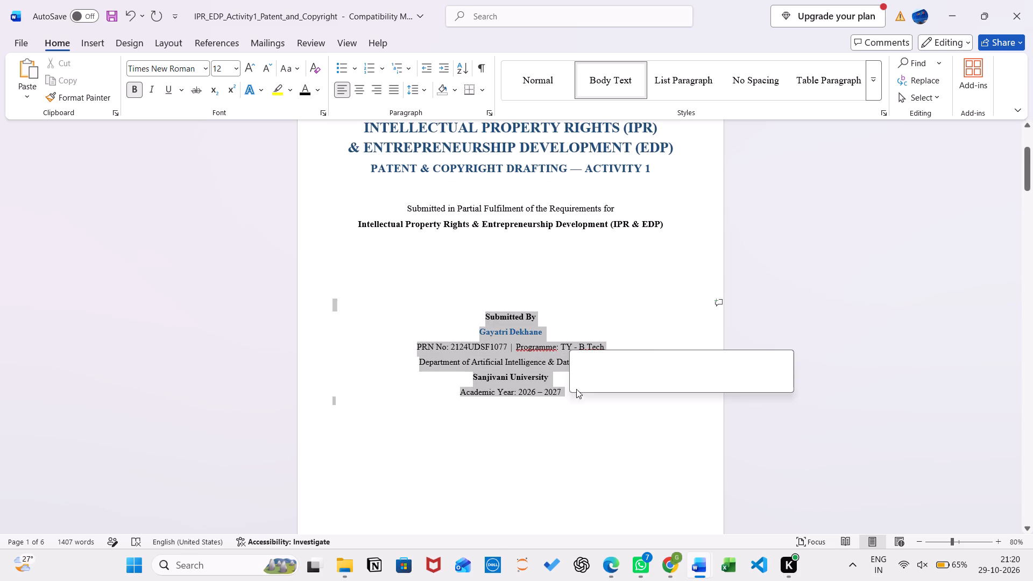
{"action": "left_click", "coordinate": [661, 359]}
{"action": "key", "text": "BackSpace"}
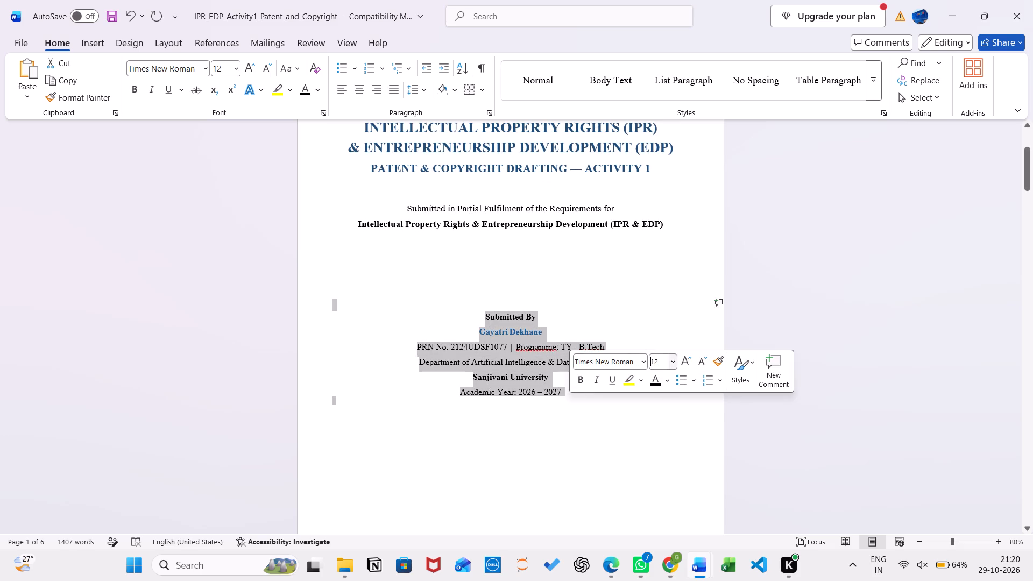
{"action": "type", "text": "14"}
{"action": "key", "text": "Return"}
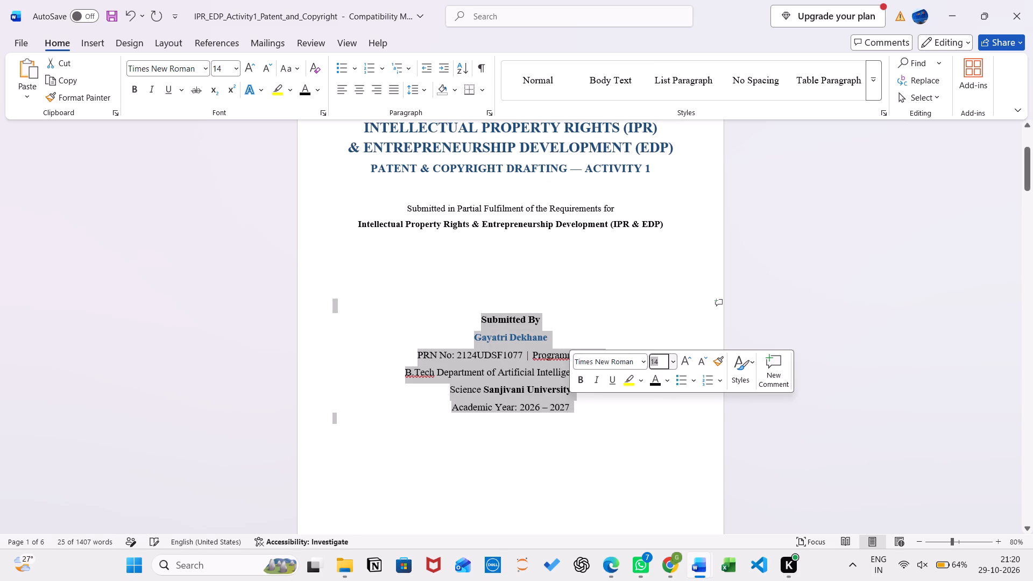
{"action": "left_click", "coordinate": [617, 255]}
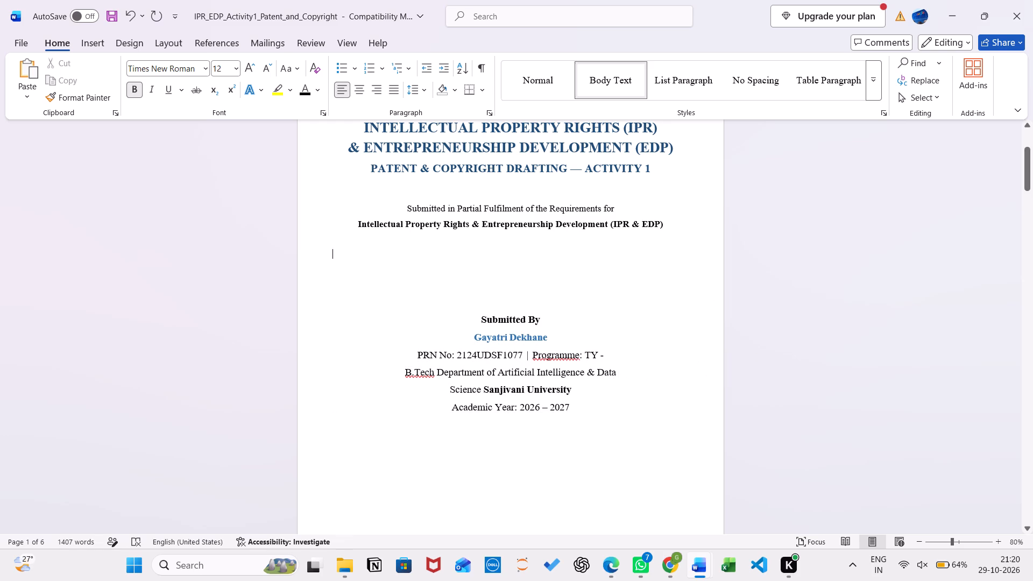
Set the font size of the two-line "Submitted in Partial Fulfilment of the Requirements for" text on the cover page to 14.
{"action": "left_click_drag", "start_coordinate": [682, 219], "coordinate": [393, 211]}
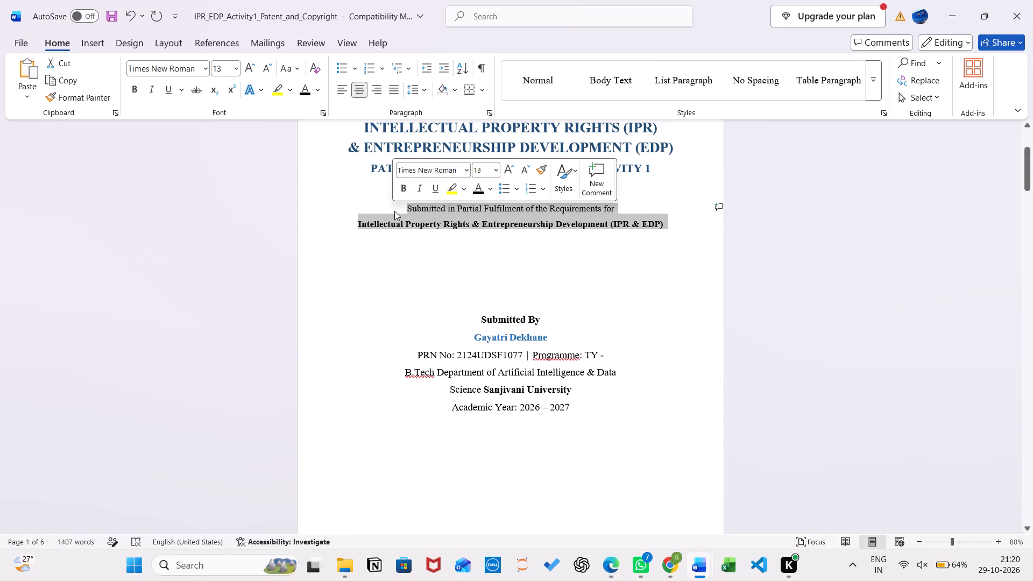
{"action": "left_click", "coordinate": [480, 171]}
{"action": "key", "text": "BackSpace"}
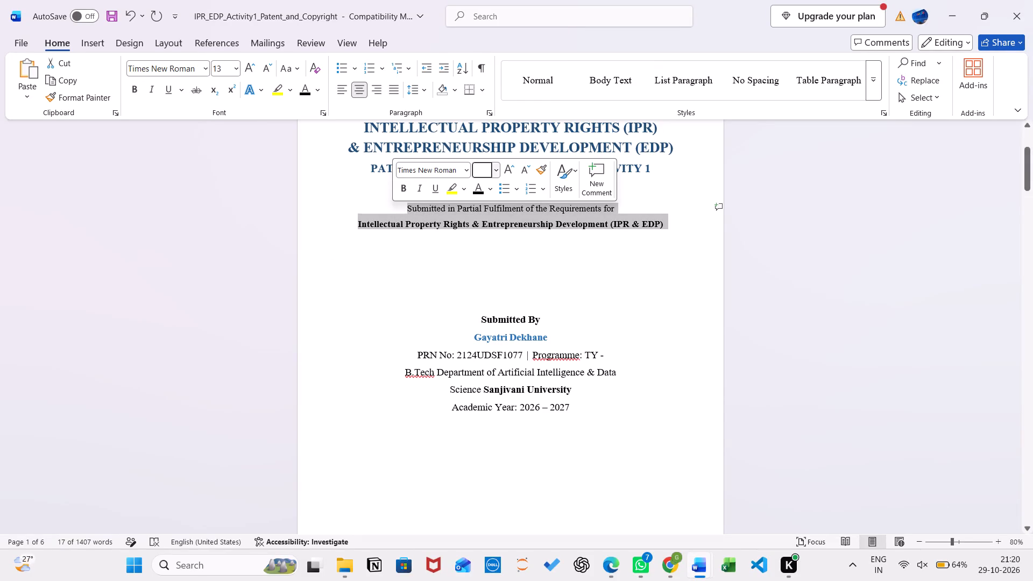
{"action": "type", "text": "14"}
{"action": "key", "text": "Return"}
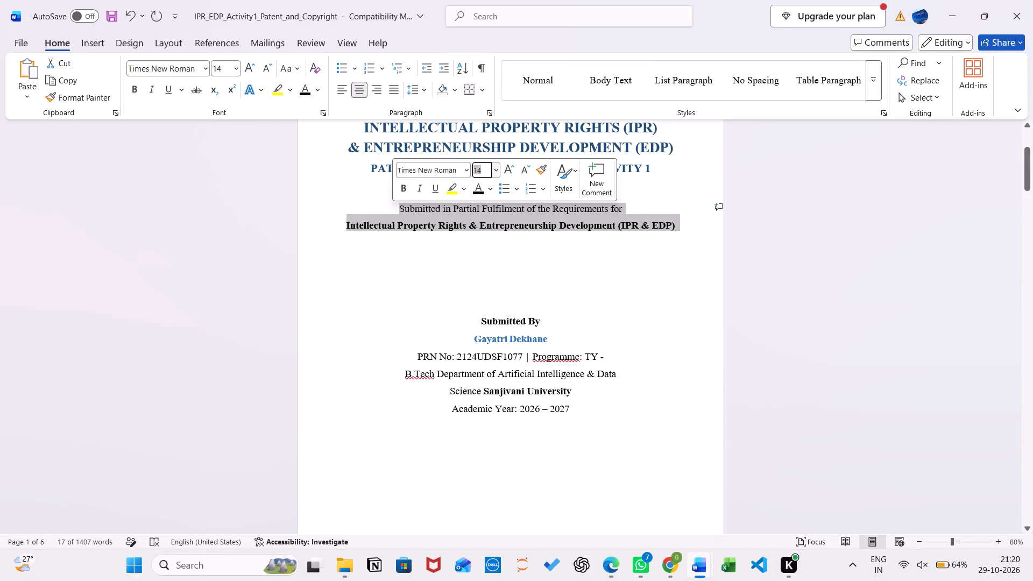
{"action": "left_click", "coordinate": [506, 258]}
Remove two blank lines from the gap above the Submitted By block on the cover page.
{"action": "scroll", "coordinate": [506, 258], "scroll_direction": "down", "scroll_amount": 1}
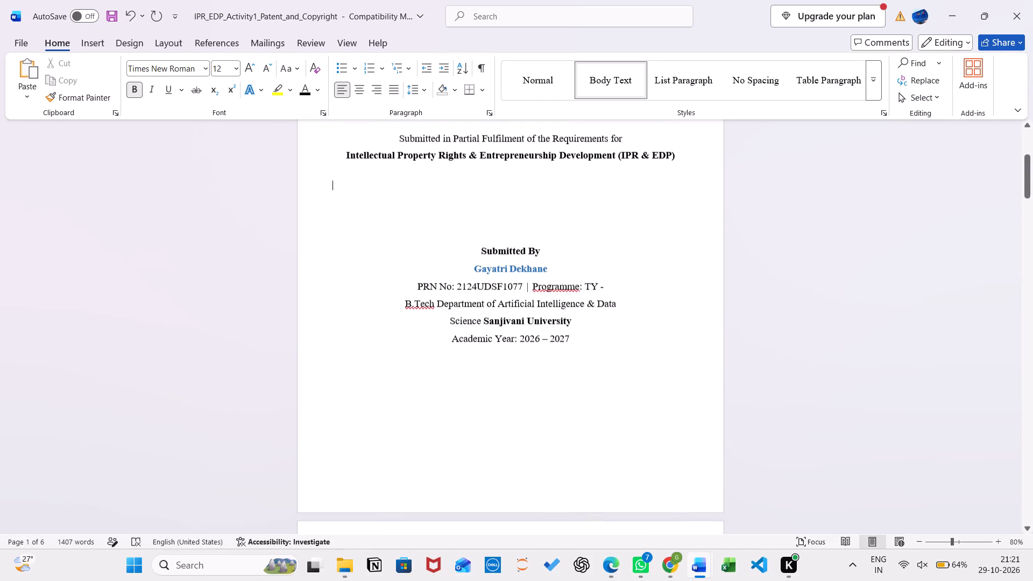
{"action": "left_click", "coordinate": [432, 223]}
{"action": "key", "text": "BackSpace"}
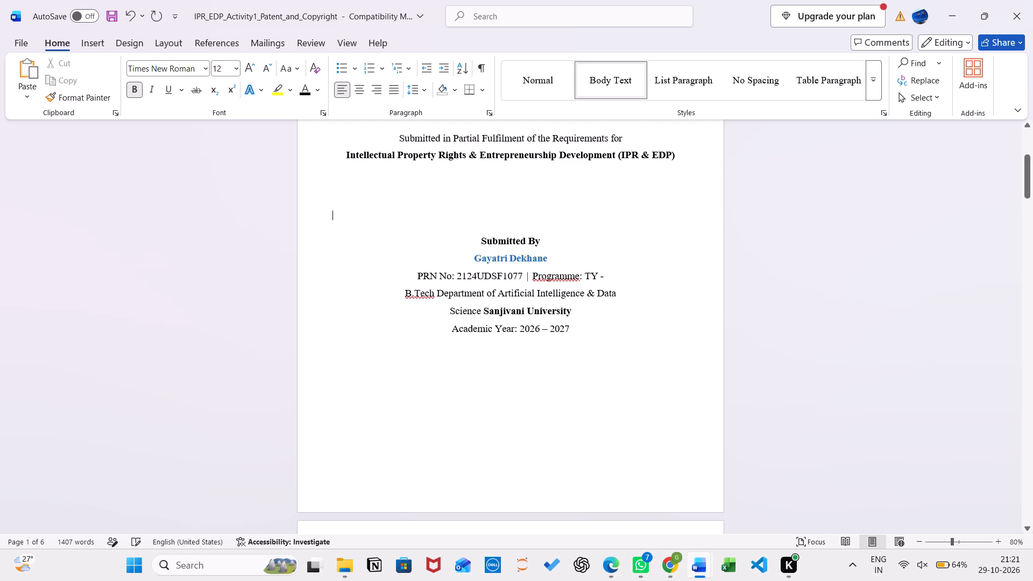
{"action": "key", "text": "BackSpace"}
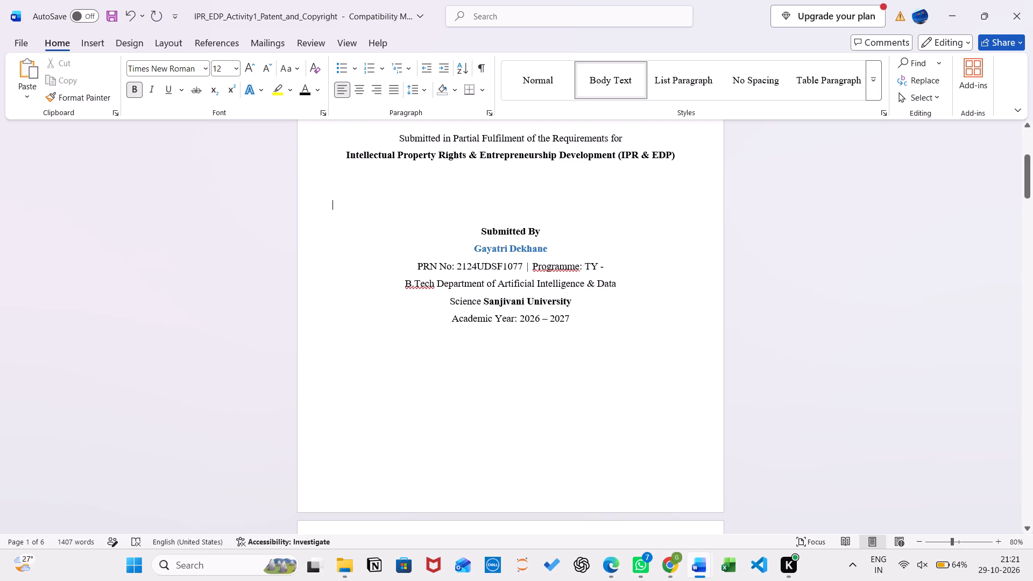
Remove bold formatting from the "Submitted By" line on the cover page.
{"action": "left_click_drag", "start_coordinate": [550, 247], "coordinate": [471, 252]}
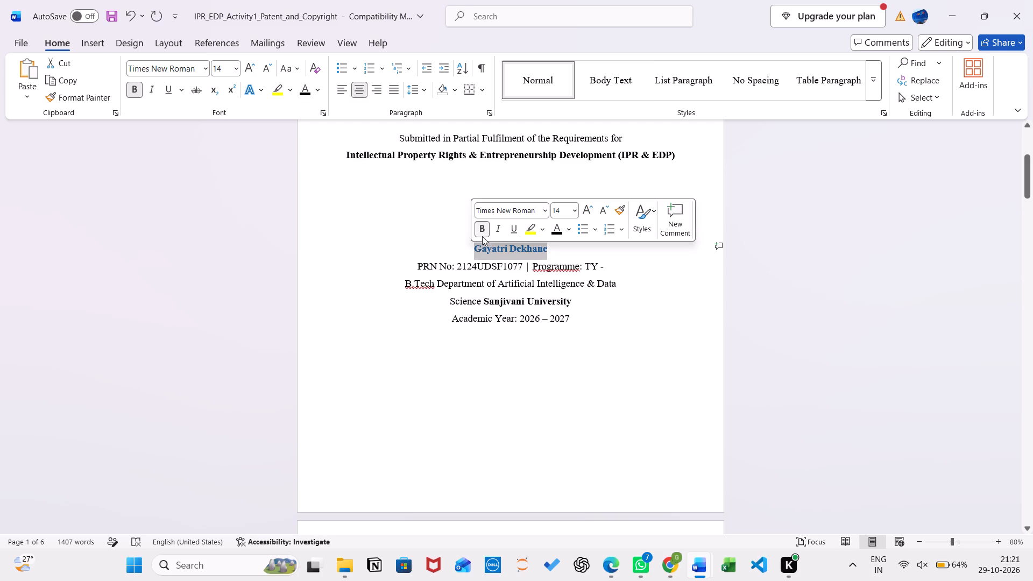
{"action": "left_click", "coordinate": [456, 238]}
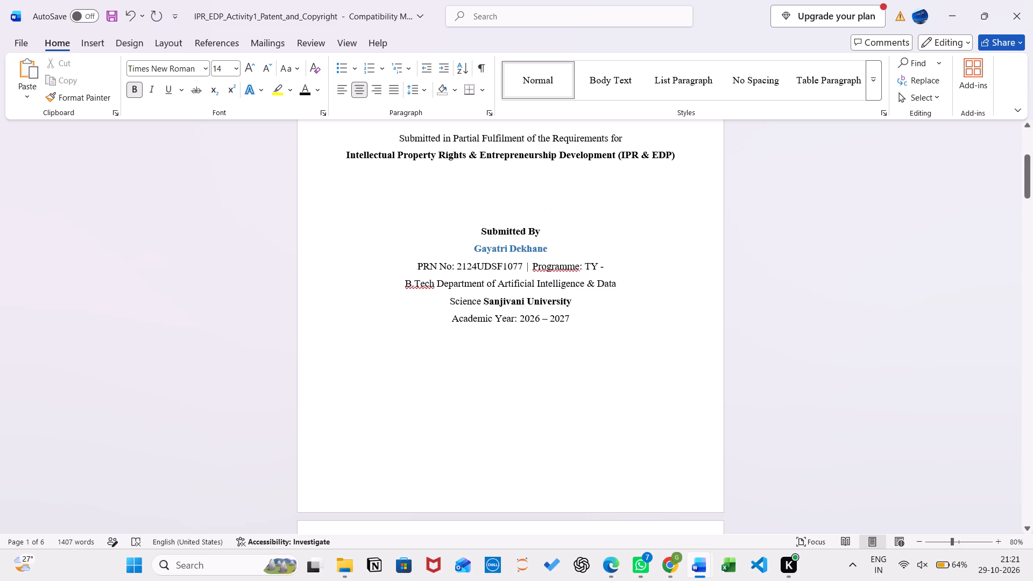
{"action": "left_click_drag", "start_coordinate": [549, 230], "coordinate": [480, 233]}
{"action": "left_click", "coordinate": [486, 211]}
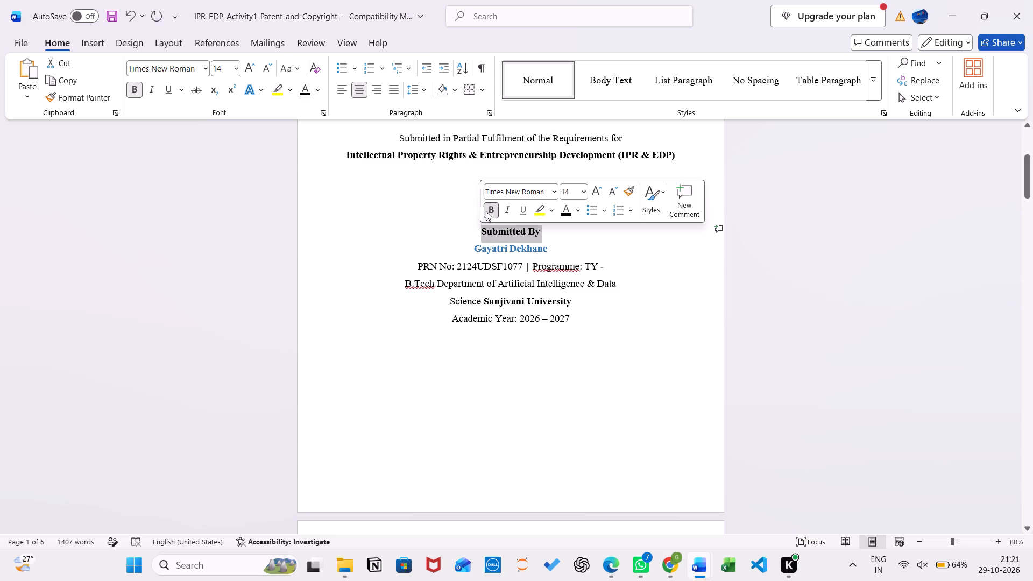
{"action": "left_click", "coordinate": [457, 237]}
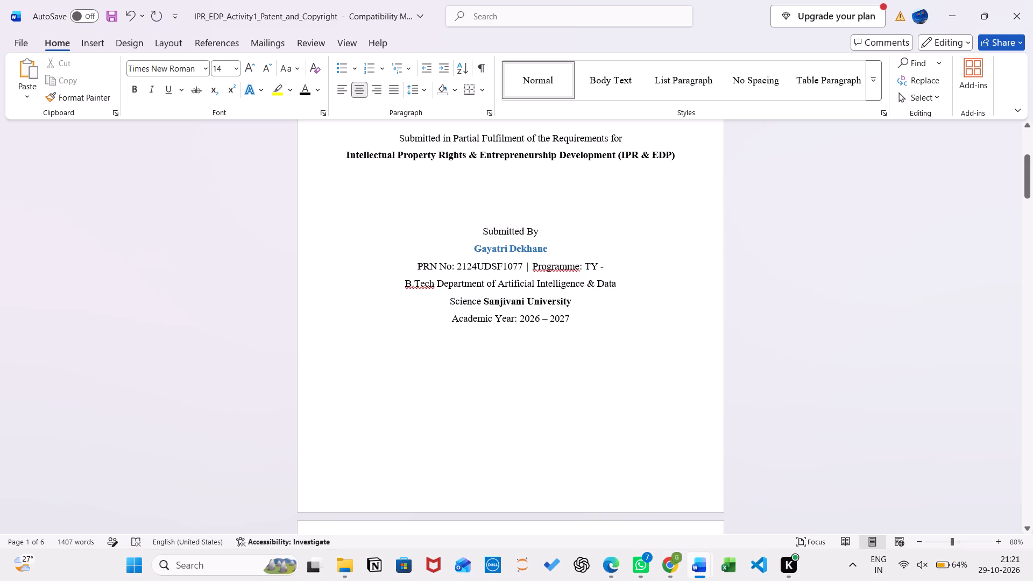
Apply the Normal style to the student's name below "Submitted By", with font size 14 and bold.
{"action": "left_click_drag", "start_coordinate": [557, 247], "coordinate": [476, 252]}
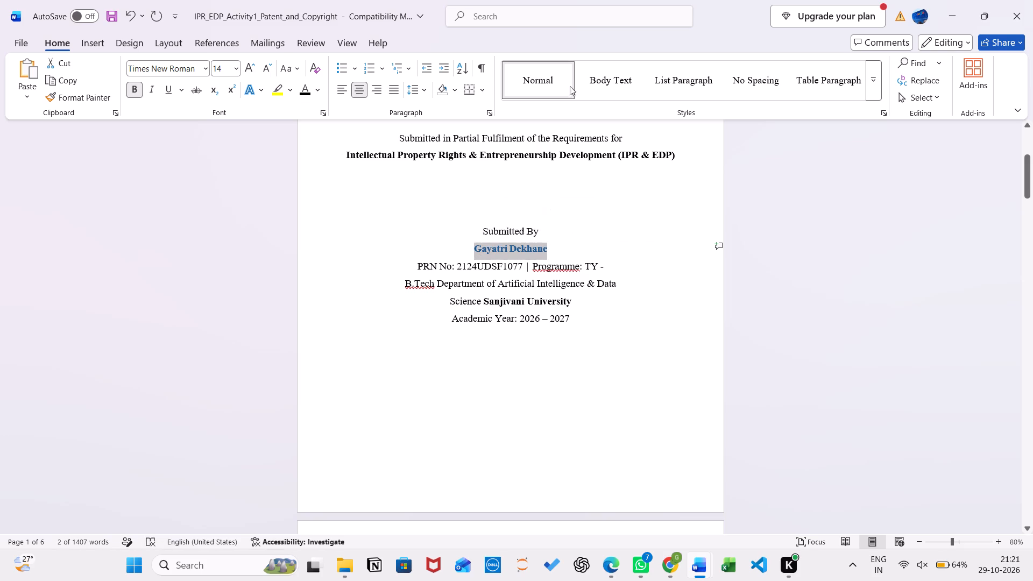
{"action": "left_click", "coordinate": [536, 84]}
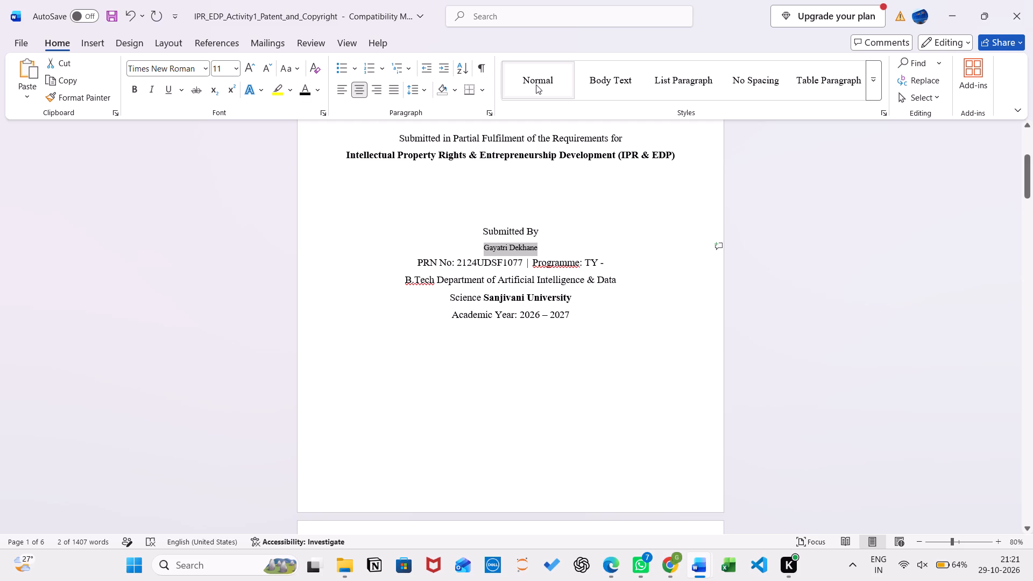
{"action": "left_click", "coordinate": [225, 68]}
{"action": "key", "text": "BackSpace"}
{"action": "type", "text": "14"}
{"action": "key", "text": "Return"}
{"action": "left_click", "coordinate": [137, 90]}
{"action": "left_click", "coordinate": [373, 289]}
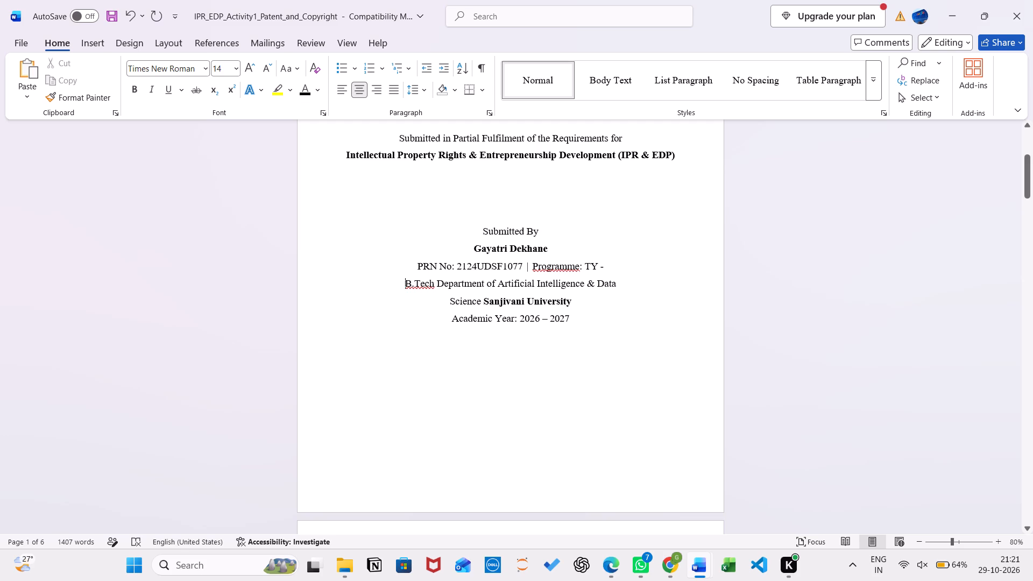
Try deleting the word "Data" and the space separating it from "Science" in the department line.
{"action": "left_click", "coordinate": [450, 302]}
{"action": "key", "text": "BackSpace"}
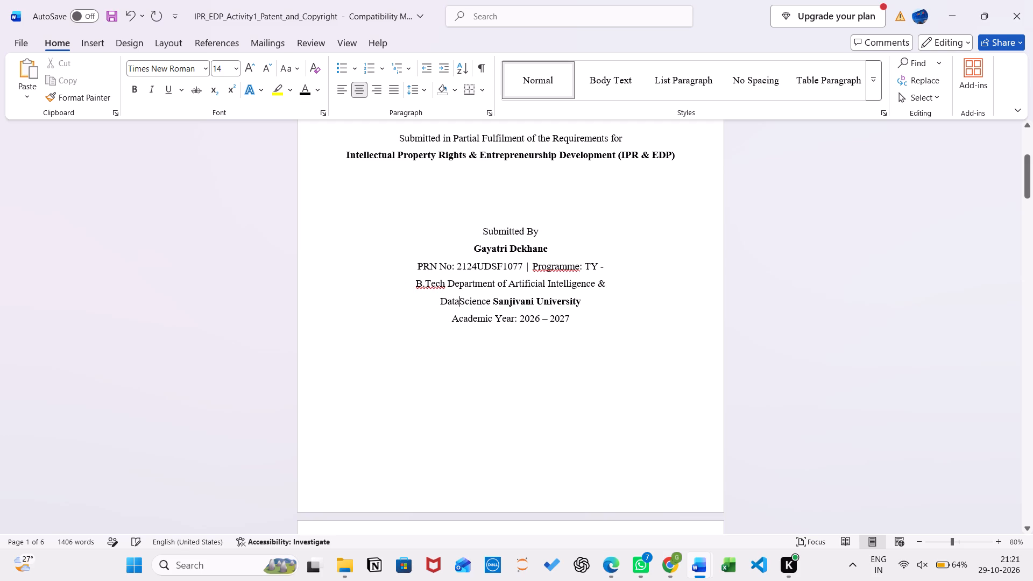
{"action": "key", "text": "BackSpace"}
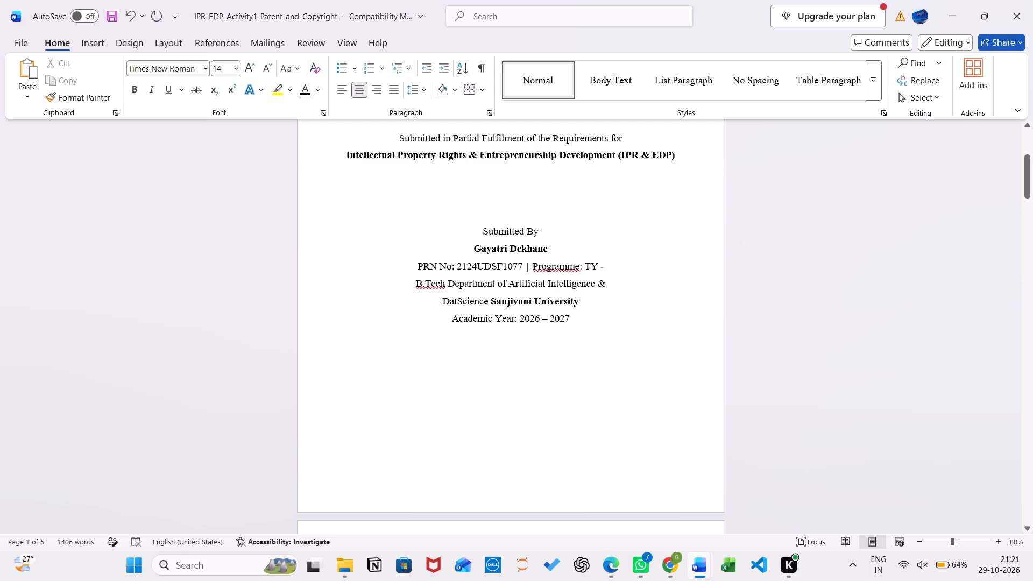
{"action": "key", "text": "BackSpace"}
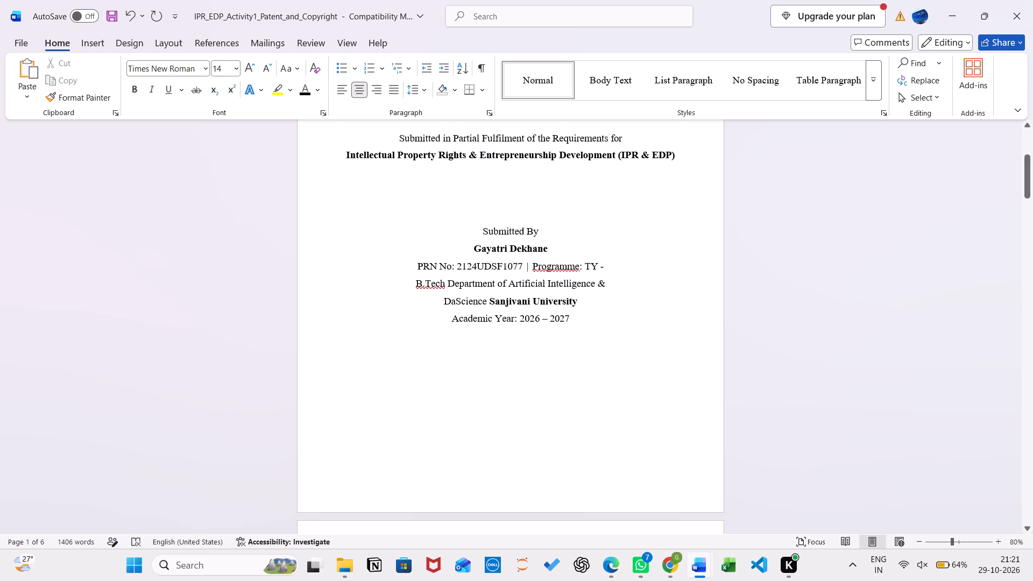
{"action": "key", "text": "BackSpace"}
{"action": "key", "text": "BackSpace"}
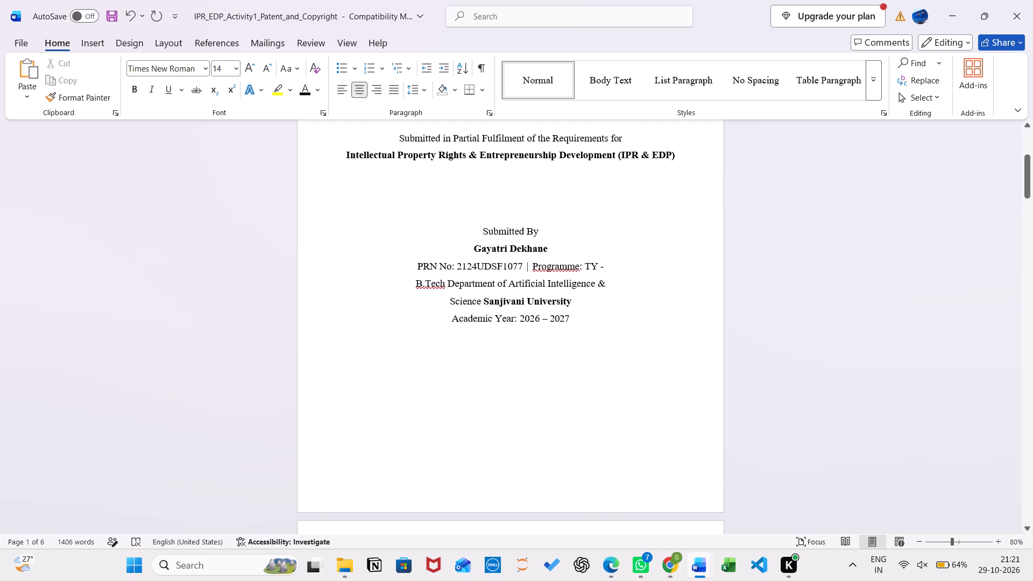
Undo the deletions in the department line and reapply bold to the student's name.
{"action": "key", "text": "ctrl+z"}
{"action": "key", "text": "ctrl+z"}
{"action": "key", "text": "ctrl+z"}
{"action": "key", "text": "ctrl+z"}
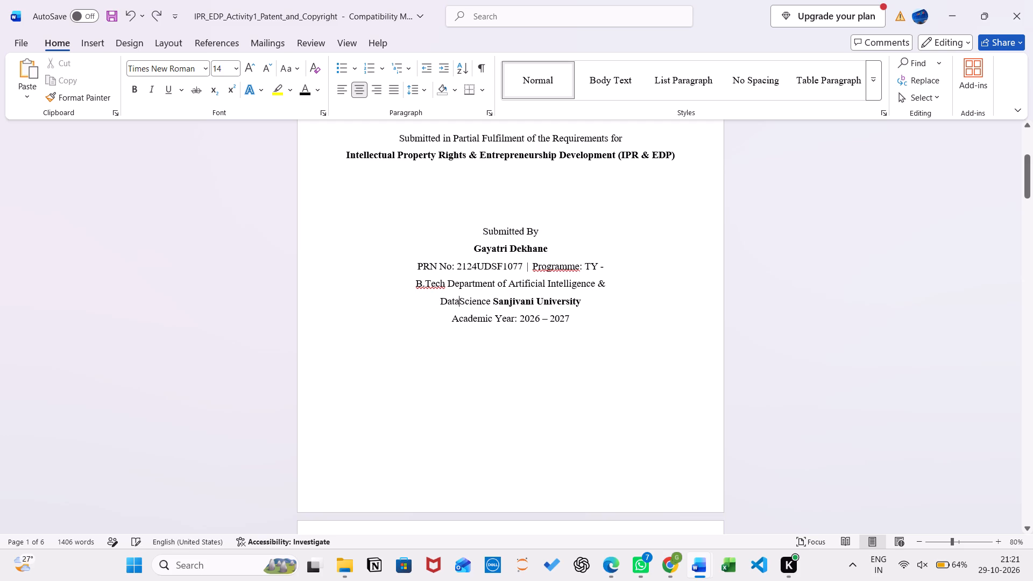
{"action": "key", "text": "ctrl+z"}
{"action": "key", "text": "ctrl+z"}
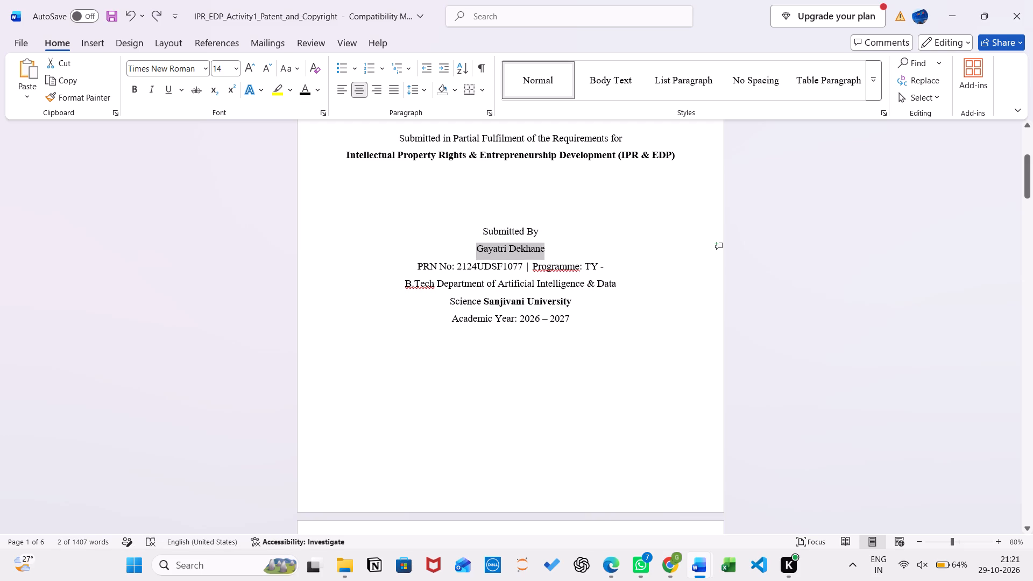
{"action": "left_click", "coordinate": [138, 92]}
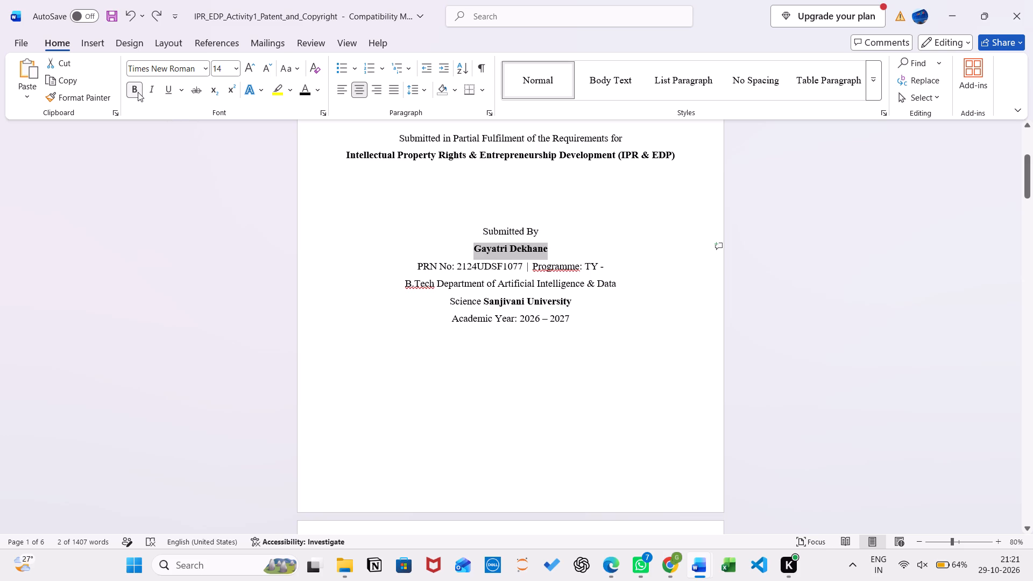
Move "Sanjivani University" in the Submitted By block onto its own line after "Science".
{"action": "left_click", "coordinate": [479, 299]}
{"action": "key", "text": "Return"}
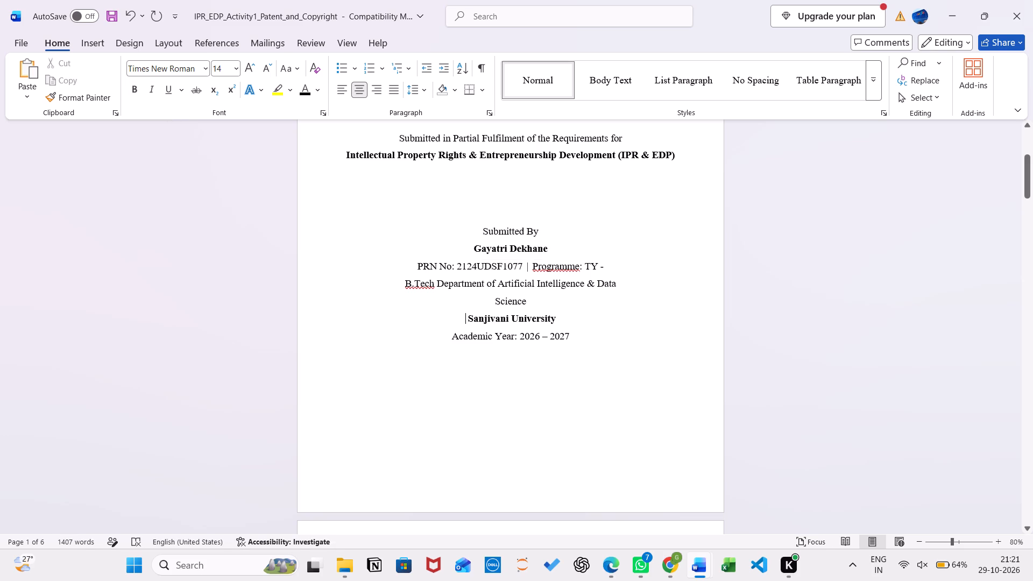
Join "B.Tech" to the end of the PRN and Programme line, without a space before it.
{"action": "left_click", "coordinate": [402, 284]}
{"action": "key", "text": "BackSpace"}
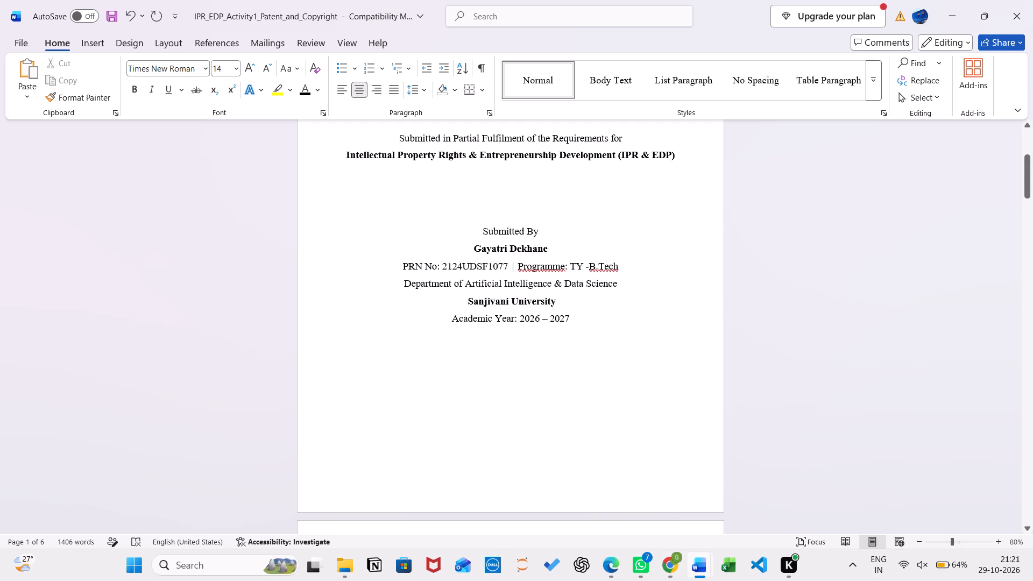
{"action": "key", "text": "space"}
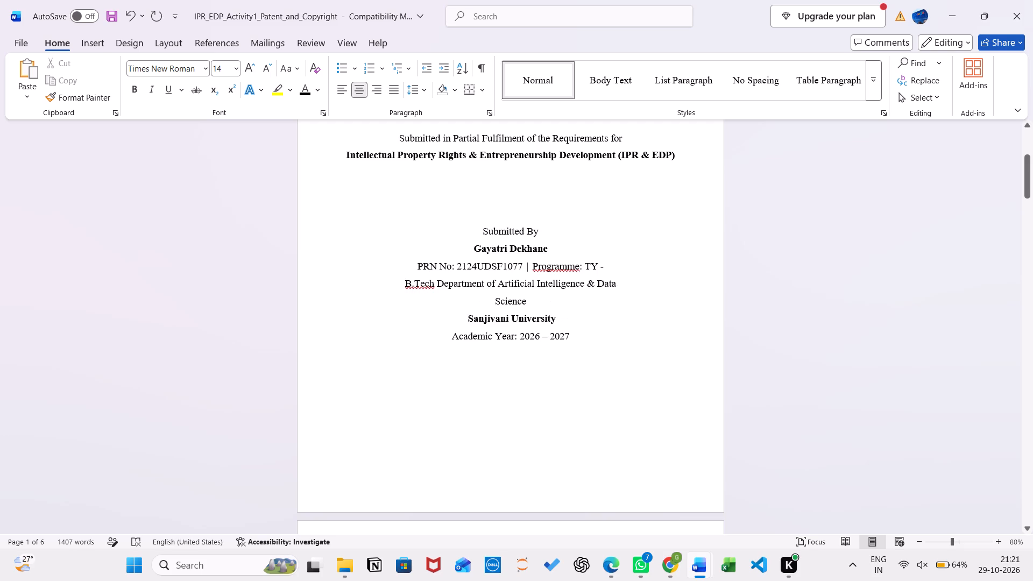
{"action": "key", "text": "BackSpace"}
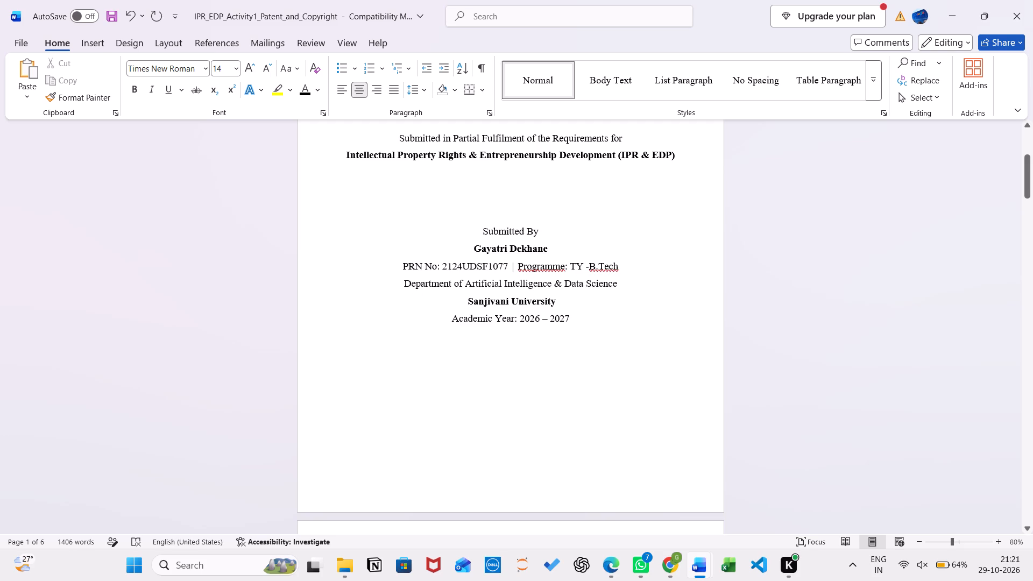
Reorder the programme text on the PRN line to "Programme: B.Tech TY", removing the hyphen.
{"action": "key", "text": "BackSpace"}
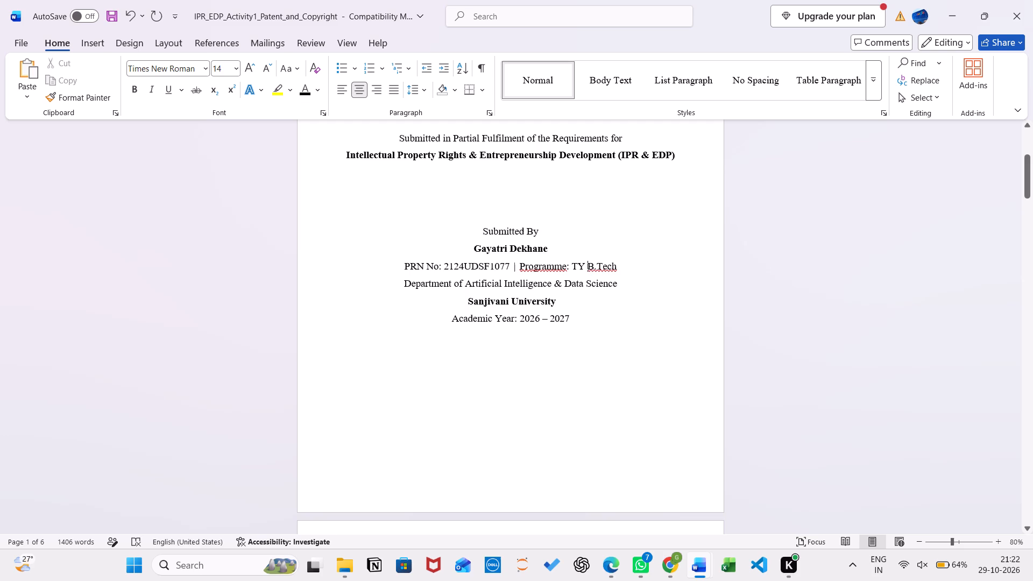
{"action": "key", "text": "BackSpace"}
{"action": "key", "text": "BackSpace"}
{"action": "key", "text": "BackSpace"}
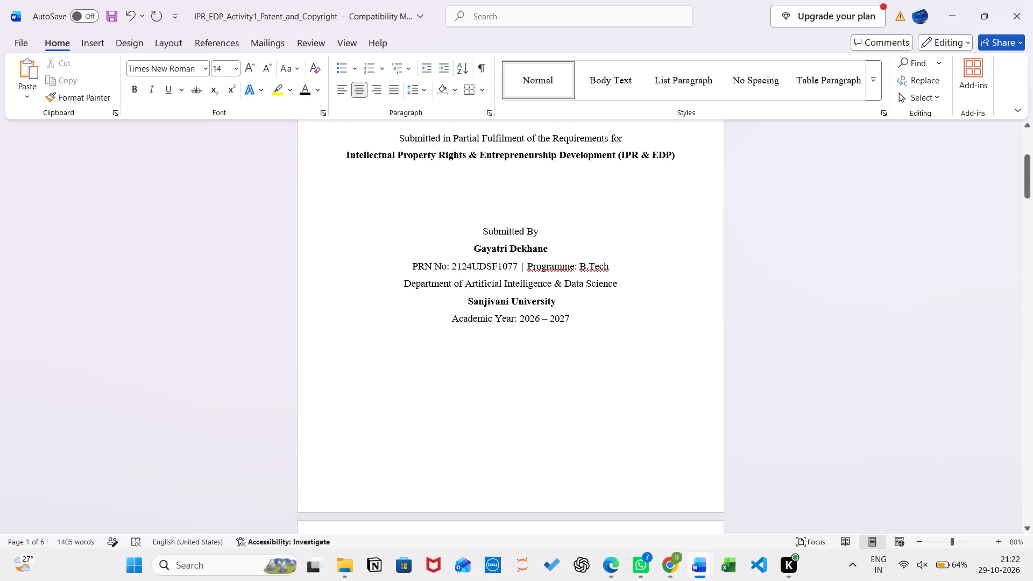
{"action": "key", "text": "Right"}
{"action": "key", "text": "Right"}
{"action": "key", "text": "Right"}
{"action": "key", "text": "Right"}
{"action": "key", "text": "Right"}
{"action": "key", "text": "Right"}
{"action": "key", "text": "space"}
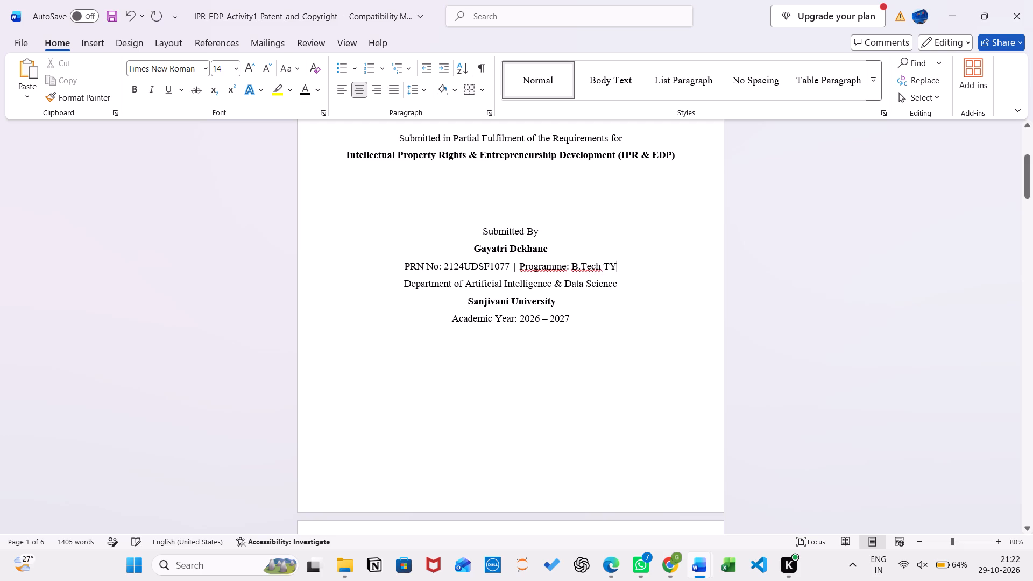
{"action": "key", "text": "BackSpace"}
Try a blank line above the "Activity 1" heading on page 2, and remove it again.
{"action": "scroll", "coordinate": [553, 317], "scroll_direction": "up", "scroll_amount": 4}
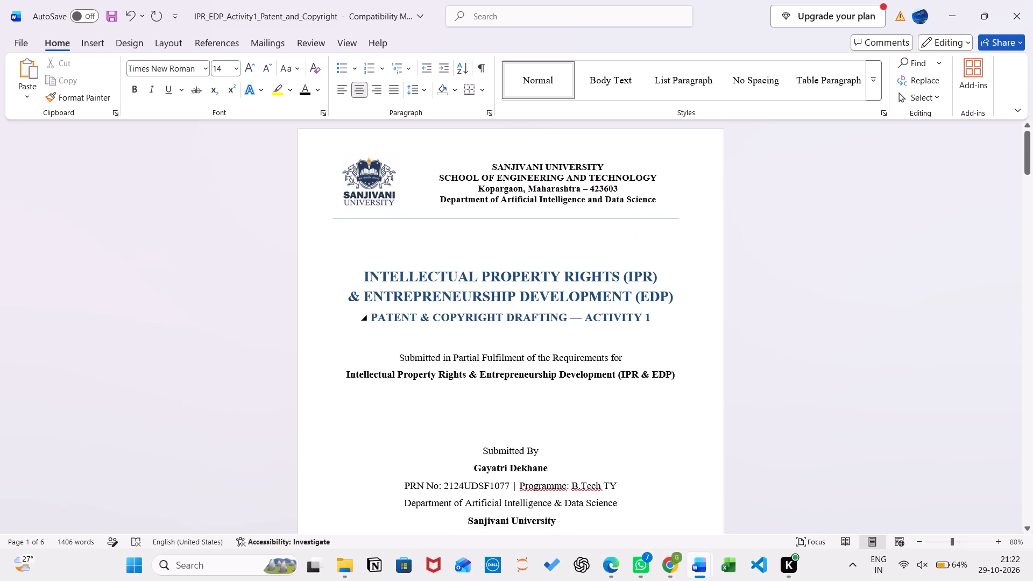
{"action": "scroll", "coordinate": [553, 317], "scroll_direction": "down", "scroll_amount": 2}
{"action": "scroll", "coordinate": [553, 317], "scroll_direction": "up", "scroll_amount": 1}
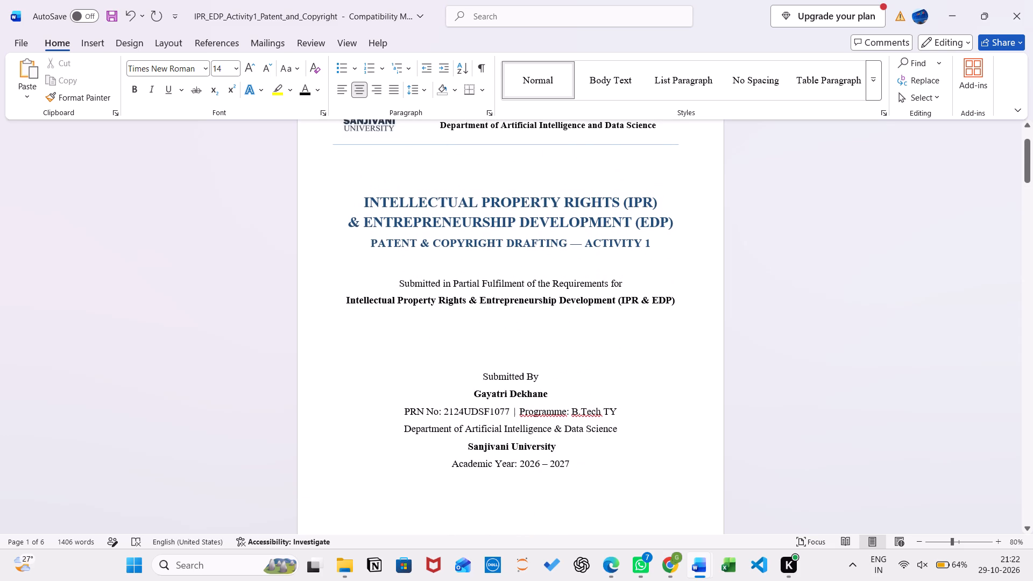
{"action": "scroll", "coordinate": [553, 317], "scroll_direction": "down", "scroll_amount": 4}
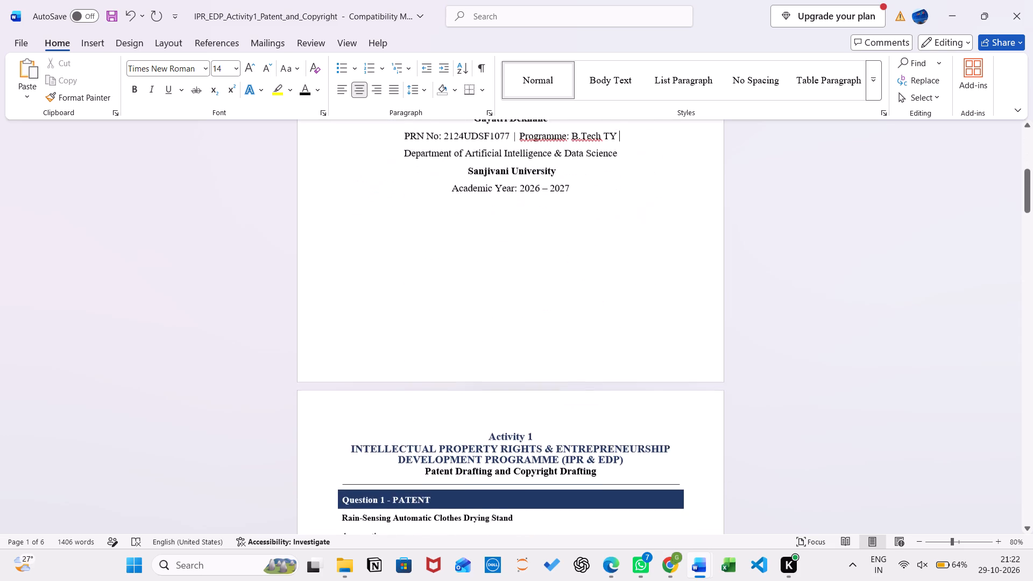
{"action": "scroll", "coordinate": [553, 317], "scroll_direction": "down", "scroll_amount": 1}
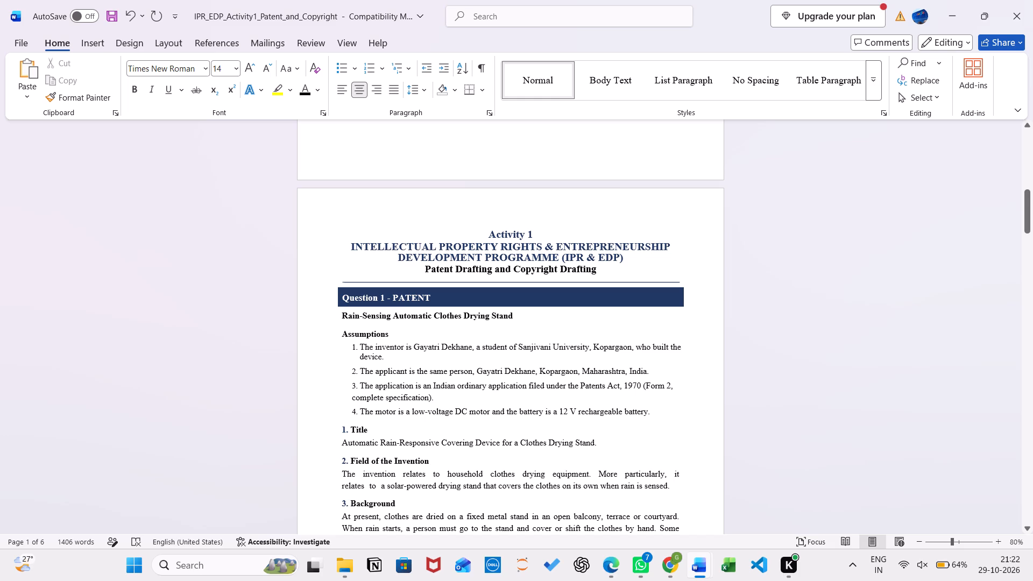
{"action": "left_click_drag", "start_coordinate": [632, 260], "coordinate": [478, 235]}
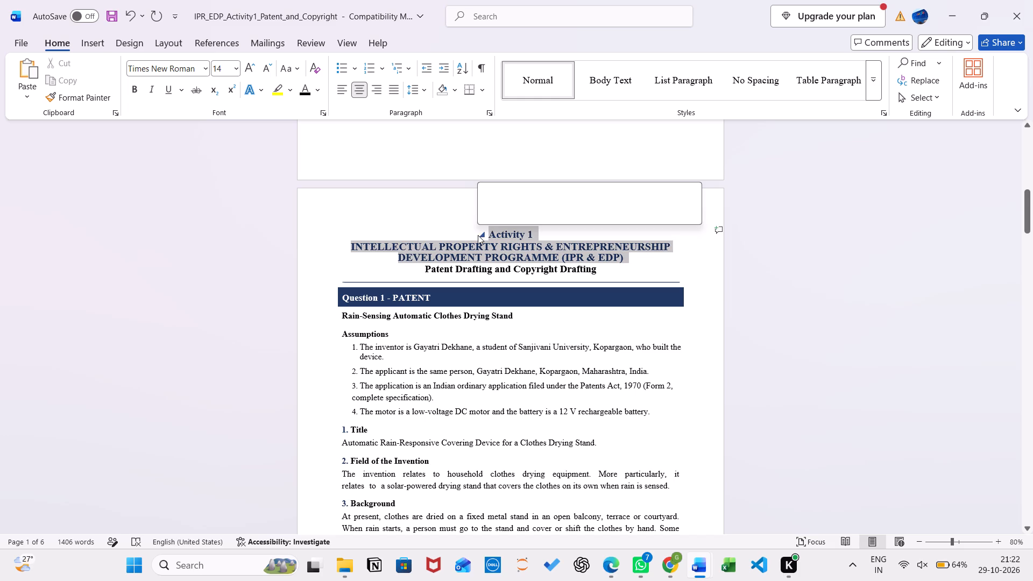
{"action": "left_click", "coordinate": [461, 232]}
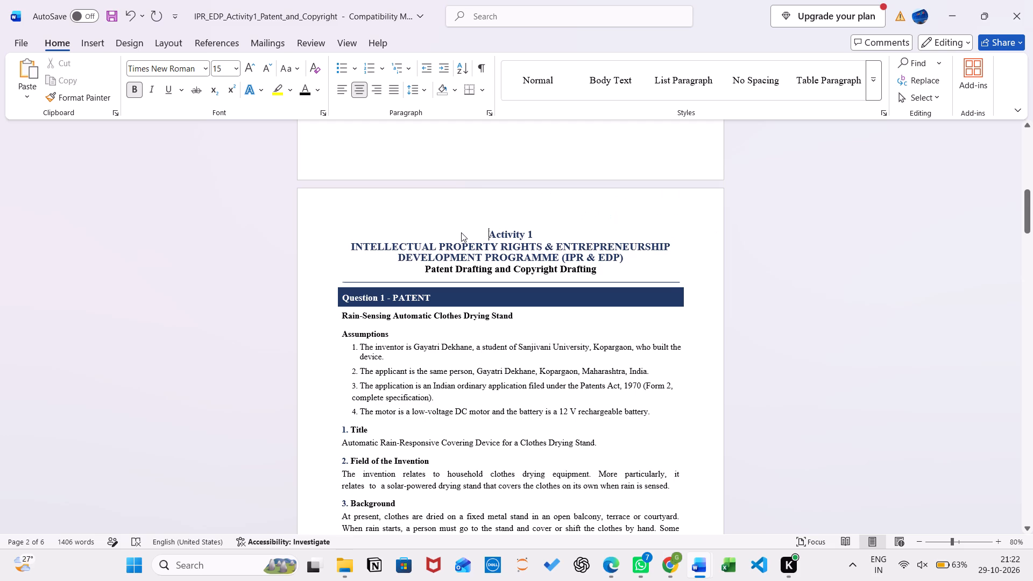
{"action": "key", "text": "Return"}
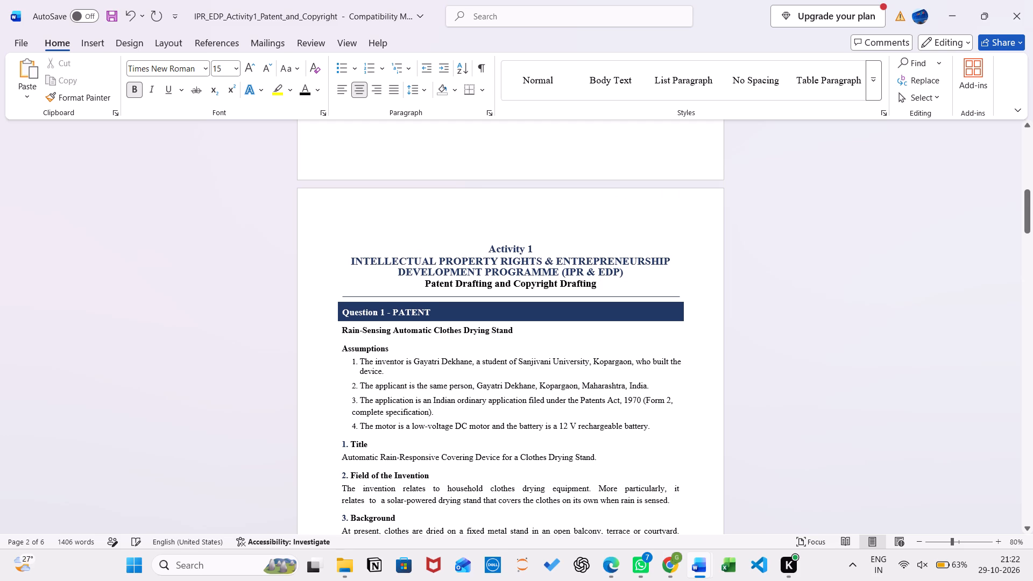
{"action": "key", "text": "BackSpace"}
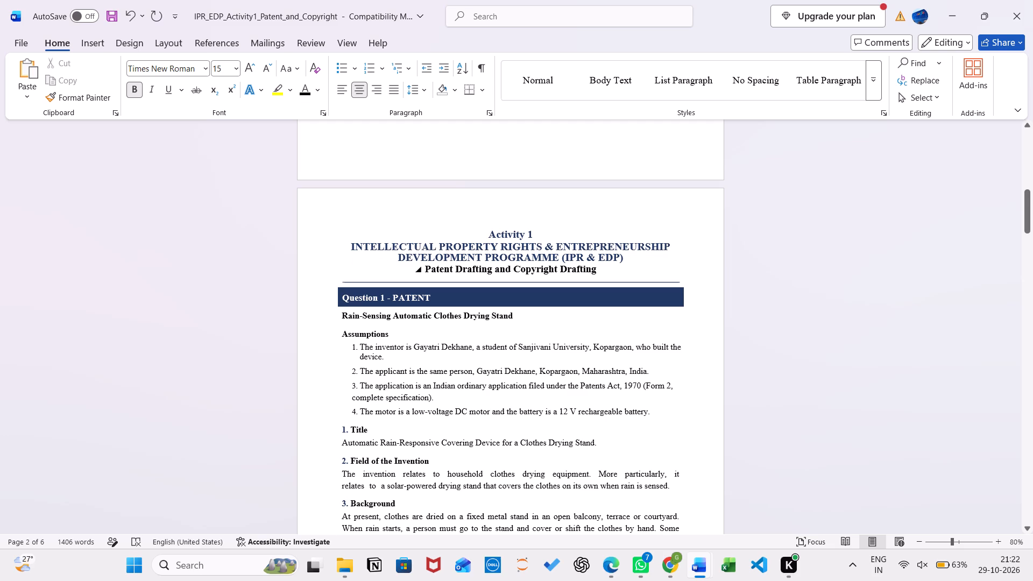
Set the font colour of page 2's heading block, from "Activity 1" to "Patent Drafting and Copyright Drafting", to the black theme colour.
{"action": "left_click_drag", "start_coordinate": [598, 272], "coordinate": [470, 230]}
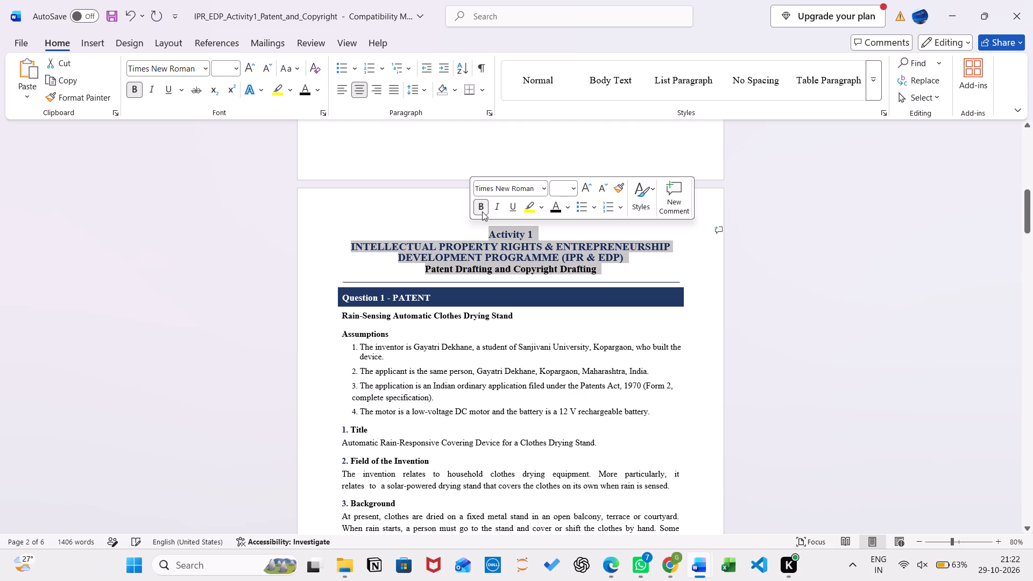
{"action": "left_click", "coordinate": [569, 206]}
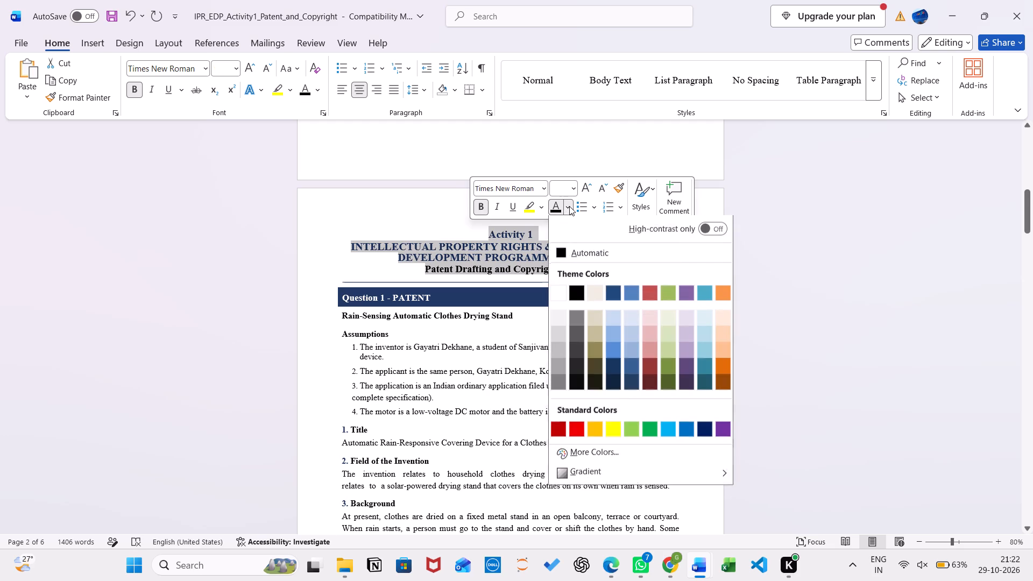
{"action": "left_click", "coordinate": [577, 296]}
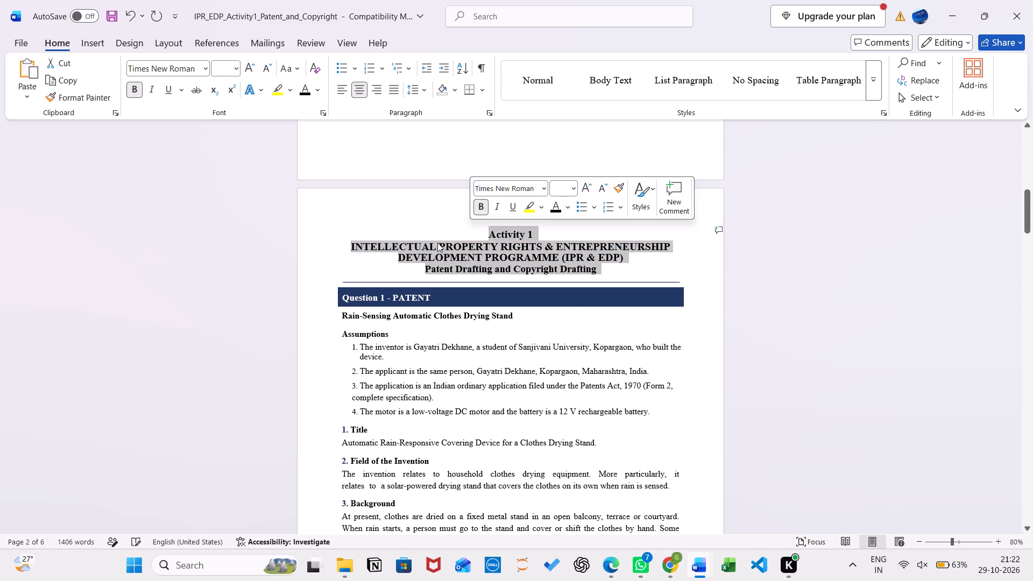
{"action": "left_click", "coordinate": [428, 235]}
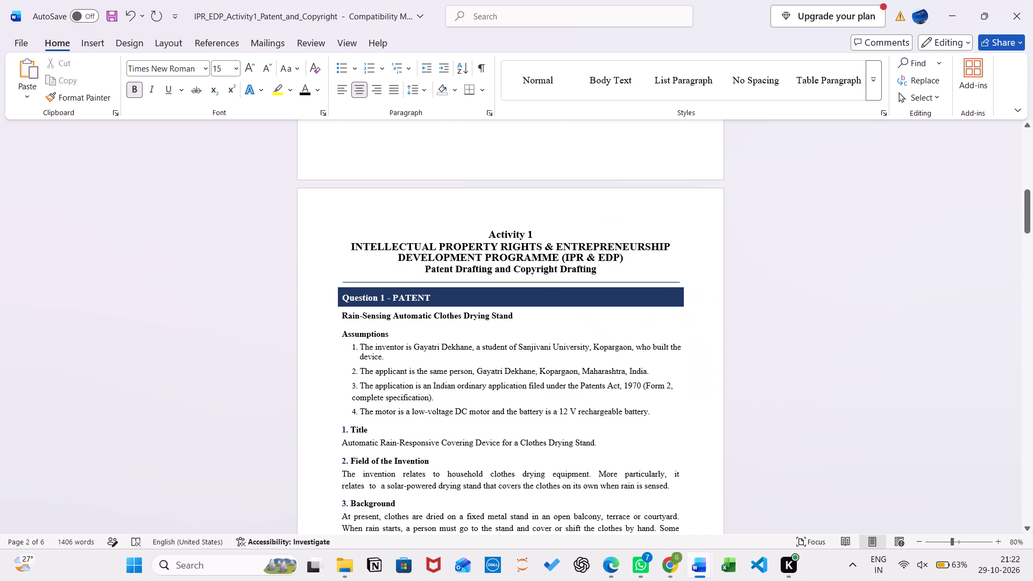
Set the text colour of the "Question 1 - PATENT" banner to the black theme colour.
{"action": "left_click", "coordinate": [497, 298]}
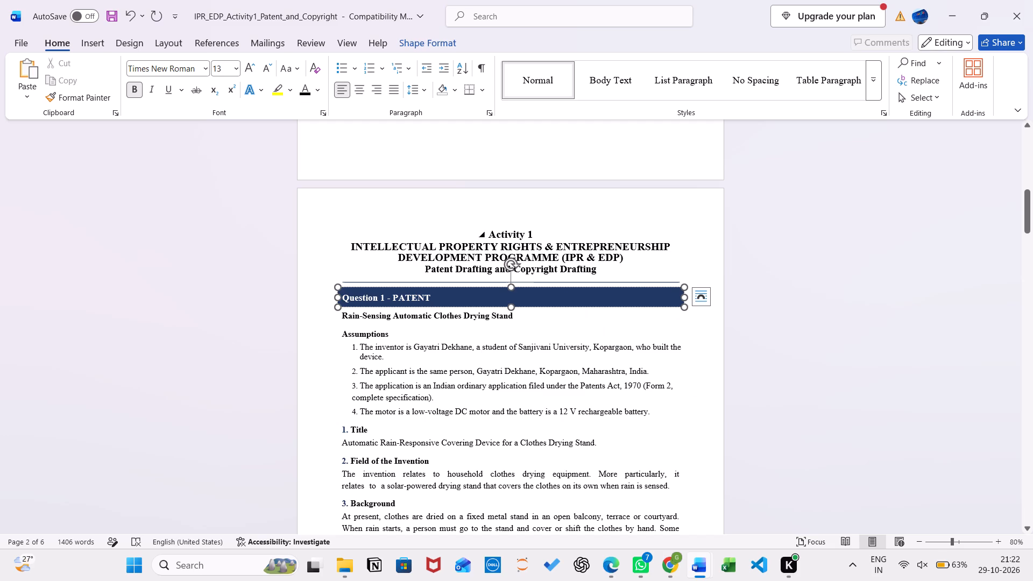
{"action": "left_click", "coordinate": [320, 93]}
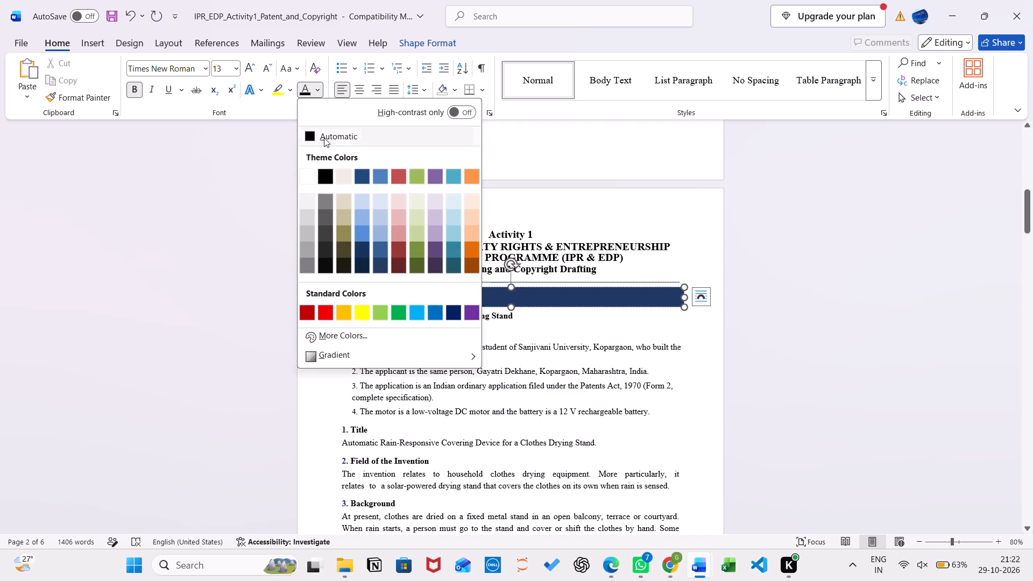
{"action": "left_click", "coordinate": [325, 178]}
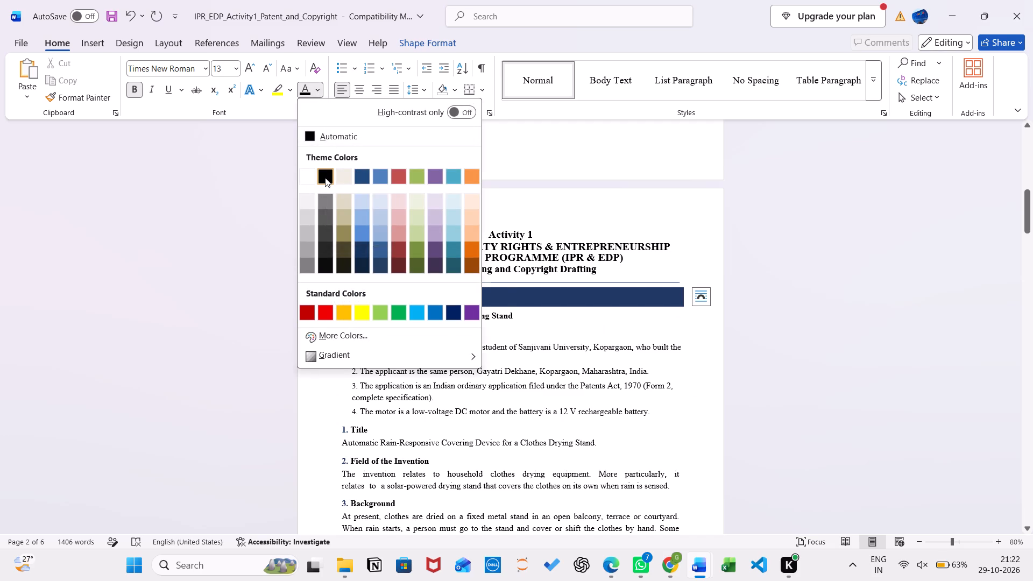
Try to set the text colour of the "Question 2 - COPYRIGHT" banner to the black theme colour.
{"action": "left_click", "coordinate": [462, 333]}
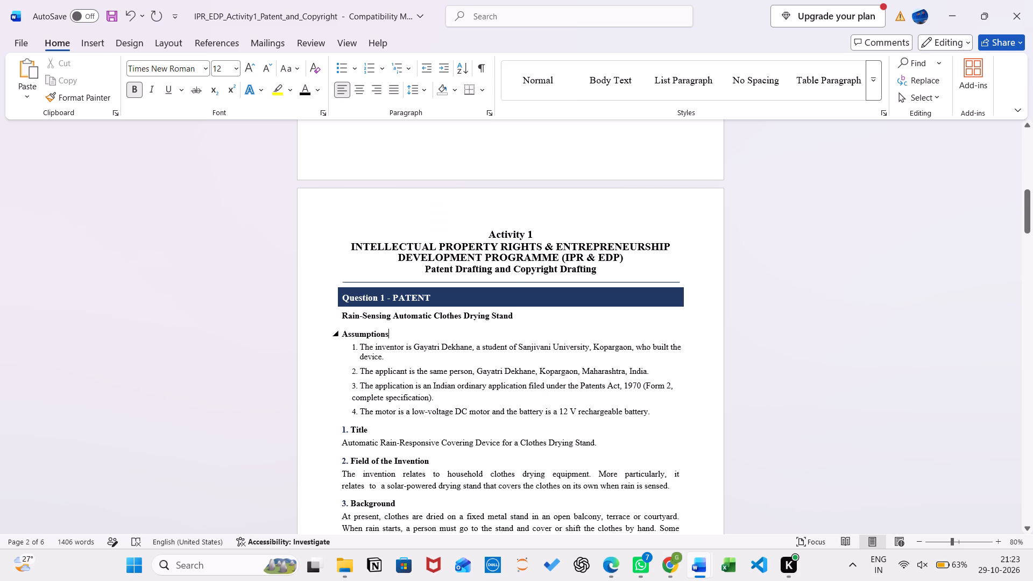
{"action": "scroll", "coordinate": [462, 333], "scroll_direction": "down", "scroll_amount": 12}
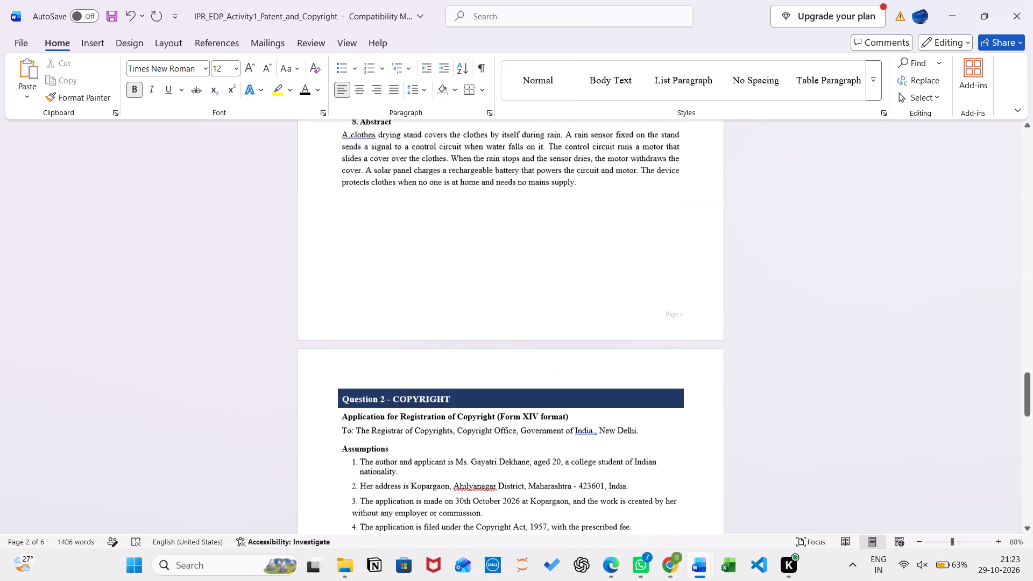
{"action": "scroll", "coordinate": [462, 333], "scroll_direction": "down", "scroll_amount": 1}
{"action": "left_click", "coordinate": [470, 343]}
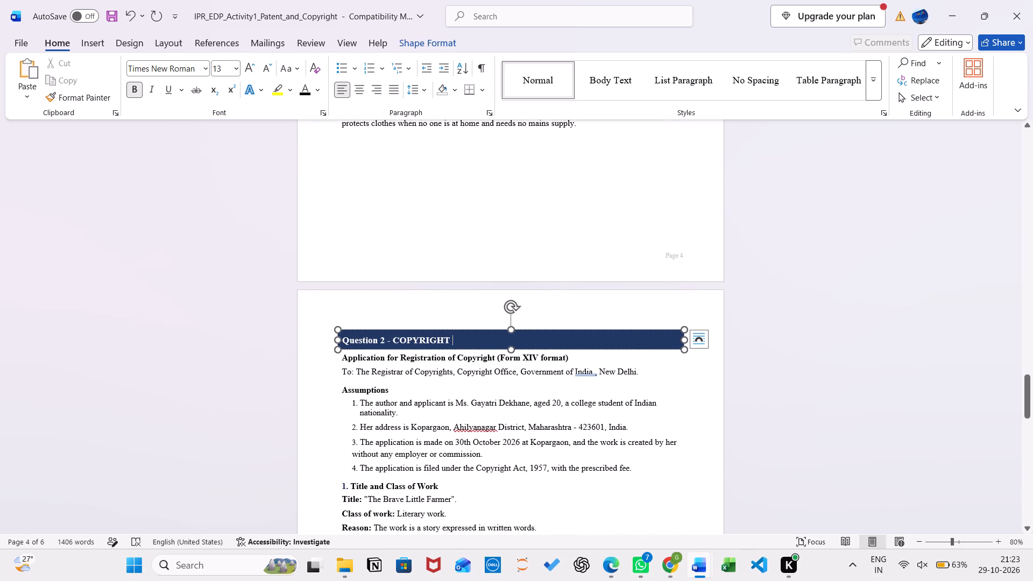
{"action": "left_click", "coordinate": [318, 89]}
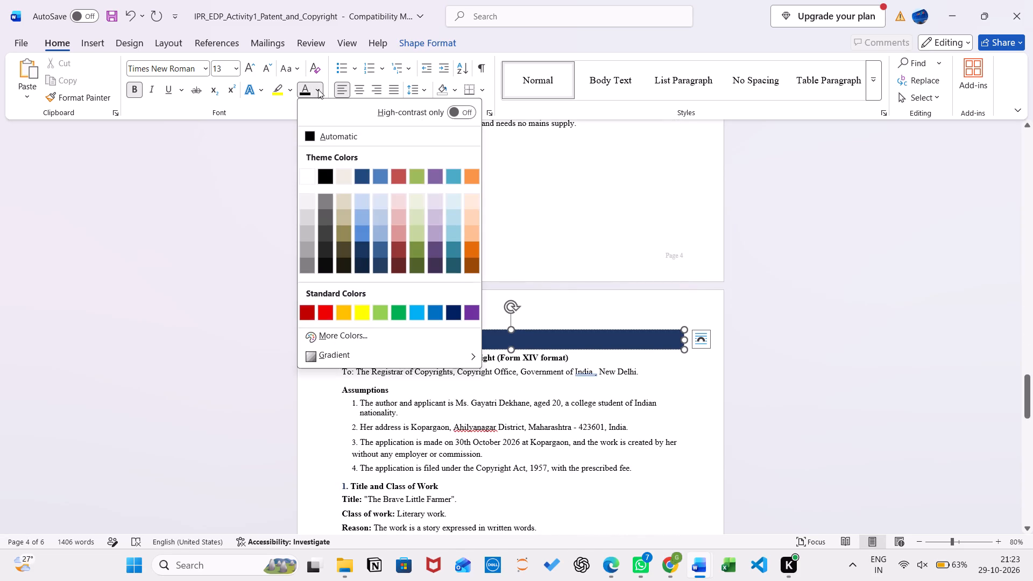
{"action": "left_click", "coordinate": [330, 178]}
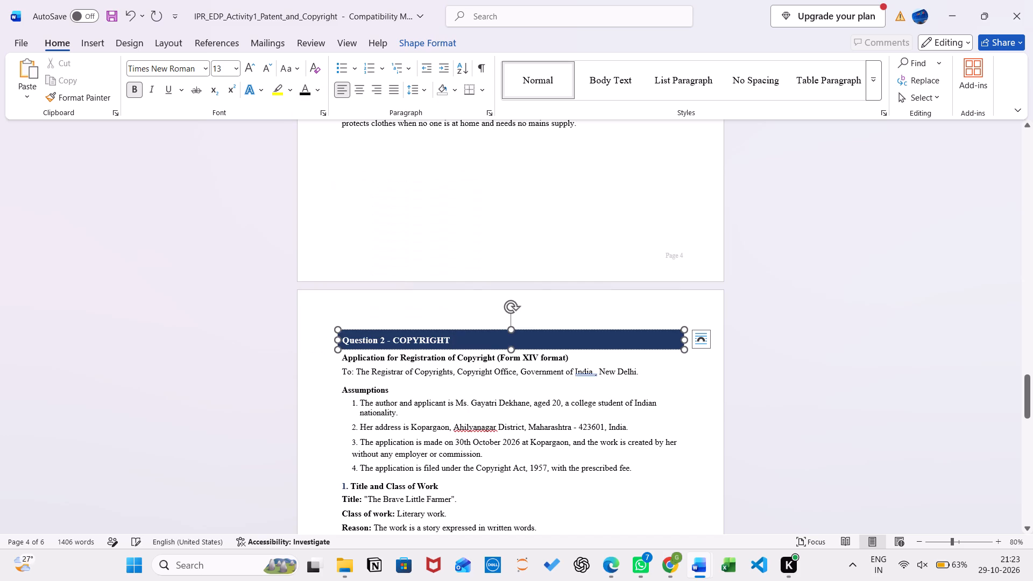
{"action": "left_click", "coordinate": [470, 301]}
Check the pages from the Question 2 copyright section back through the patent section to the cover page.
{"action": "scroll", "coordinate": [470, 301], "scroll_direction": "up", "scroll_amount": 3}
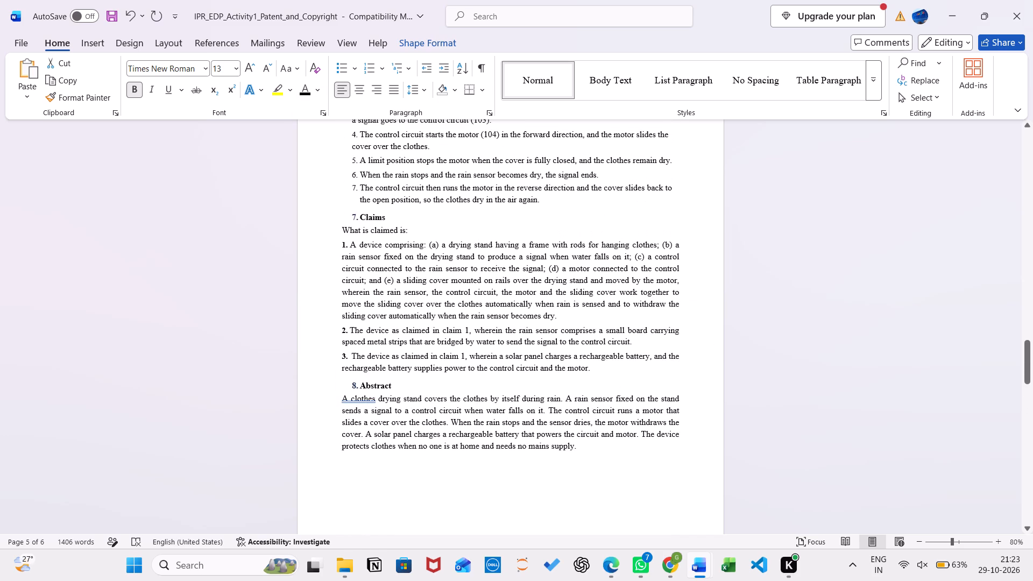
{"action": "left_click", "coordinate": [470, 301]}
{"action": "scroll", "coordinate": [470, 301], "scroll_direction": "down", "scroll_amount": 4}
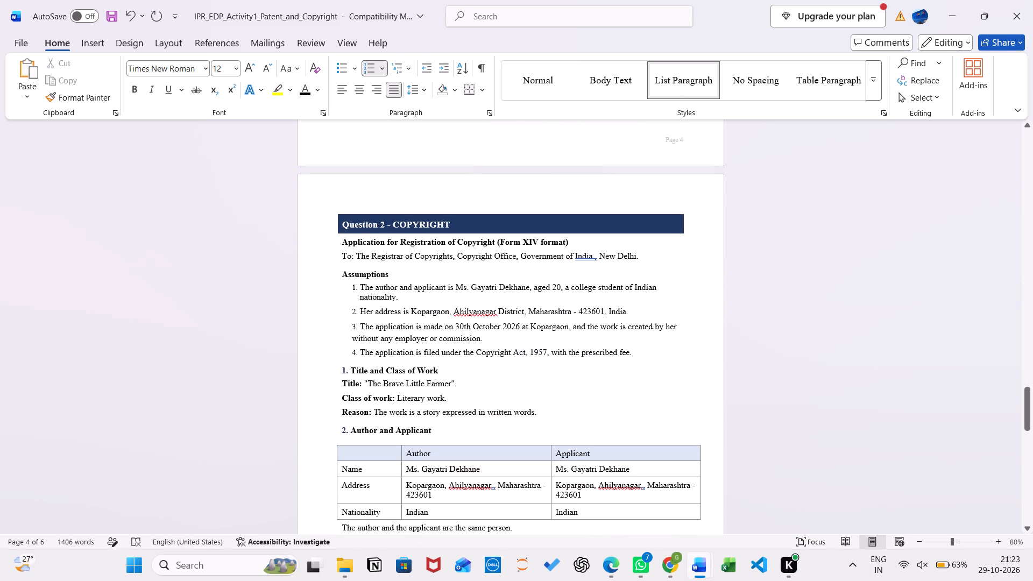
{"action": "scroll", "coordinate": [470, 301], "scroll_direction": "up", "scroll_amount": 6}
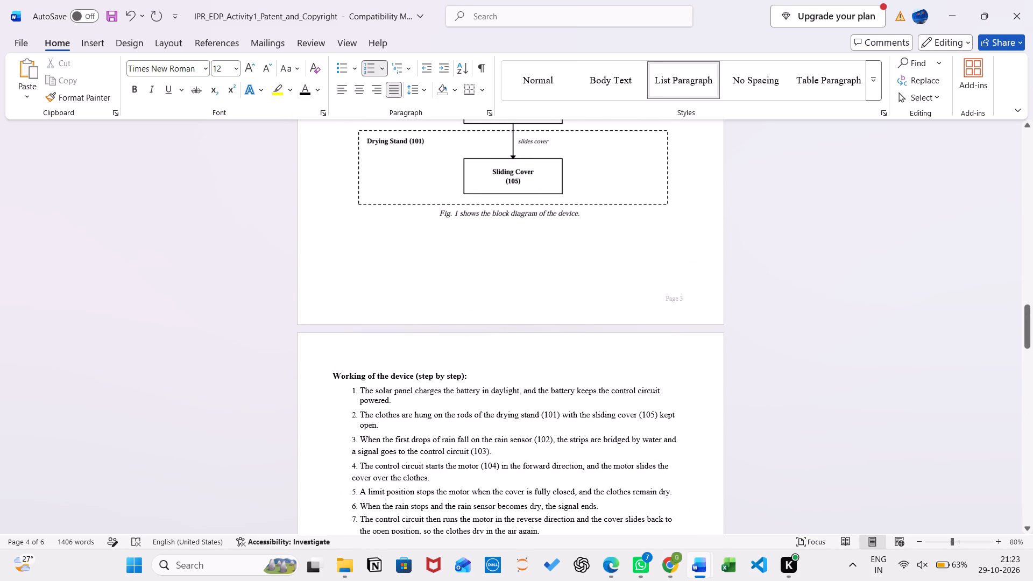
{"action": "left_click_drag", "start_coordinate": [450, 447], "coordinate": [365, 382]}
{"action": "left_click", "coordinate": [383, 444]}
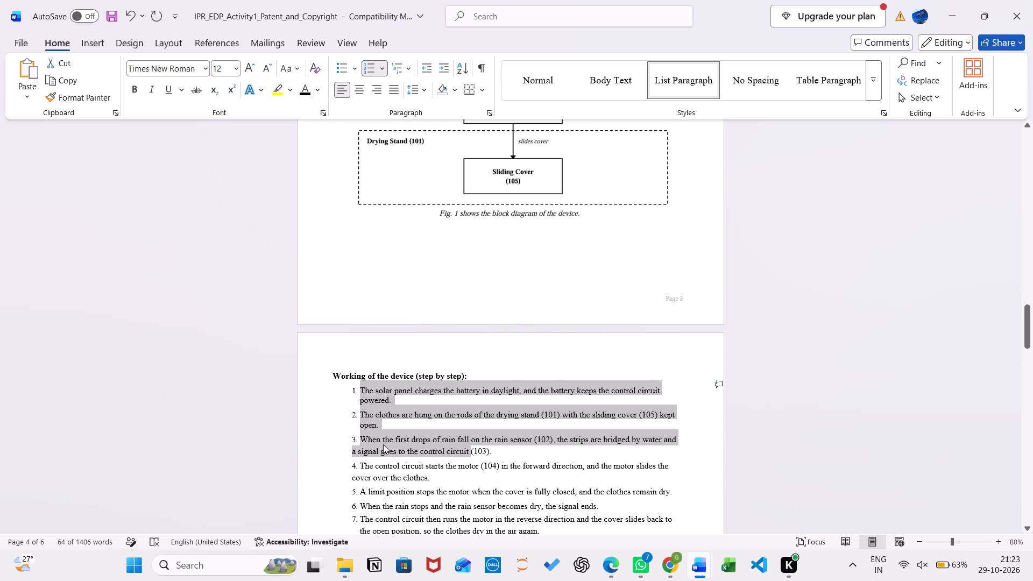
{"action": "scroll", "coordinate": [383, 444], "scroll_direction": "up", "scroll_amount": 11}
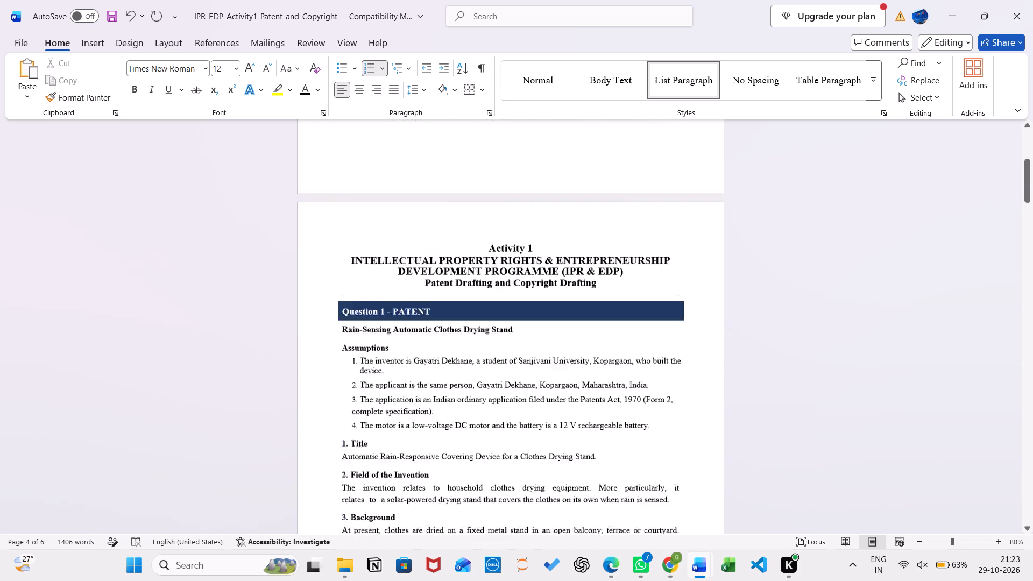
{"action": "scroll", "coordinate": [383, 444], "scroll_direction": "up", "scroll_amount": 2}
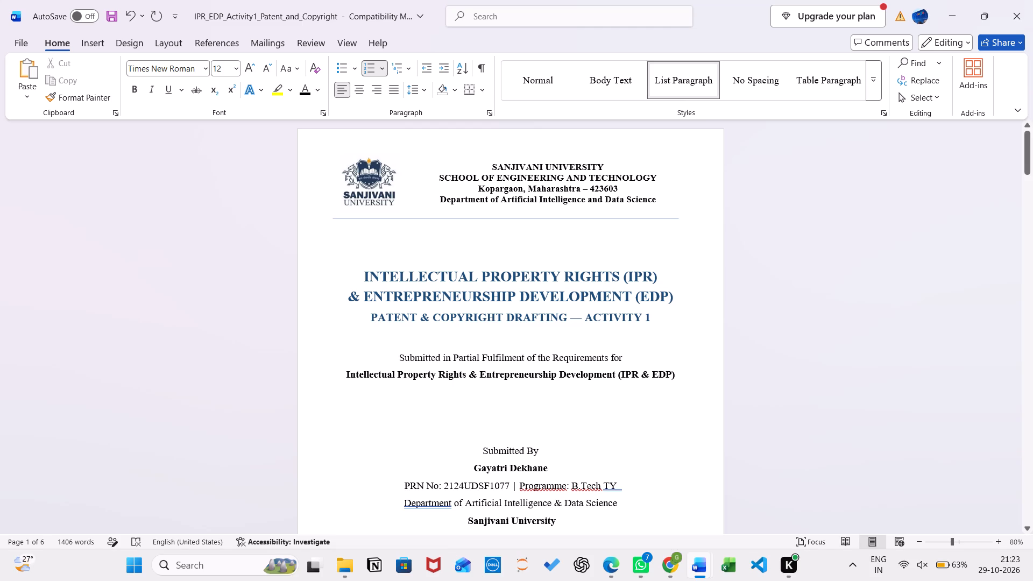
Read through the whole report from the cover page to the signature and date block on the last page.
{"action": "scroll", "coordinate": [383, 444], "scroll_direction": "down", "scroll_amount": 4}
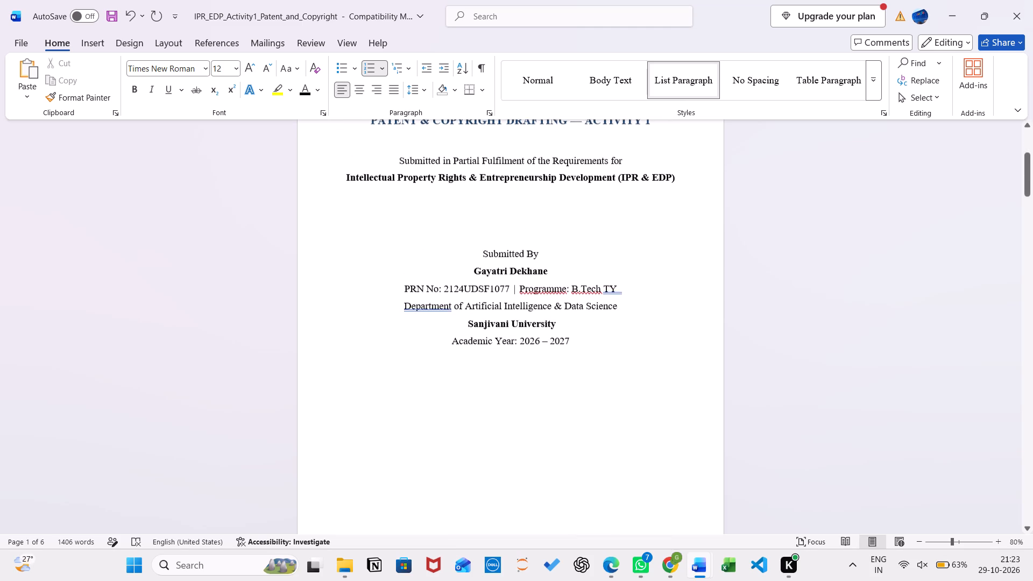
{"action": "scroll", "coordinate": [383, 444], "scroll_direction": "down", "scroll_amount": 7}
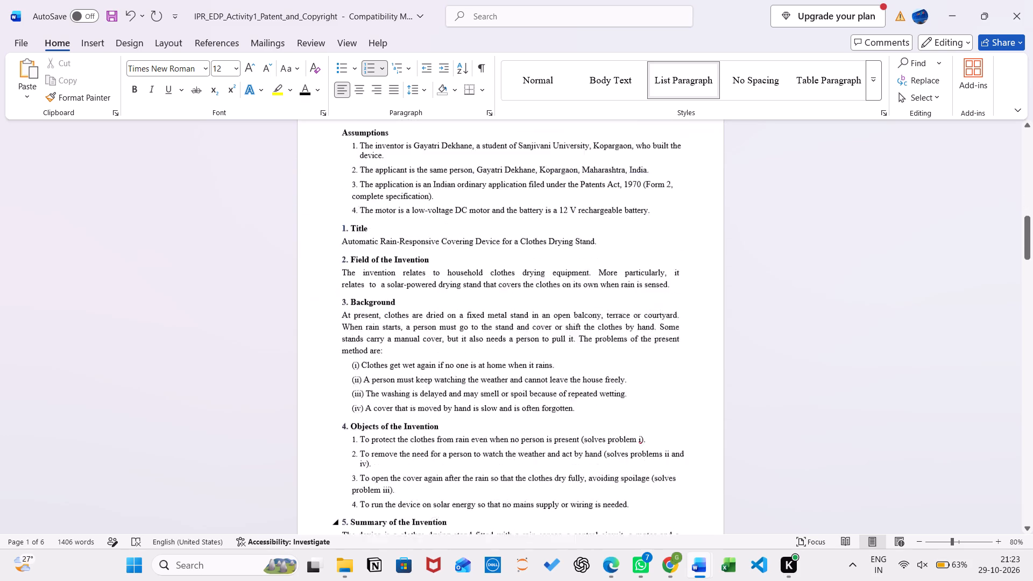
{"action": "scroll", "coordinate": [383, 444], "scroll_direction": "down", "scroll_amount": 10}
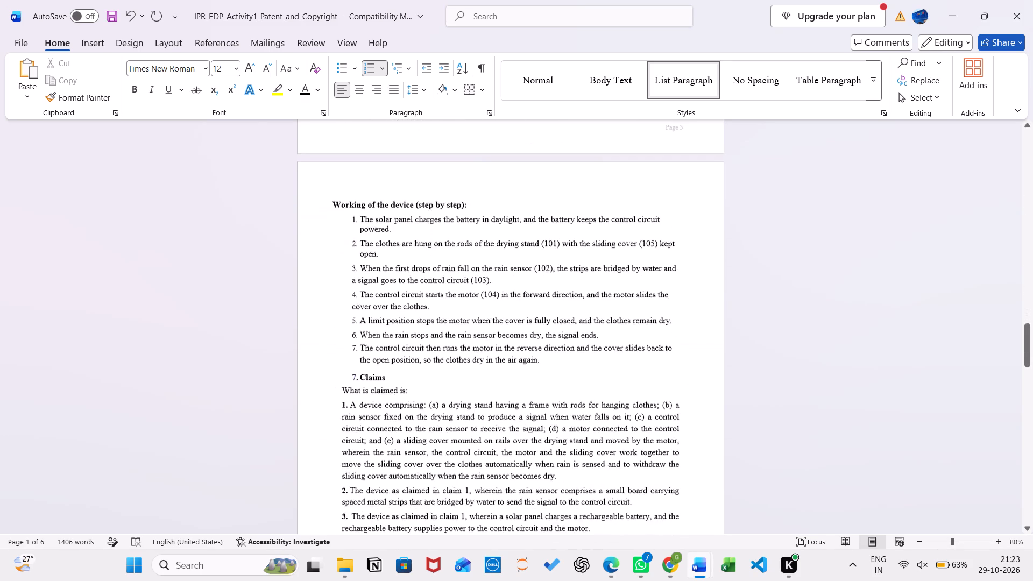
{"action": "scroll", "coordinate": [383, 444], "scroll_direction": "down", "scroll_amount": 9}
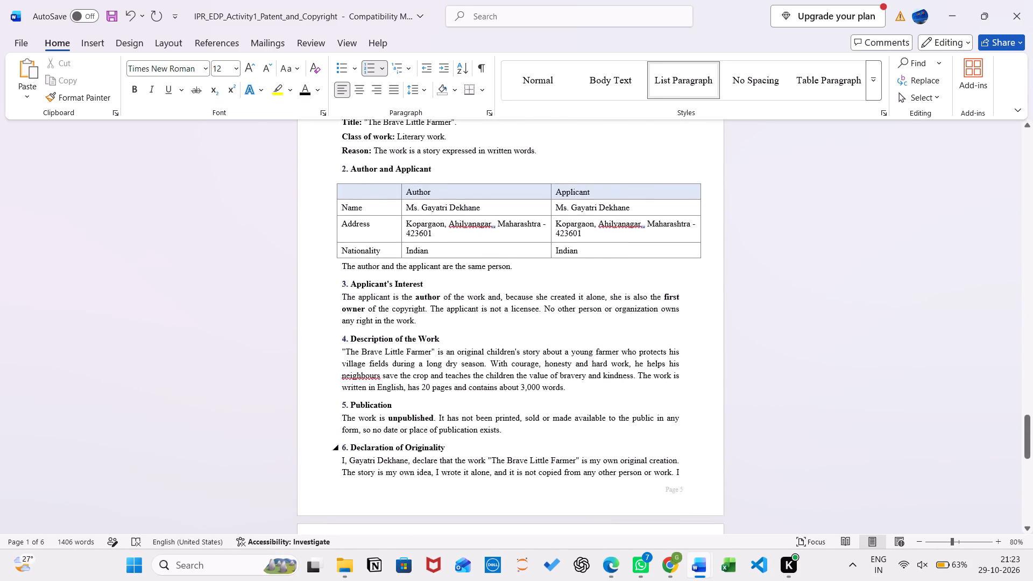
{"action": "scroll", "coordinate": [383, 444], "scroll_direction": "down", "scroll_amount": 4}
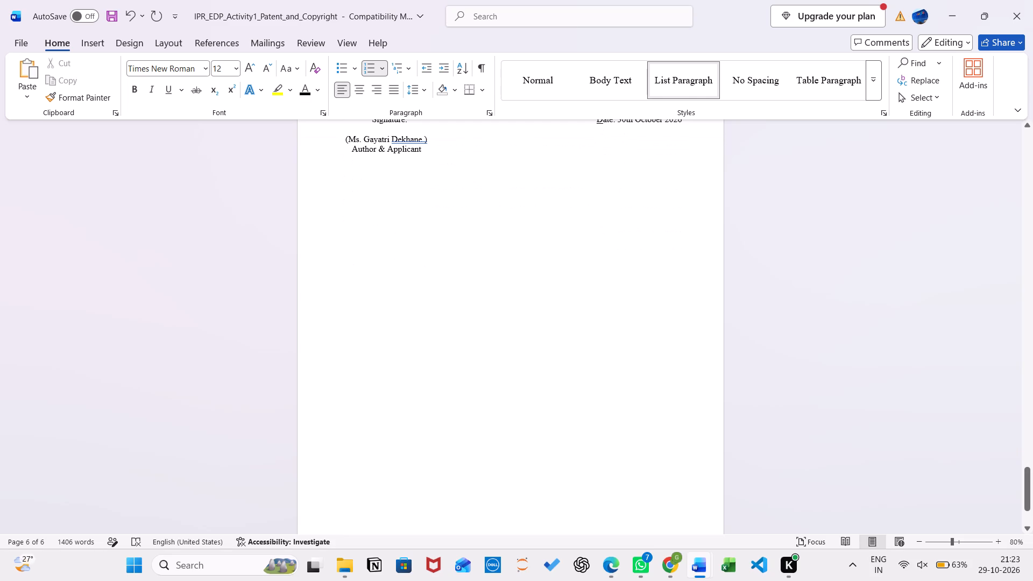
{"action": "scroll", "coordinate": [383, 444], "scroll_direction": "up", "scroll_amount": 1}
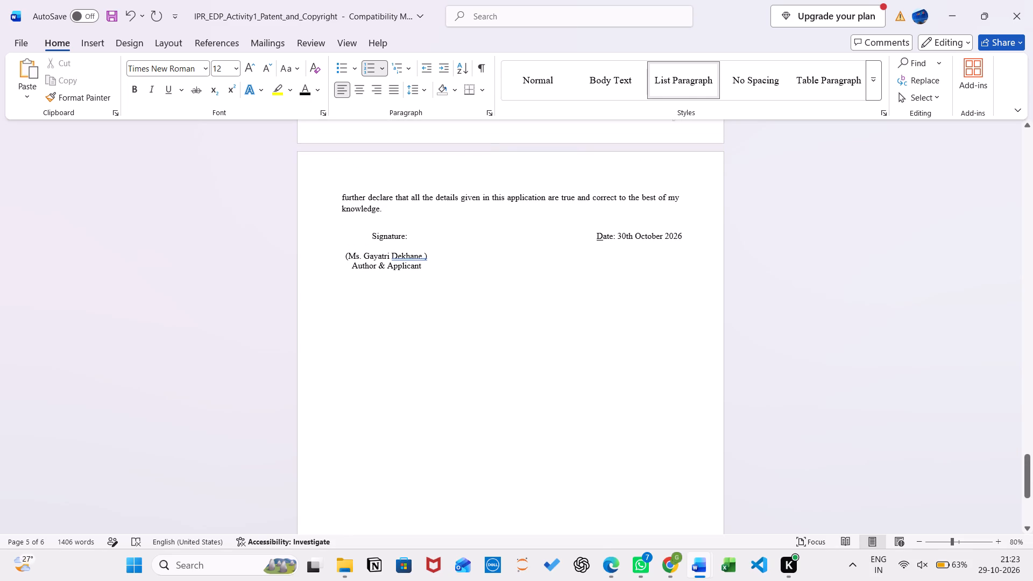
{"action": "left_click_drag", "start_coordinate": [410, 231], "coordinate": [367, 231]}
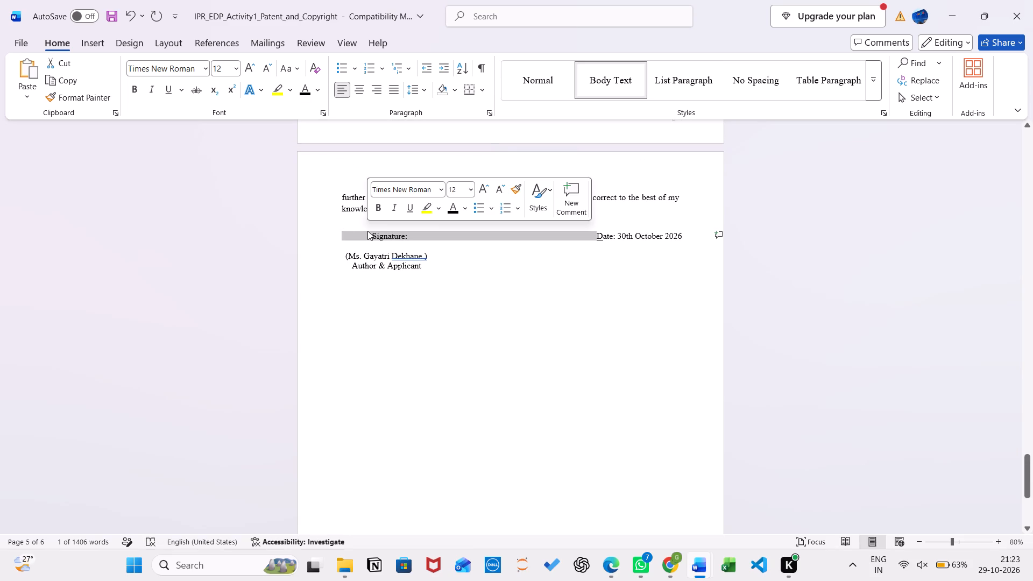
{"action": "left_click", "coordinate": [367, 231]}
Check the report once more from the signature block back through both questions to the cover page.
{"action": "scroll", "coordinate": [424, 295], "scroll_direction": "up", "scroll_amount": 3}
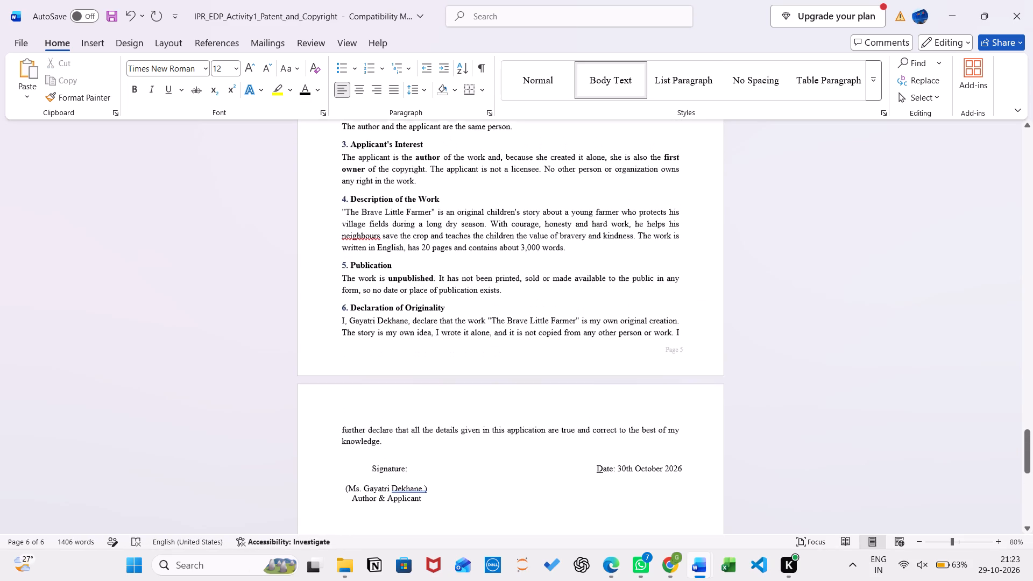
{"action": "scroll", "coordinate": [424, 295], "scroll_direction": "up", "scroll_amount": 3}
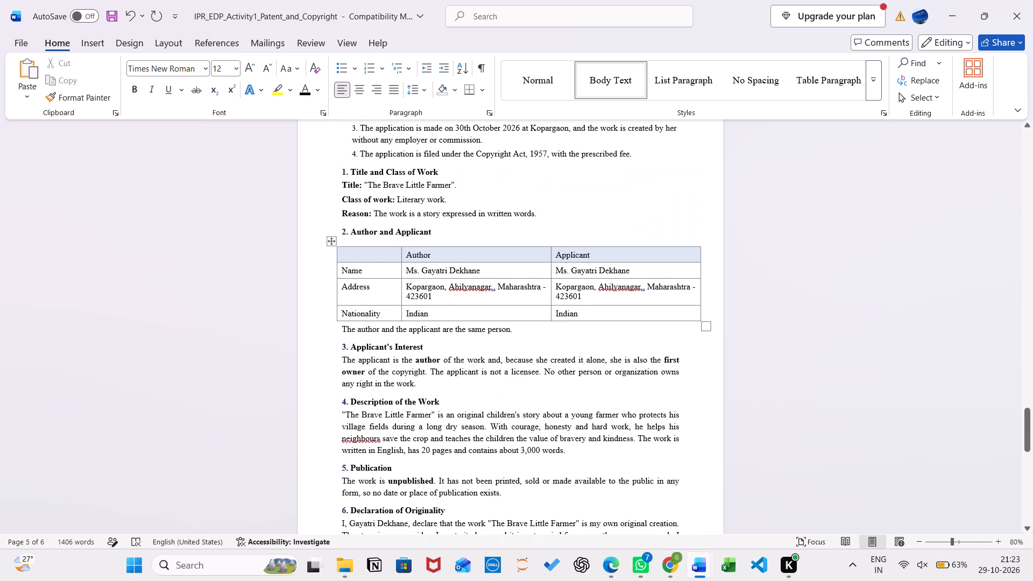
{"action": "scroll", "coordinate": [424, 295], "scroll_direction": "up", "scroll_amount": 4}
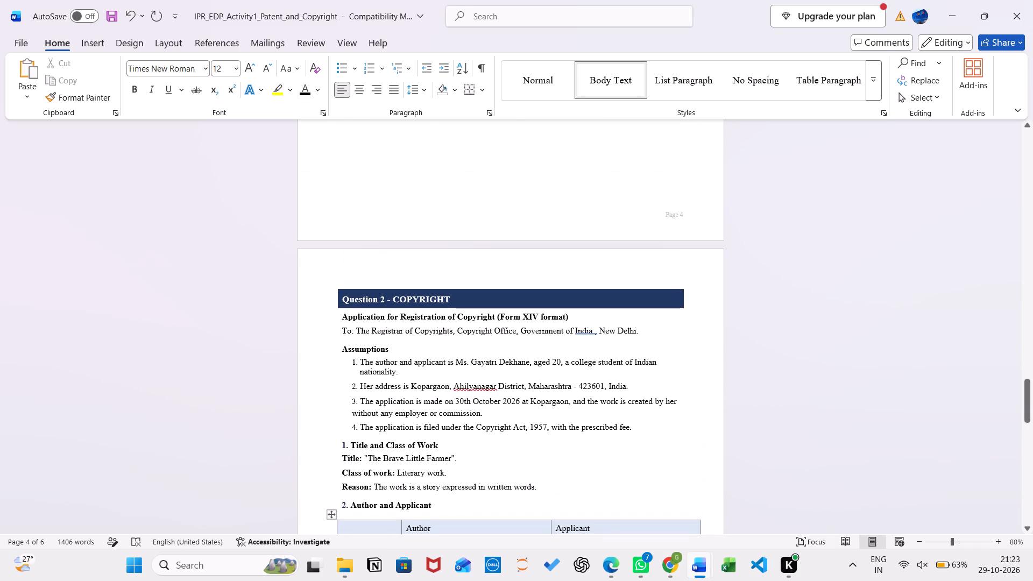
{"action": "scroll", "coordinate": [424, 295], "scroll_direction": "up", "scroll_amount": 5}
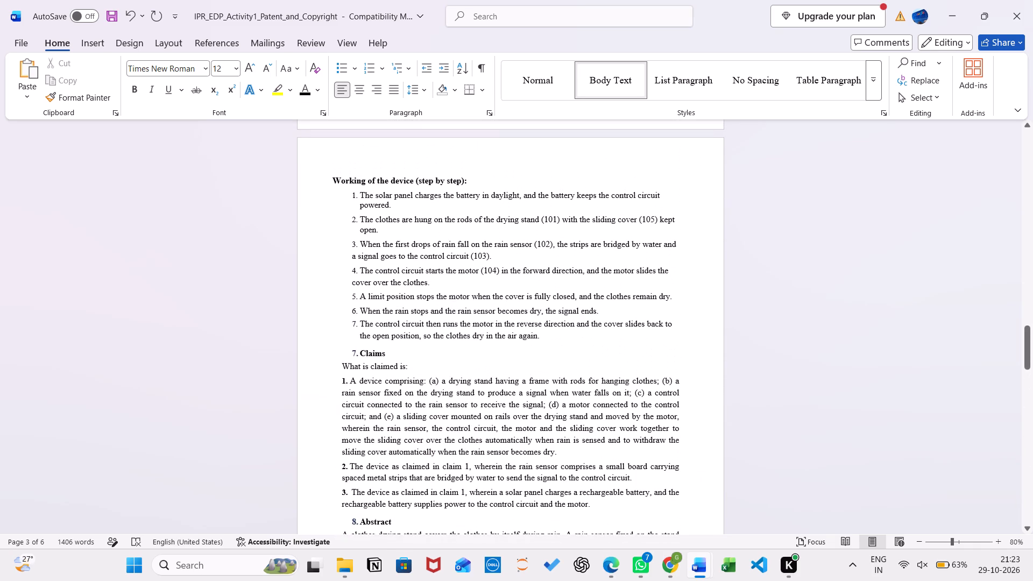
{"action": "scroll", "coordinate": [424, 295], "scroll_direction": "up", "scroll_amount": 6}
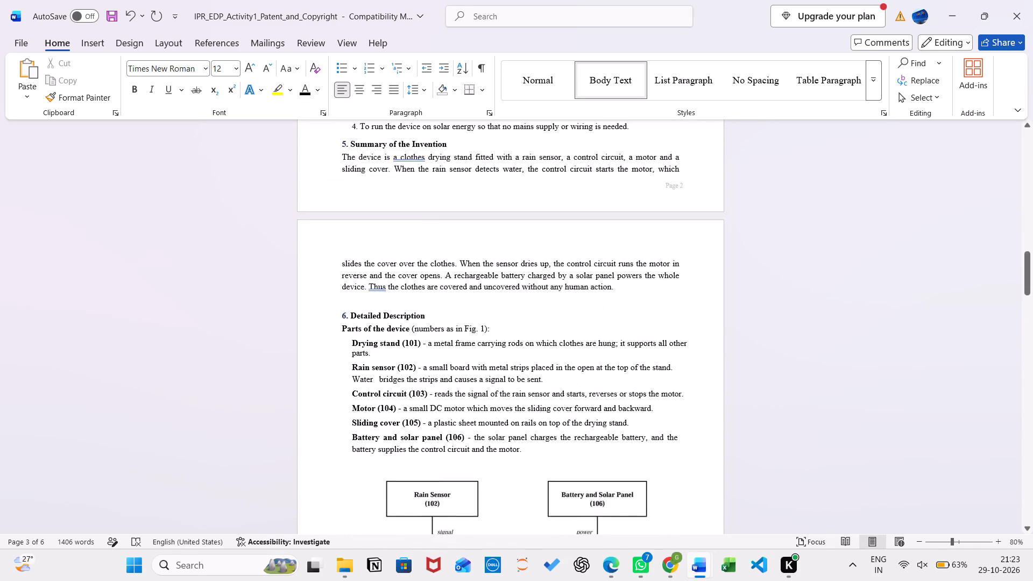
{"action": "scroll", "coordinate": [424, 295], "scroll_direction": "up", "scroll_amount": 6}
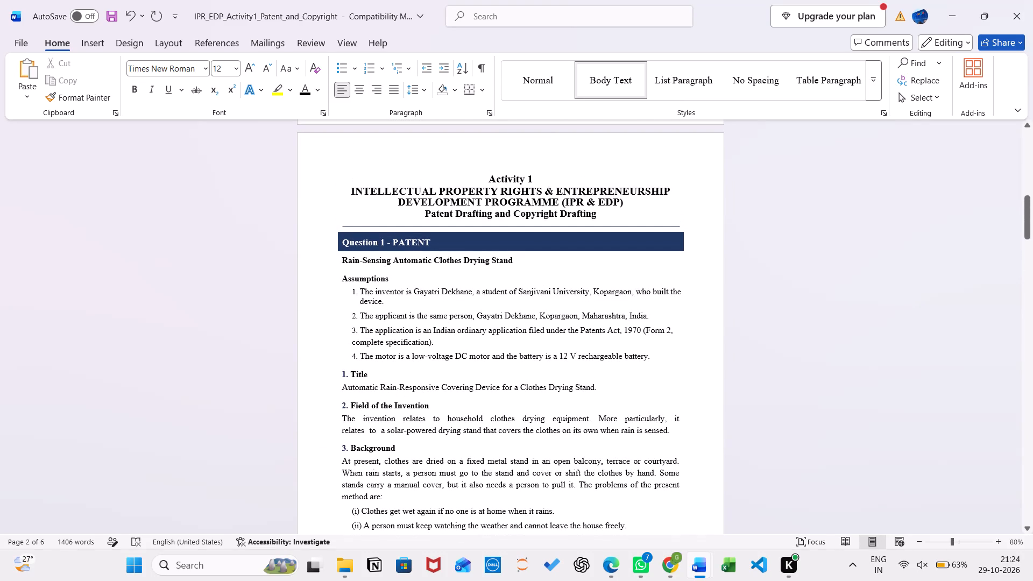
{"action": "scroll", "coordinate": [424, 295], "scroll_direction": "up", "scroll_amount": 5}
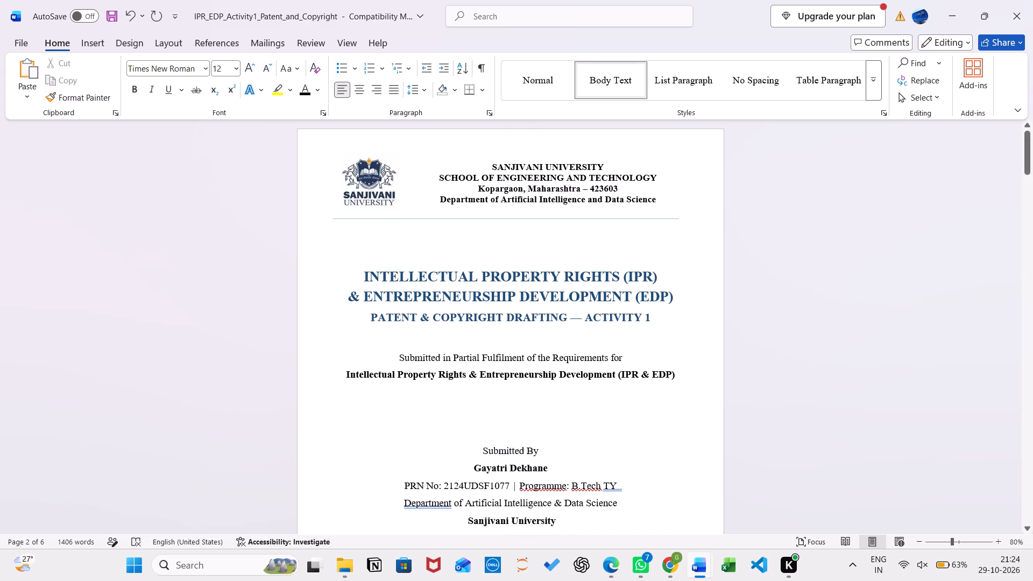
{"action": "scroll", "coordinate": [474, 359], "scroll_direction": "up", "scroll_amount": 2}
Start a PDF export of the report with the IPR & EDP folder, inside TY on the Desktop, as its destination.
{"action": "left_click", "coordinate": [16, 41]}
{"action": "left_click", "coordinate": [37, 298]}
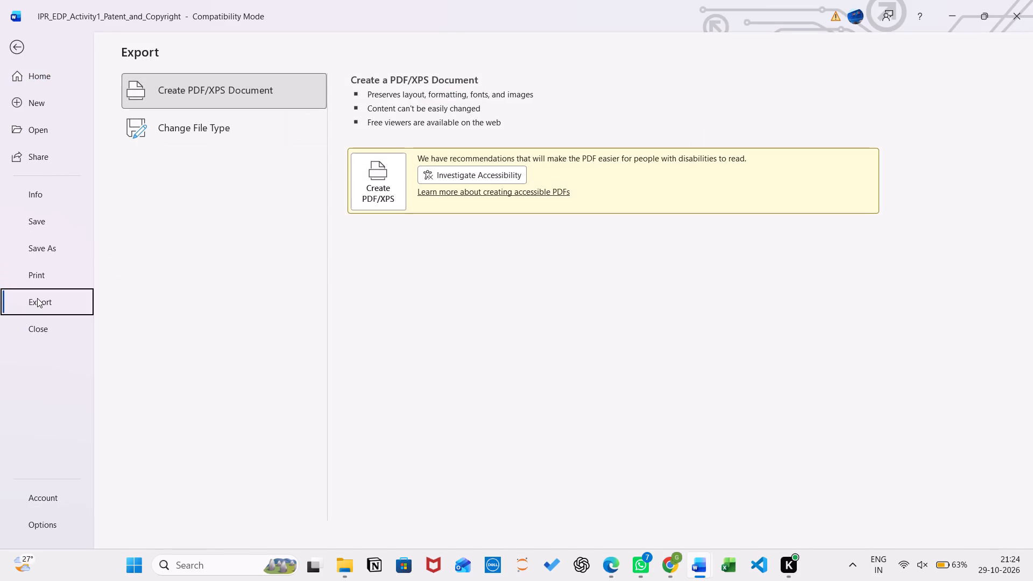
{"action": "left_click", "coordinate": [391, 178]}
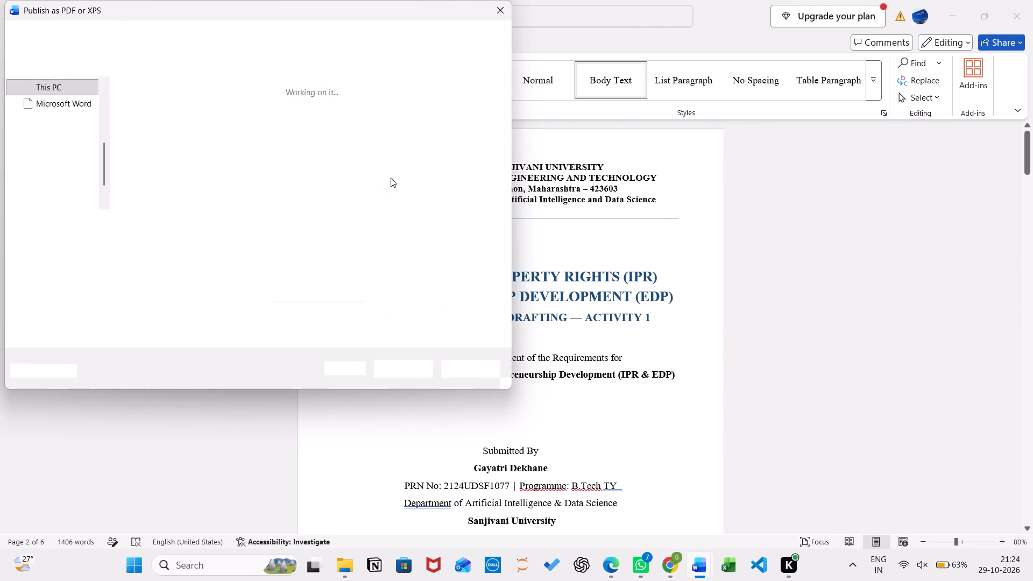
{"action": "scroll", "coordinate": [56, 118], "scroll_direction": "up", "scroll_amount": 3}
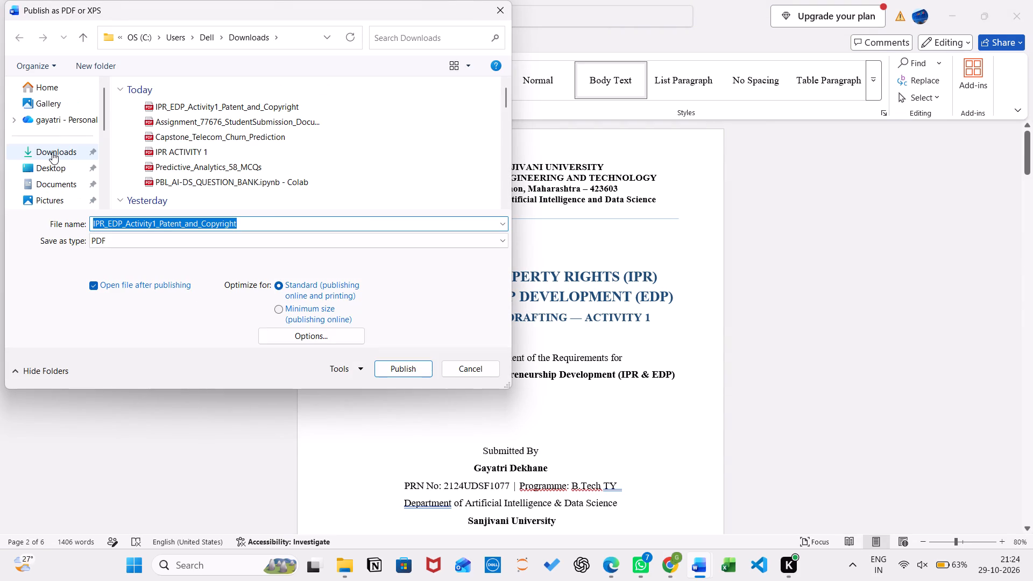
{"action": "double_click", "coordinate": [52, 152]}
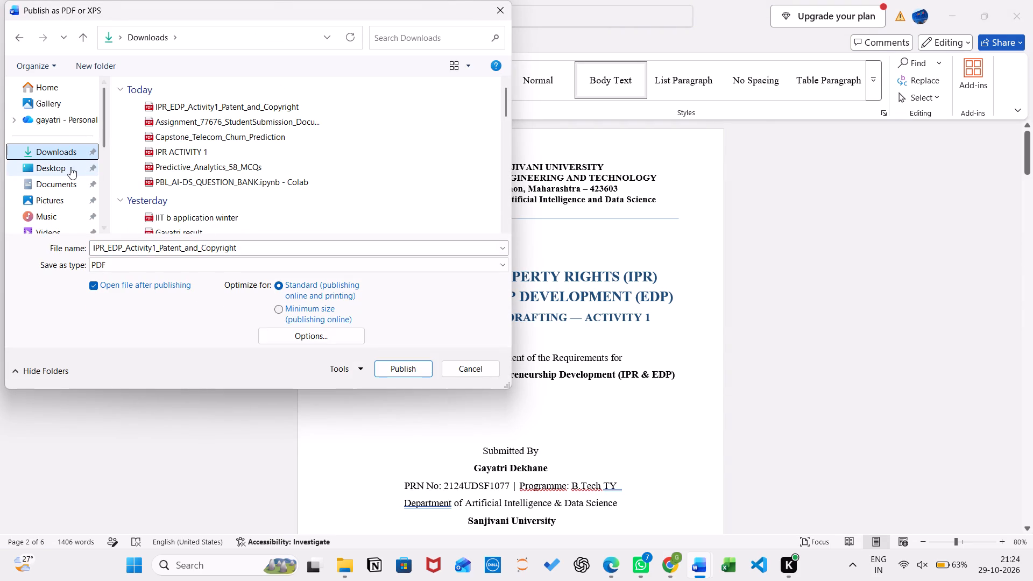
{"action": "double_click", "coordinate": [68, 167]}
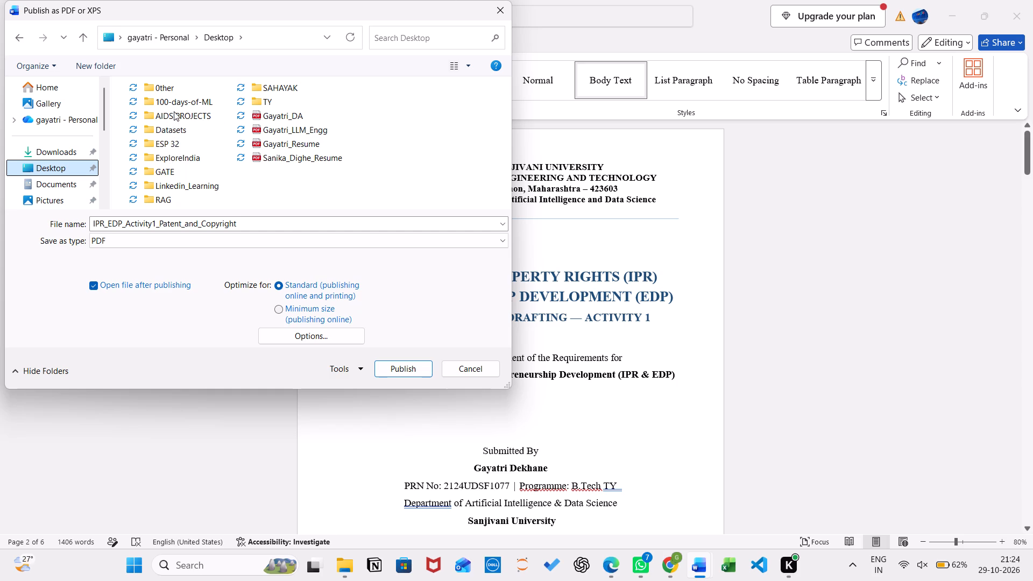
{"action": "double_click", "coordinate": [261, 105]}
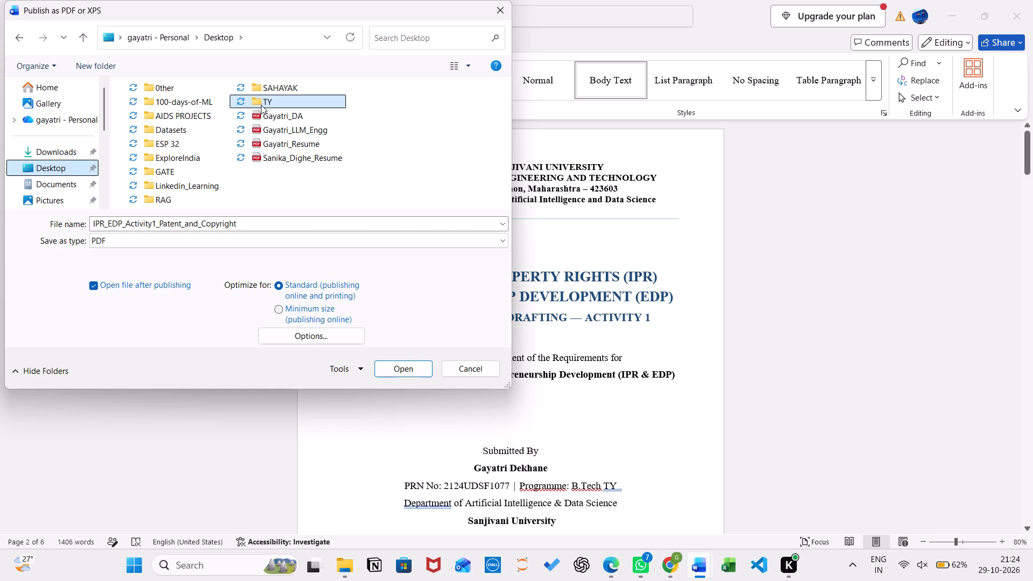
{"action": "double_click", "coordinate": [171, 138]}
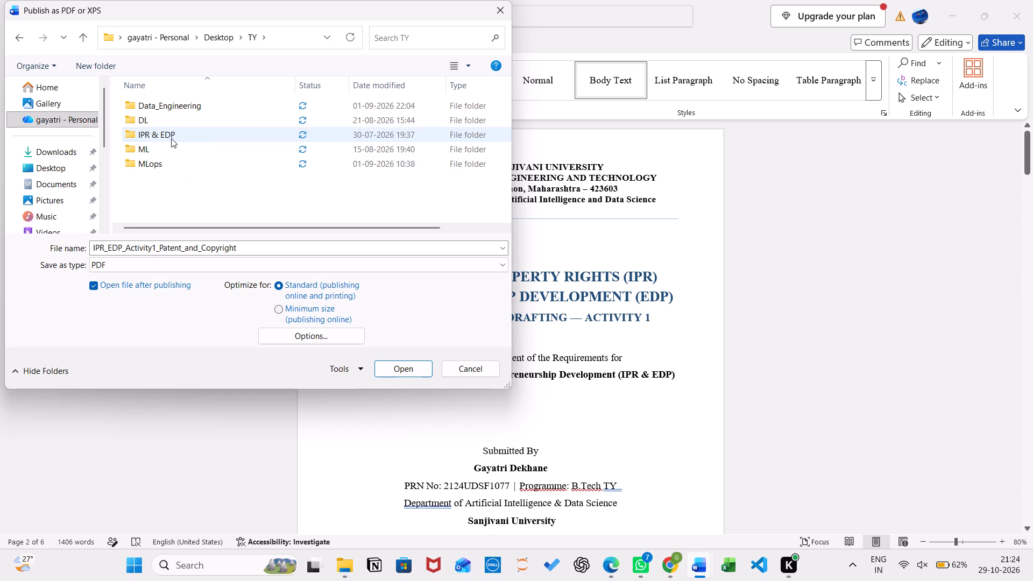
Name the PDF IPR_Activity(1) and publish it to the IPR & EDP folder.
{"action": "left_click", "coordinate": [263, 249]}
{"action": "key", "text": "BackSpace"}
{"action": "type", "text": "IPR"}
{"action": "key", "text": "shift+underscore"}
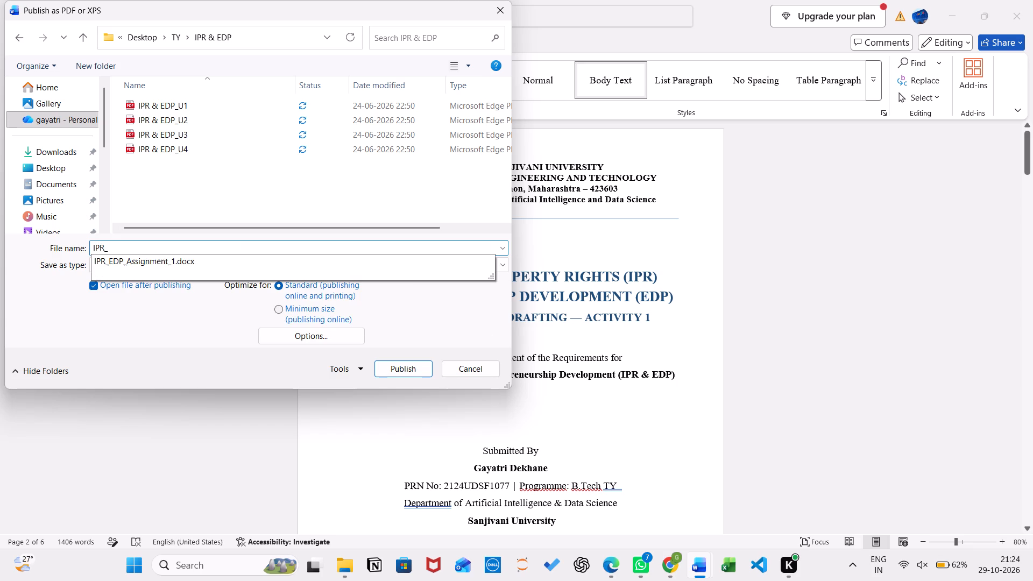
{"action": "type", "text": "Activity"}
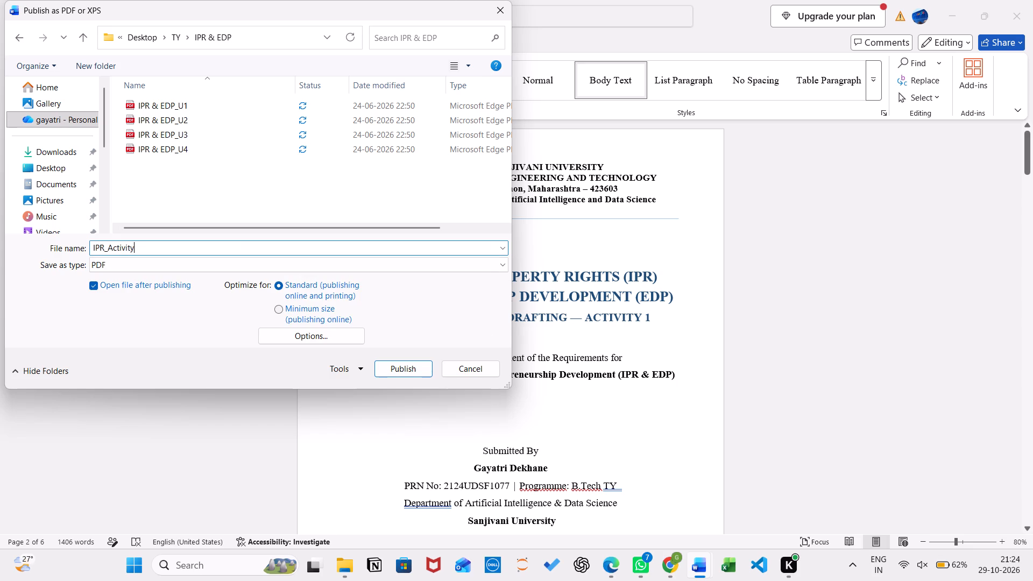
{"action": "type", "text": "(1"}
{"action": "key", "text": "shift+parenright"}
{"action": "left_click", "coordinate": [401, 367]}
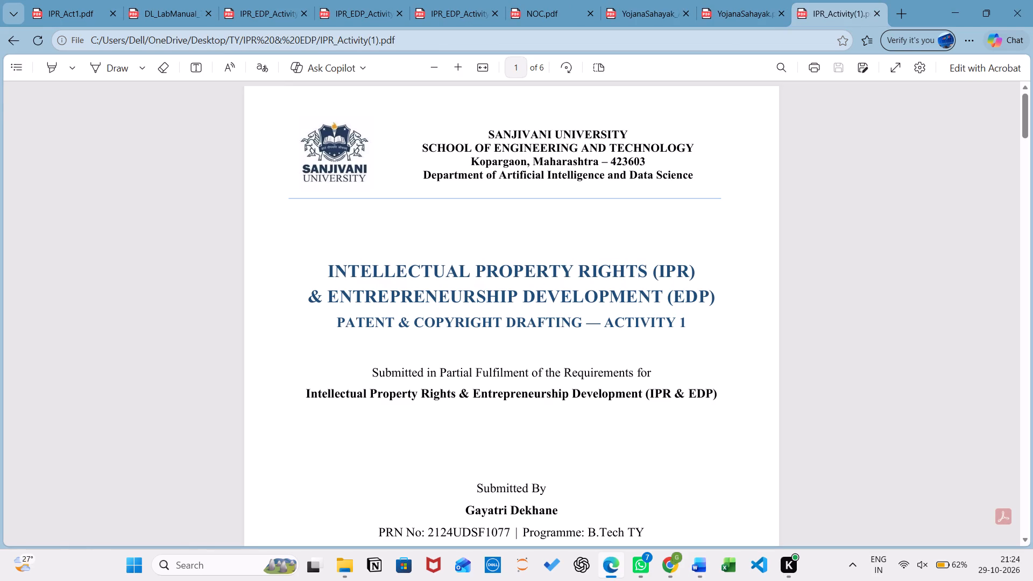
Read the exported PDF from the cover page through the patent section to the claims and abstract.
{"action": "scroll", "coordinate": [525, 318], "scroll_direction": "down", "scroll_amount": 3}
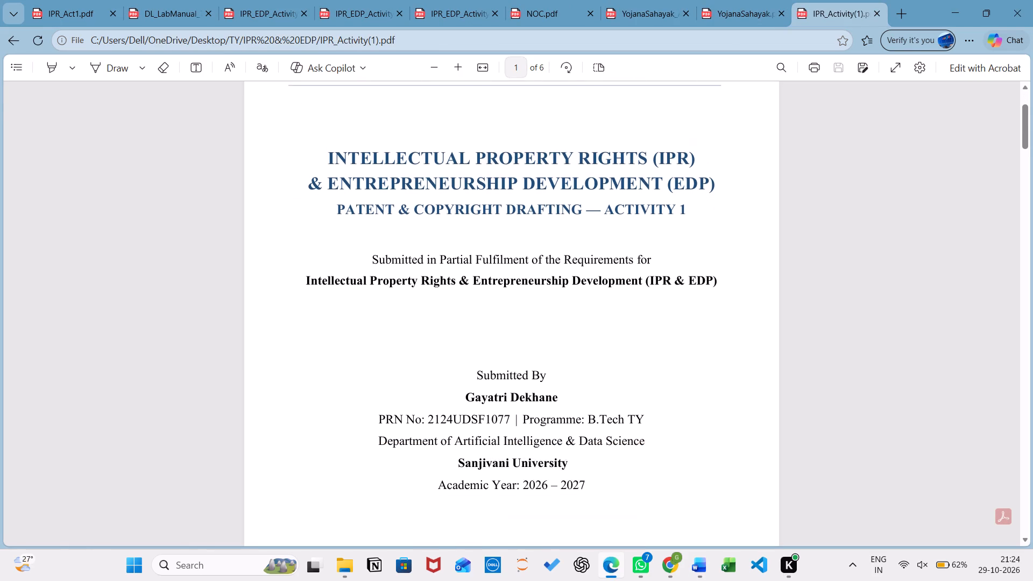
{"action": "scroll", "coordinate": [525, 318], "scroll_direction": "down", "scroll_amount": 6}
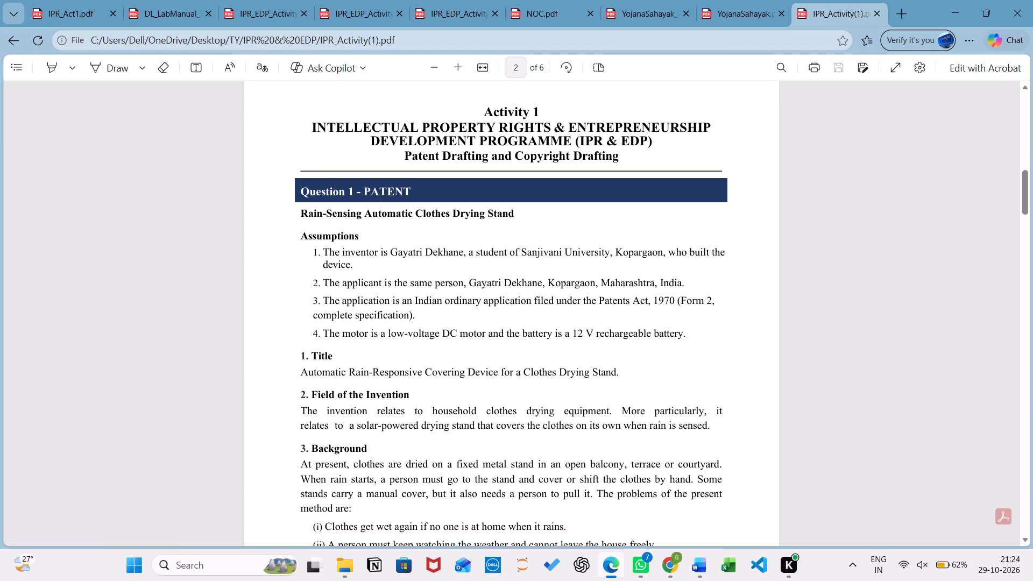
{"action": "scroll", "coordinate": [525, 318], "scroll_direction": "down", "scroll_amount": 8}
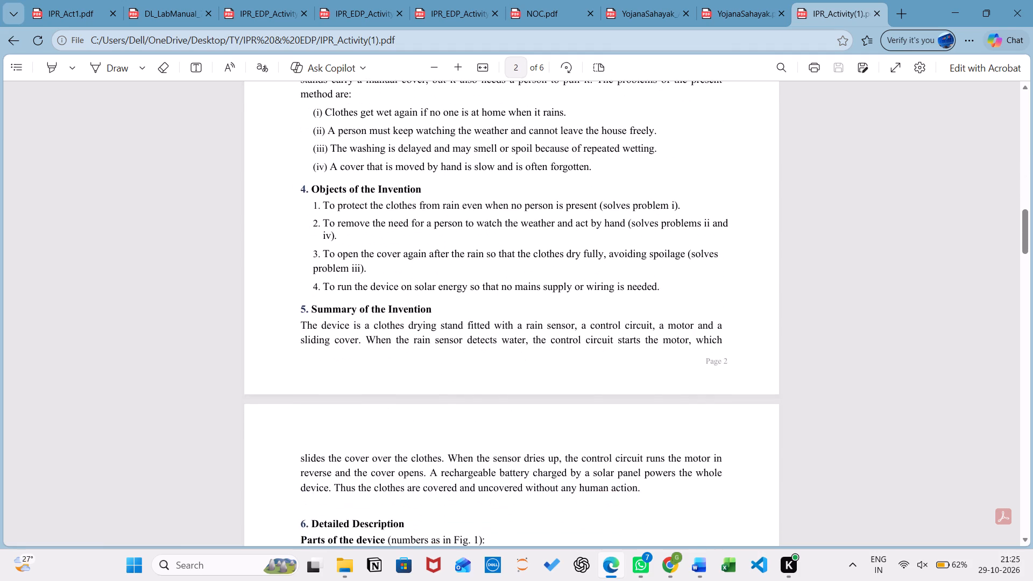
{"action": "scroll", "coordinate": [525, 318], "scroll_direction": "down", "scroll_amount": 5}
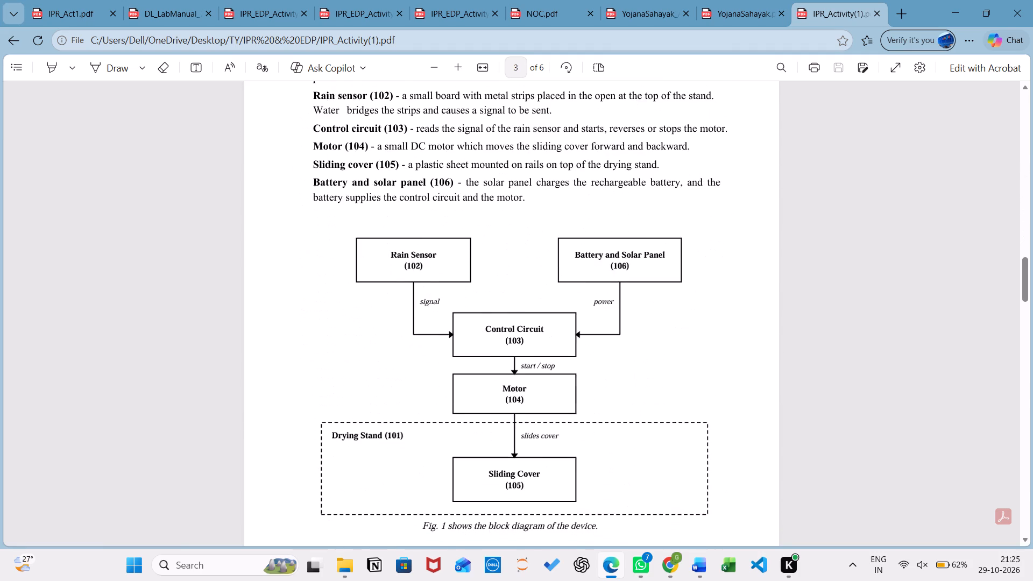
{"action": "scroll", "coordinate": [525, 318], "scroll_direction": "down", "scroll_amount": 3}
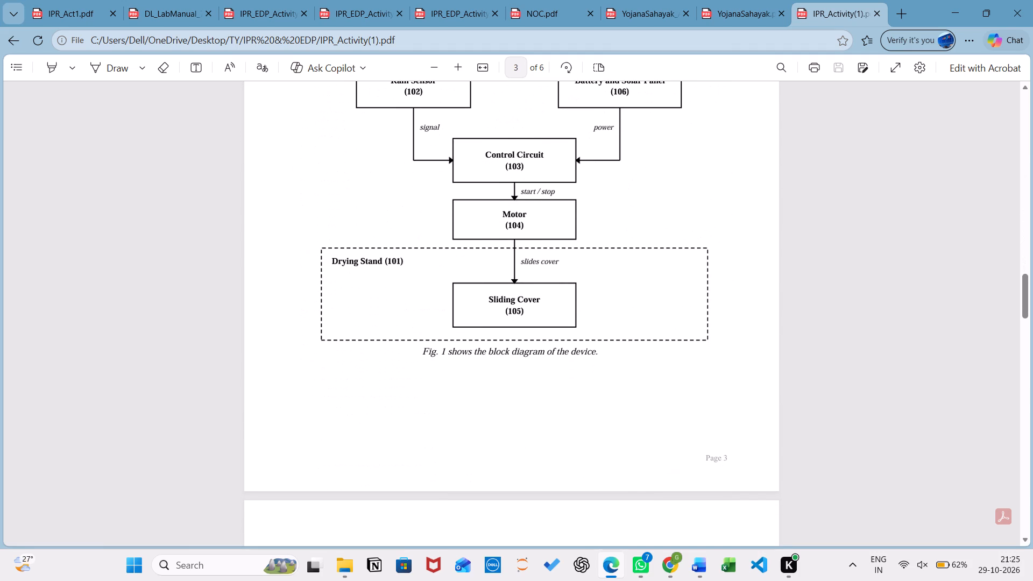
{"action": "left_click", "coordinate": [510, 330]}
{"action": "scroll", "coordinate": [510, 330], "scroll_direction": "down", "scroll_amount": 6}
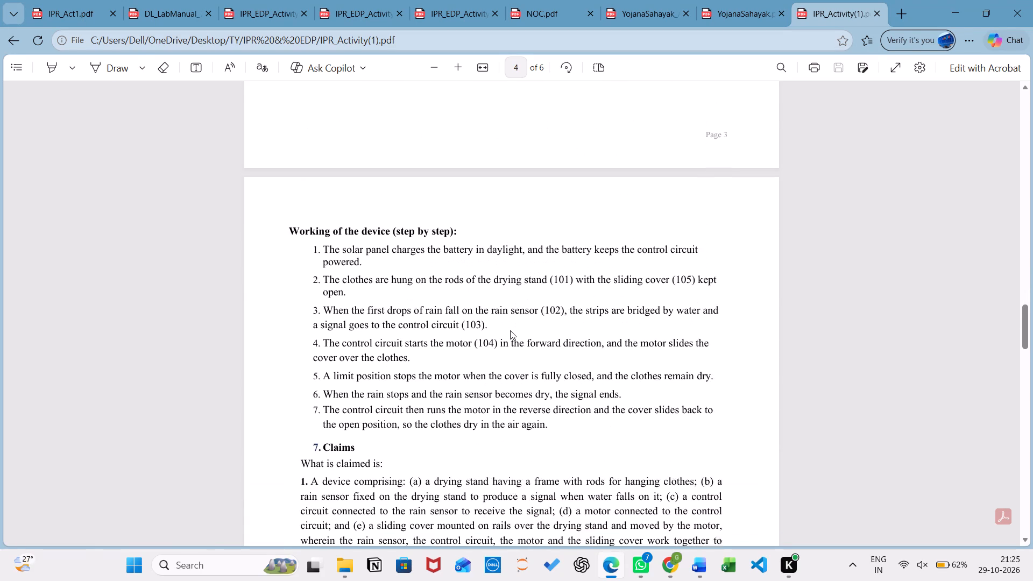
{"action": "scroll", "coordinate": [510, 330], "scroll_direction": "down", "scroll_amount": 5}
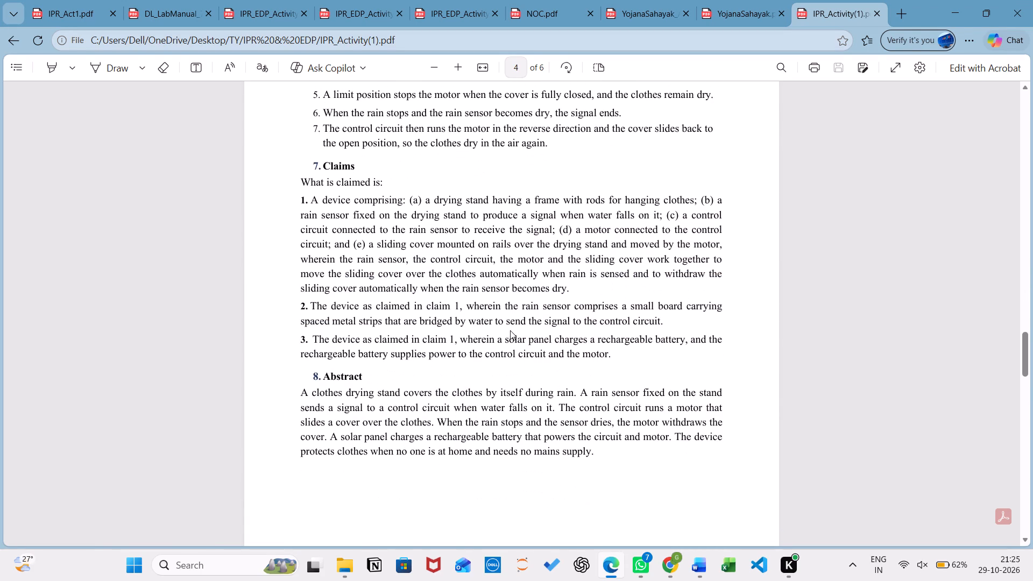
Recheck the PDF's Fig. 1 block diagram and the device's step-by-step working on the following page.
{"action": "scroll", "coordinate": [510, 330], "scroll_direction": "up", "scroll_amount": 7}
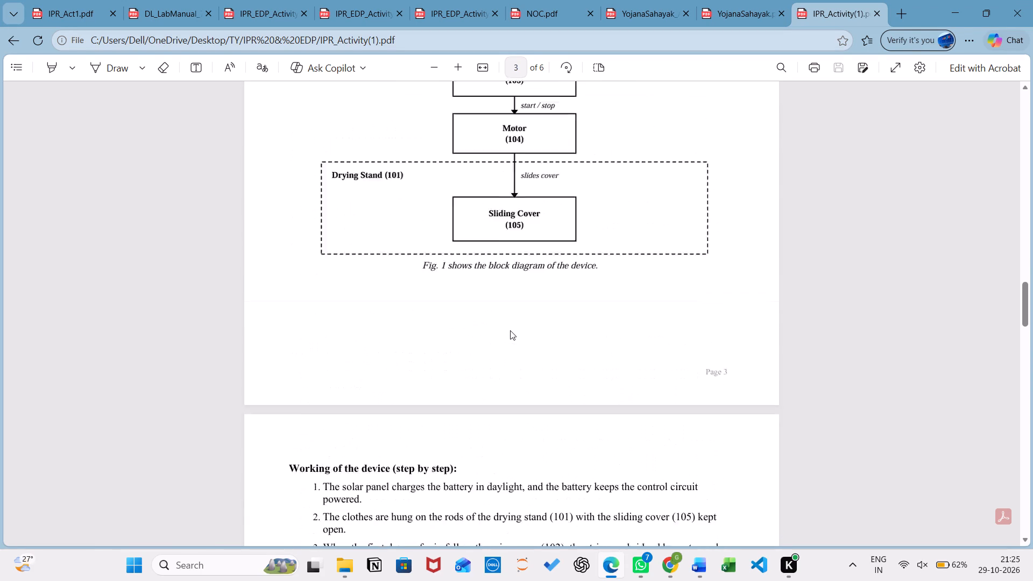
{"action": "scroll", "coordinate": [510, 330], "scroll_direction": "up", "scroll_amount": 3}
{"action": "scroll", "coordinate": [510, 330], "scroll_direction": "down", "scroll_amount": 6}
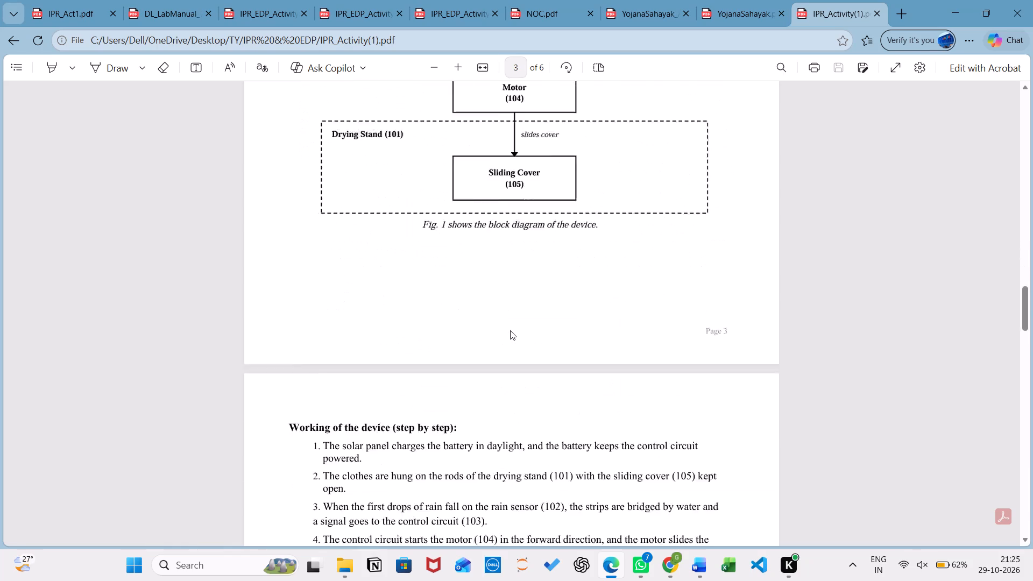
{"action": "scroll", "coordinate": [510, 330], "scroll_direction": "down", "scroll_amount": 7}
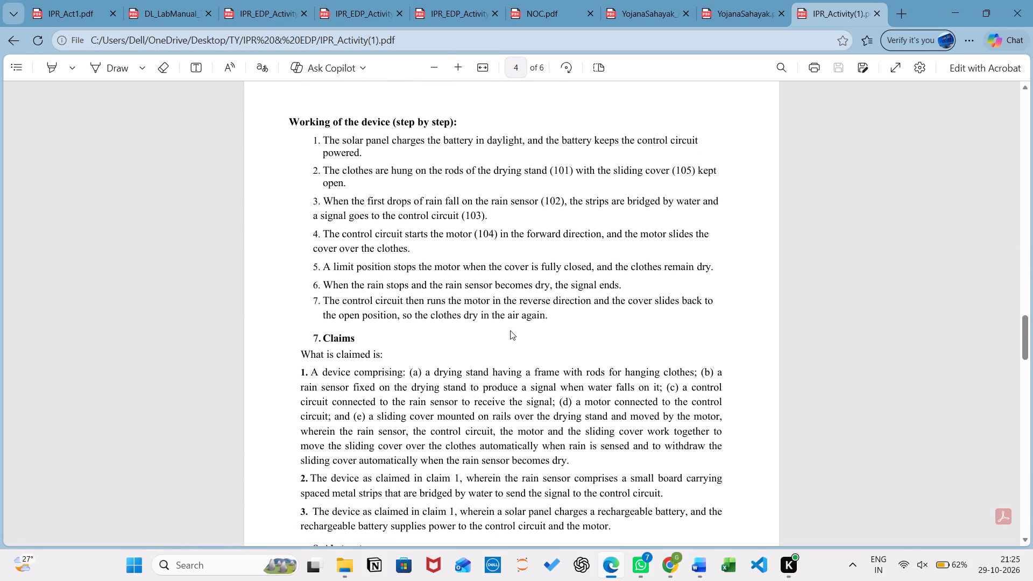
Read the PDF's Question 2 copyright section through to the signature and date block, and close the PDF viewer window.
{"action": "scroll", "coordinate": [510, 330], "scroll_direction": "down", "scroll_amount": 7}
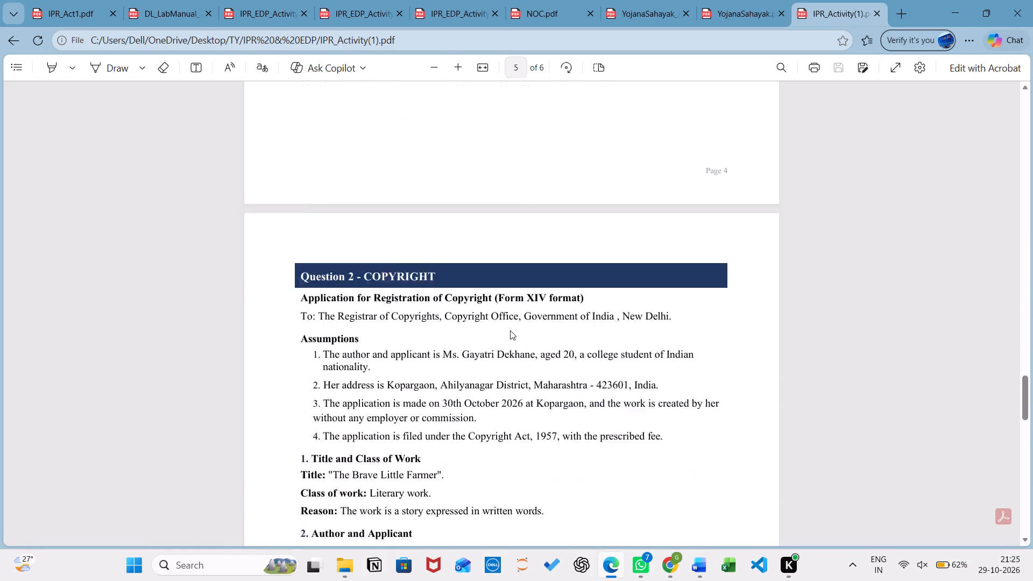
{"action": "scroll", "coordinate": [510, 330], "scroll_direction": "down", "scroll_amount": 4}
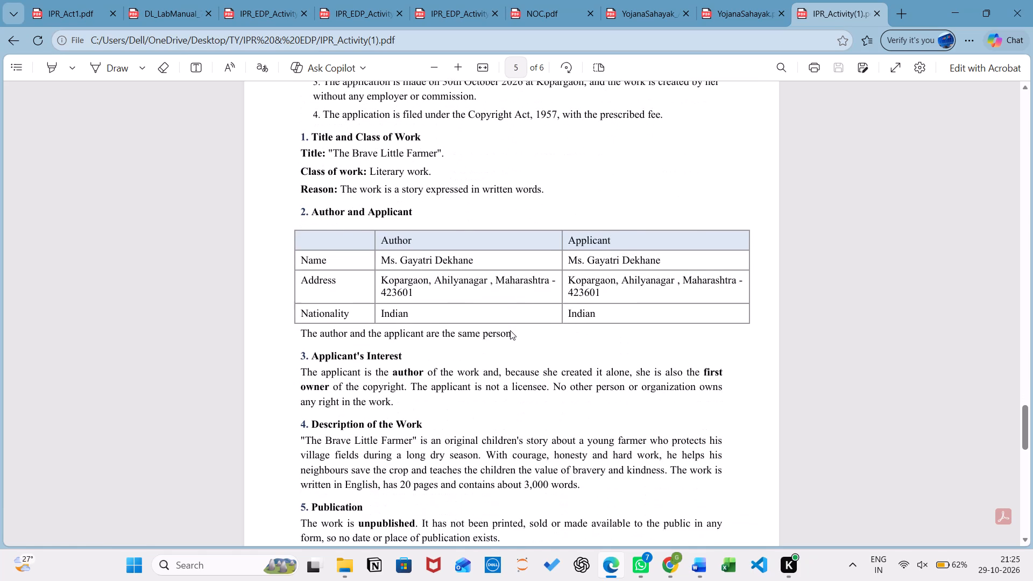
{"action": "scroll", "coordinate": [510, 330], "scroll_direction": "down", "scroll_amount": 4}
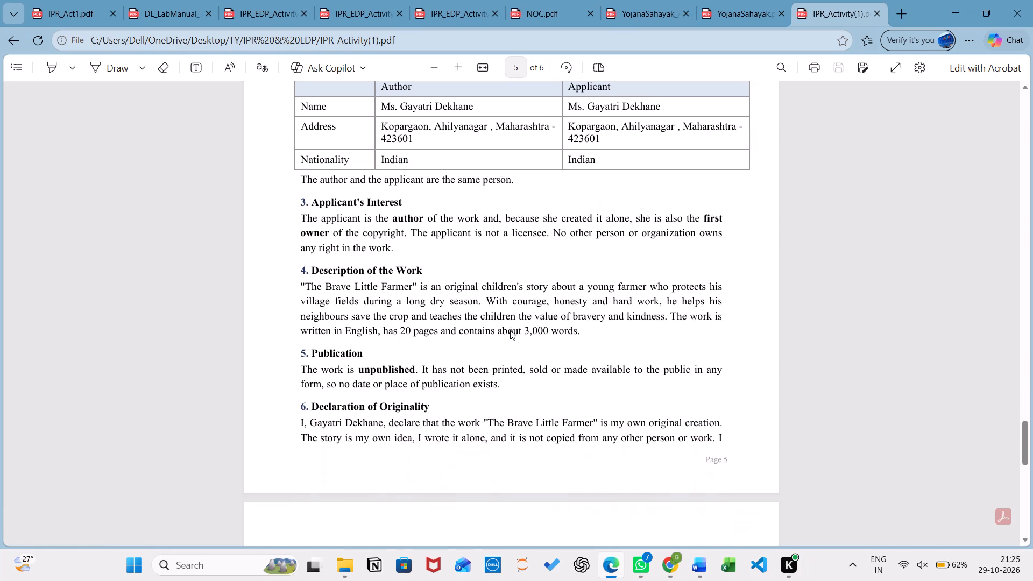
{"action": "scroll", "coordinate": [510, 330], "scroll_direction": "down", "scroll_amount": 4}
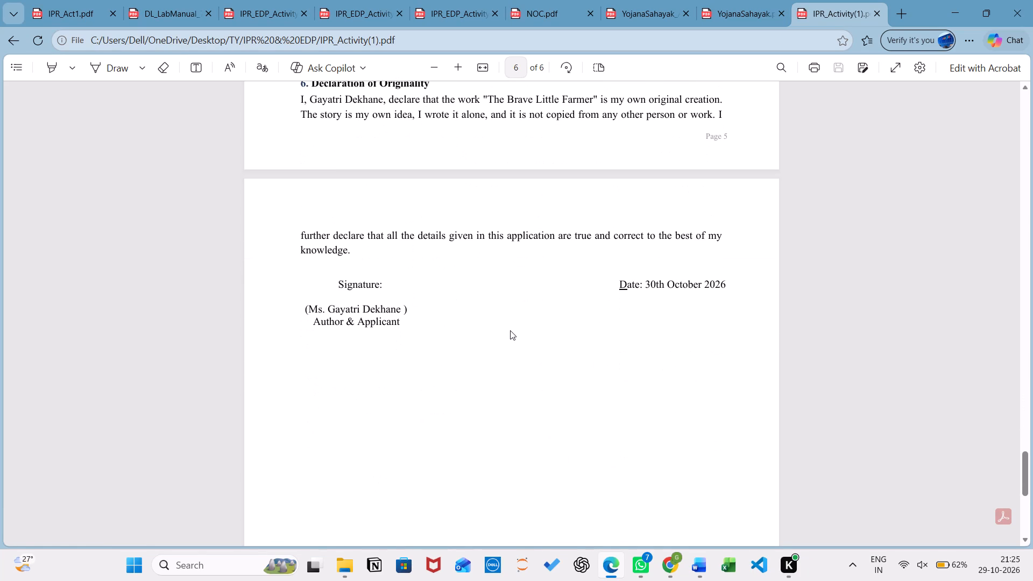
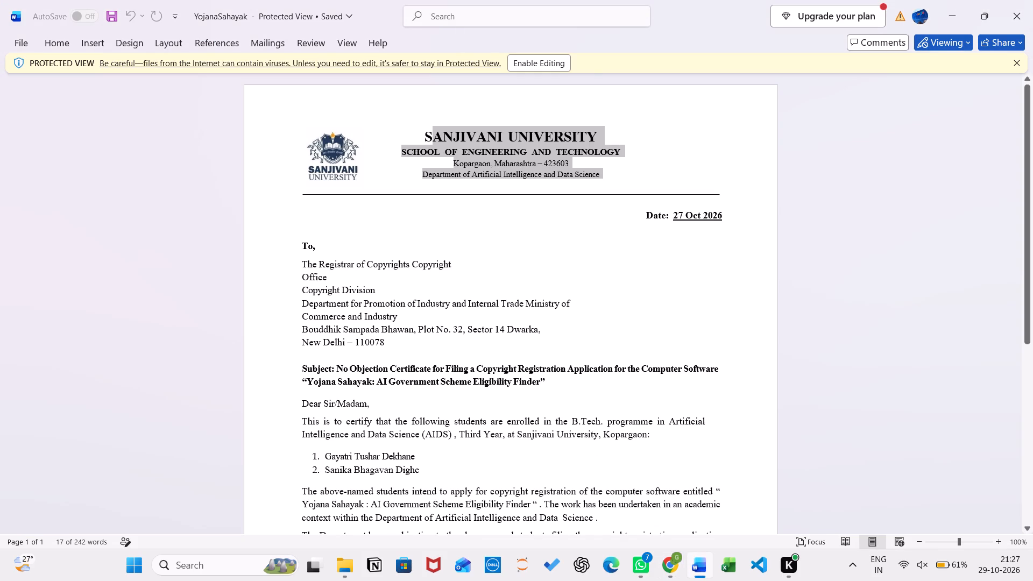
{"action": "left_click", "coordinate": [1032, 0]}
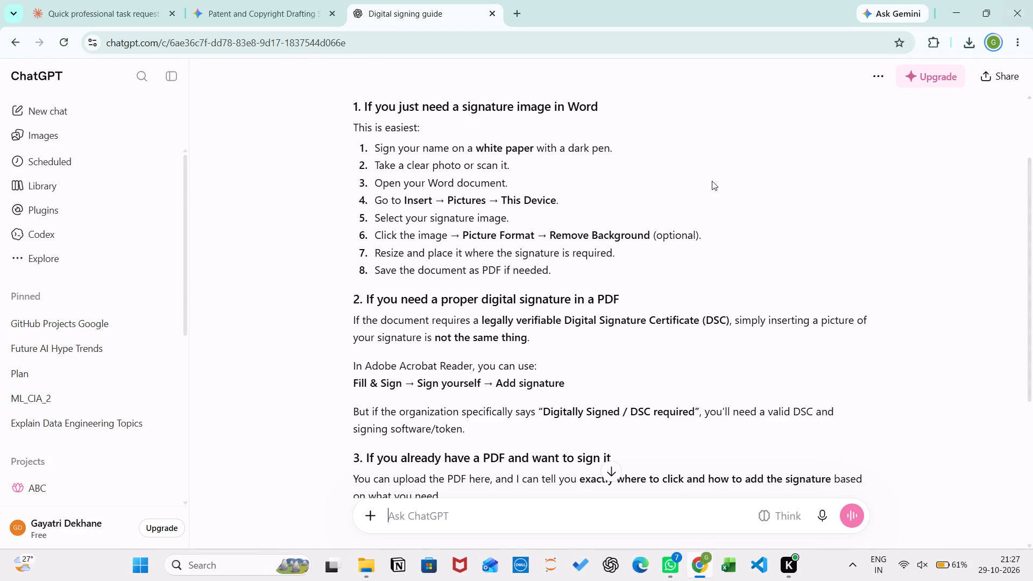
In File Explorer, open the IPR_Activity(1) PDF from the Desktop's TY > IPR & EDP folder and view its first page.
{"action": "left_click", "coordinate": [372, 565]}
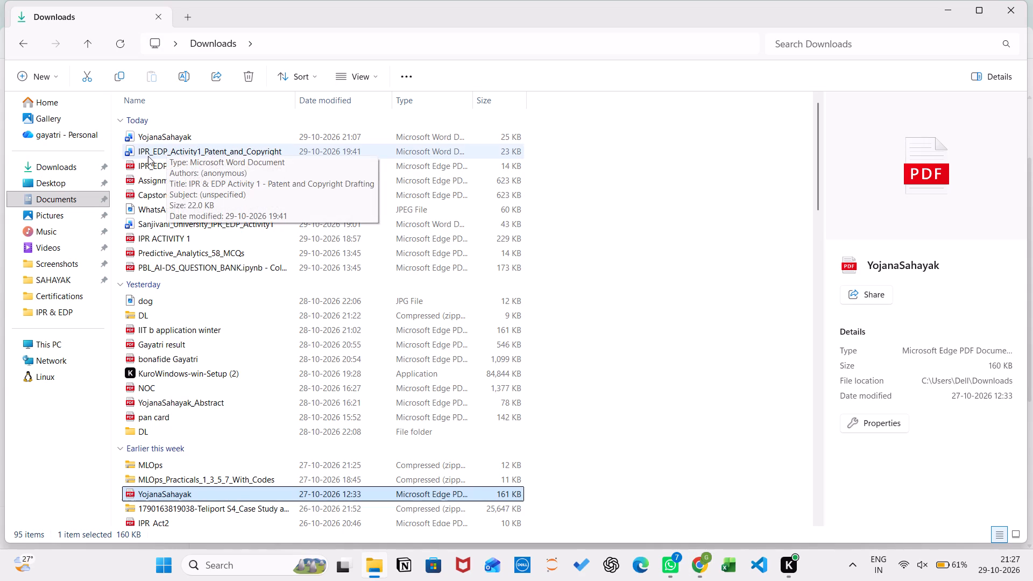
{"action": "double_click", "coordinate": [66, 165]}
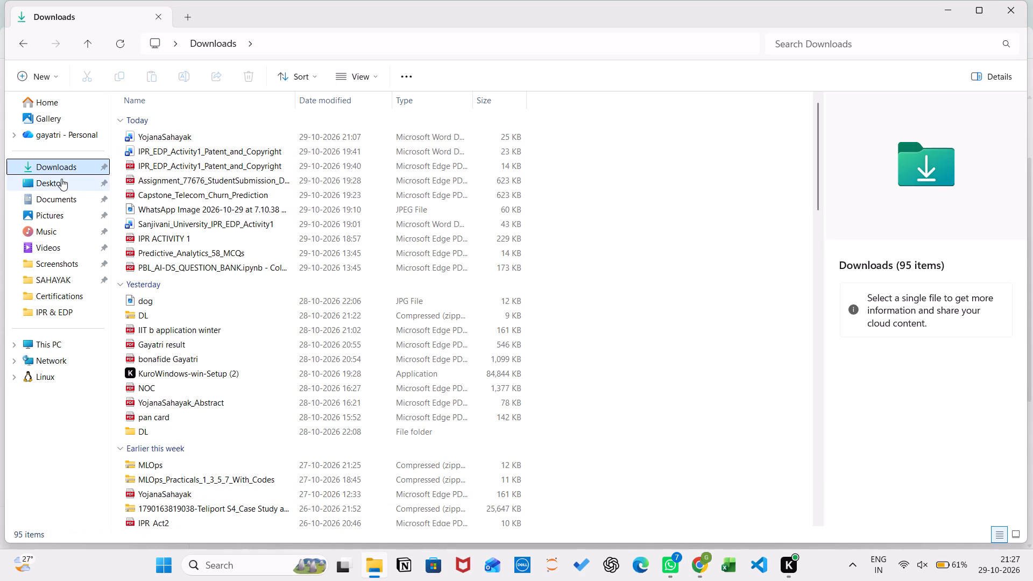
{"action": "double_click", "coordinate": [61, 179]}
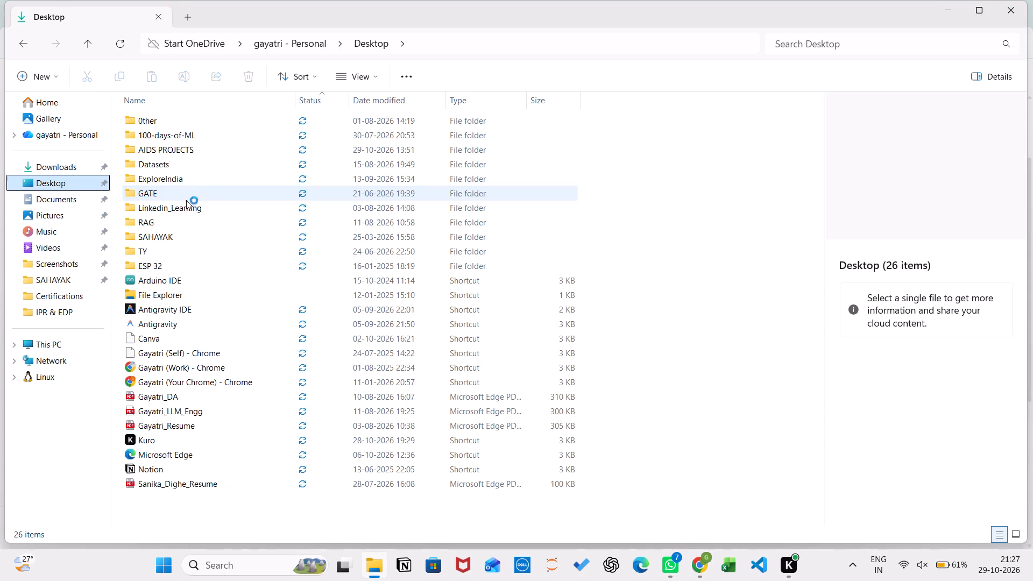
{"action": "double_click", "coordinate": [166, 250]}
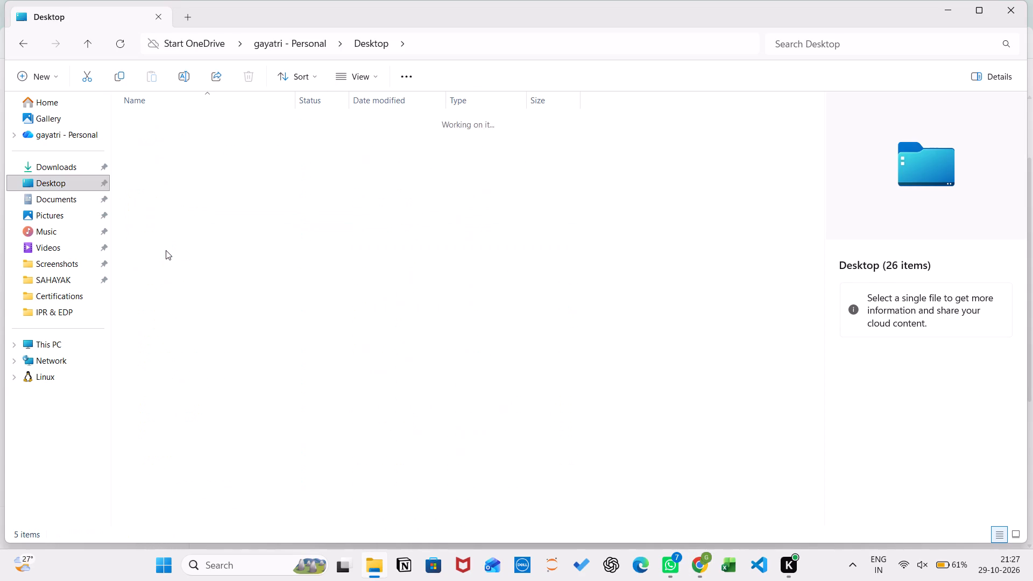
{"action": "double_click", "coordinate": [204, 147]}
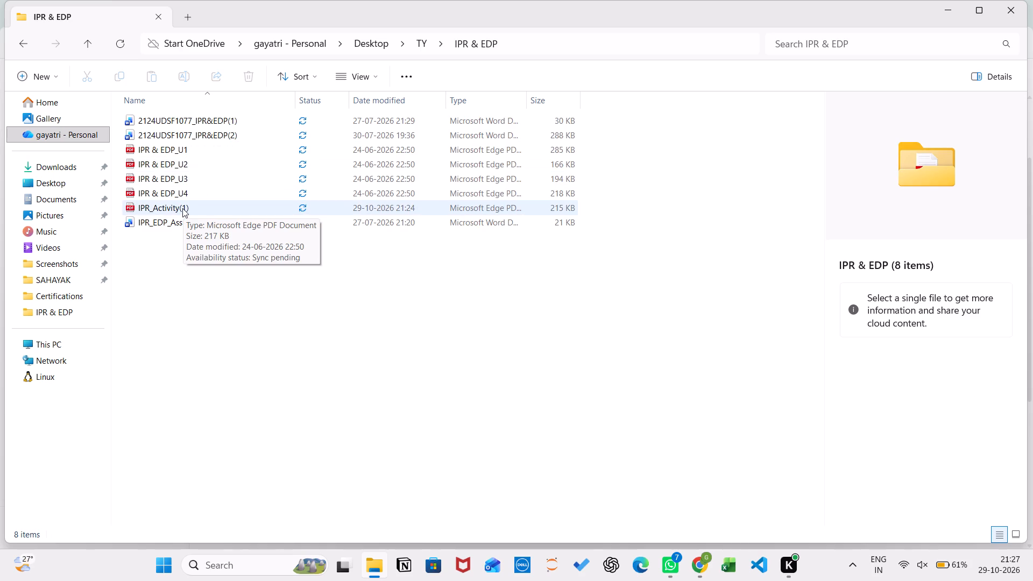
{"action": "double_click", "coordinate": [182, 208]}
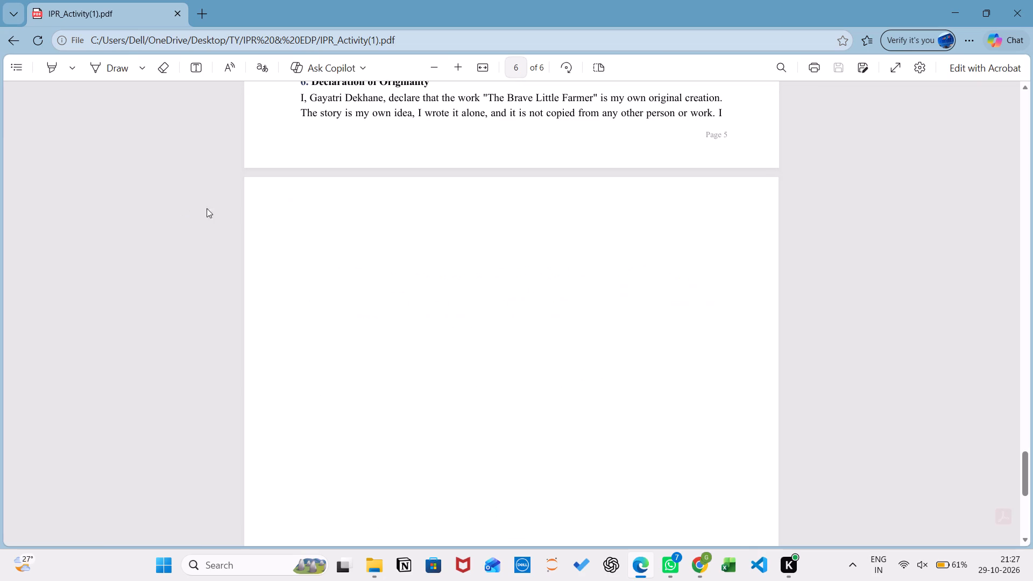
{"action": "scroll", "coordinate": [427, 315], "scroll_direction": "up", "scroll_amount": 19}
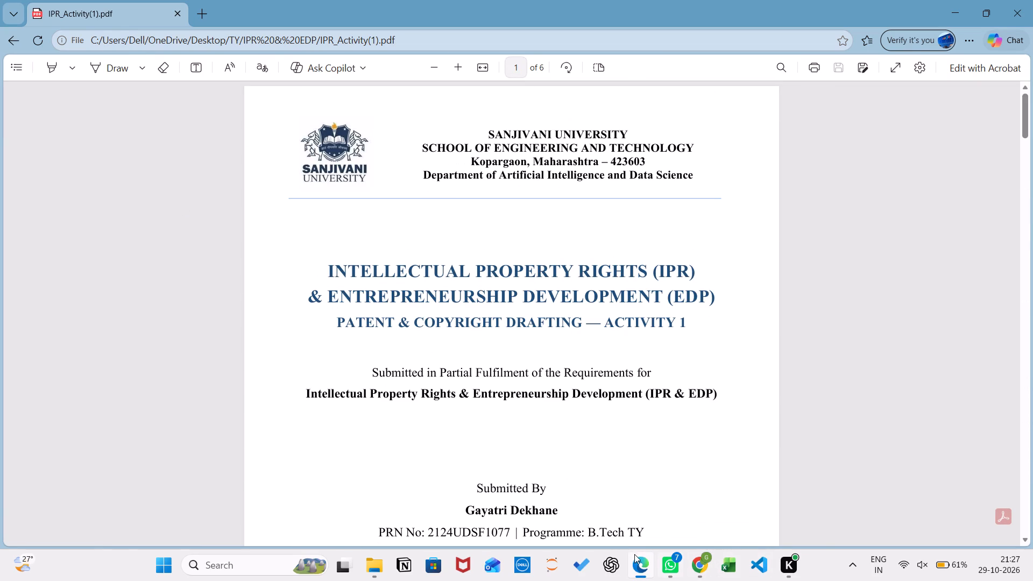
Open the IPR_Activity(1) PDF from the IPR & EDP folder with Word, just once, converting it to an editable document.
{"action": "left_click", "coordinate": [372, 569]}
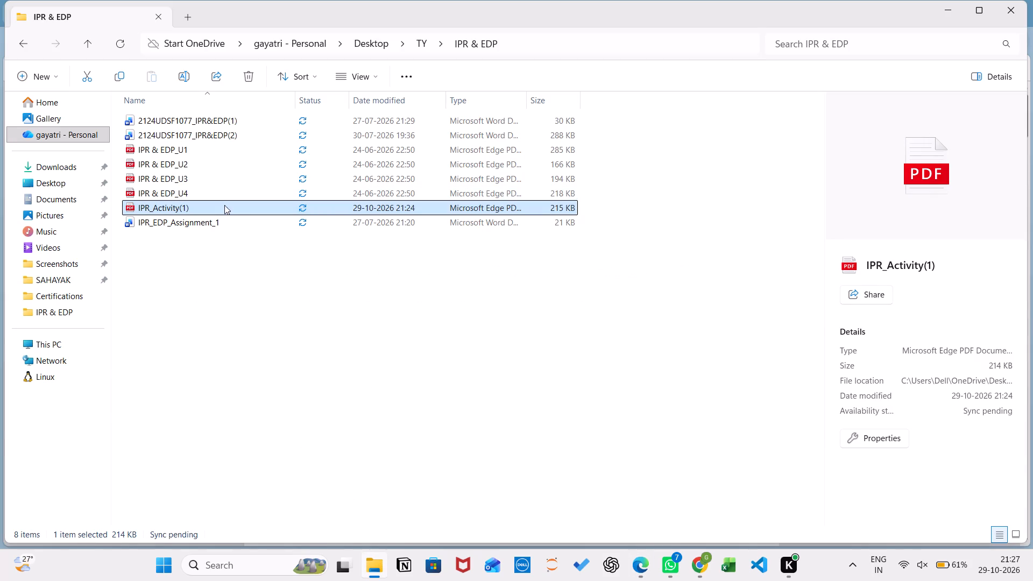
{"action": "right_click", "coordinate": [223, 207]}
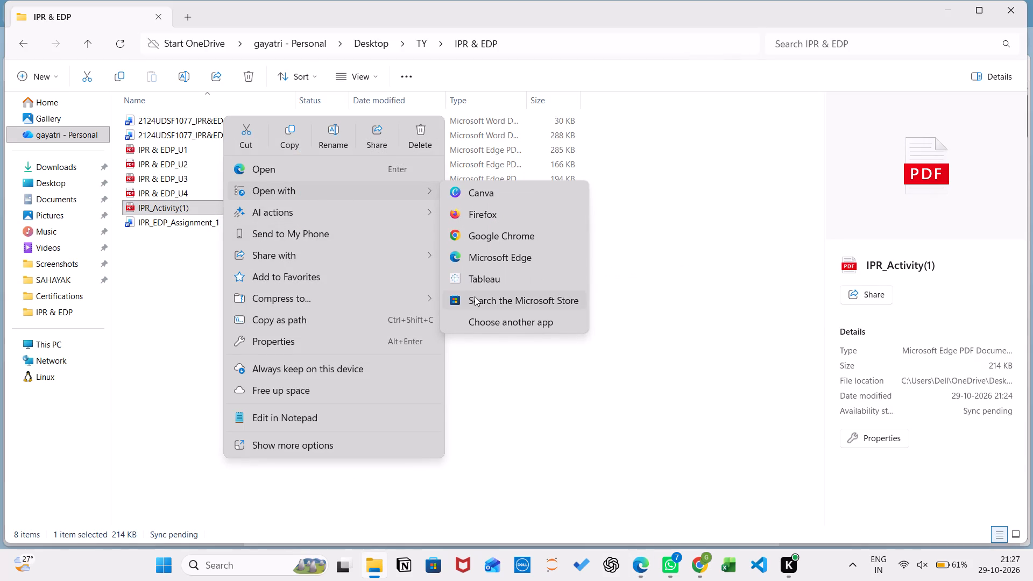
{"action": "left_click", "coordinate": [472, 318]}
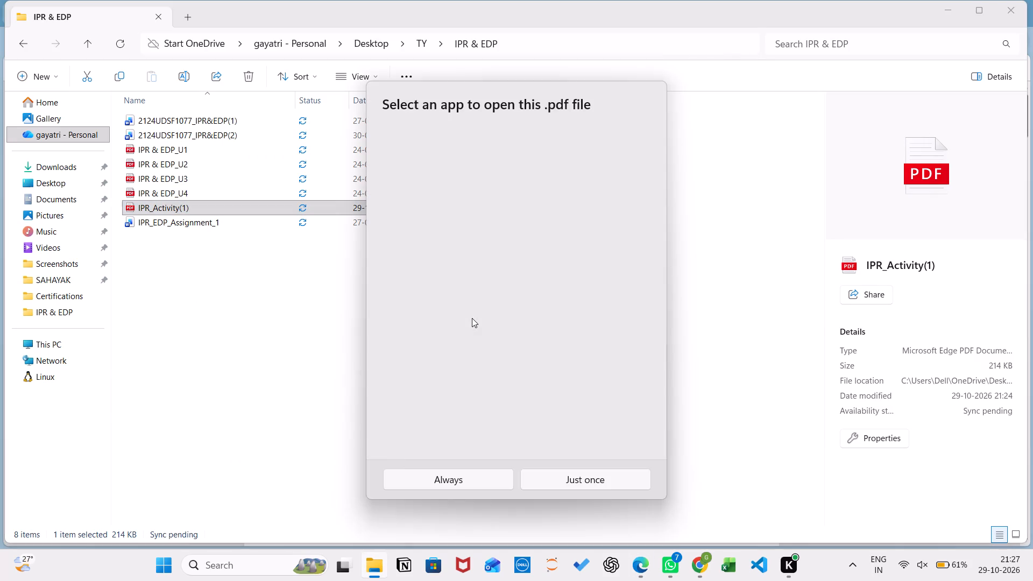
{"action": "scroll", "coordinate": [463, 304], "scroll_direction": "down", "scroll_amount": 8}
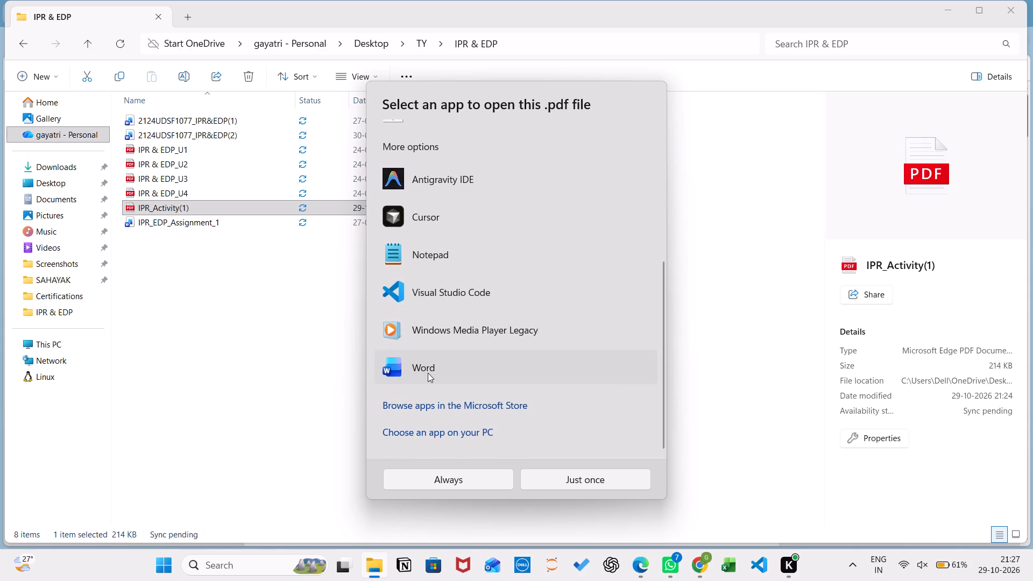
{"action": "left_click", "coordinate": [428, 373]}
{"action": "left_click", "coordinate": [542, 484]}
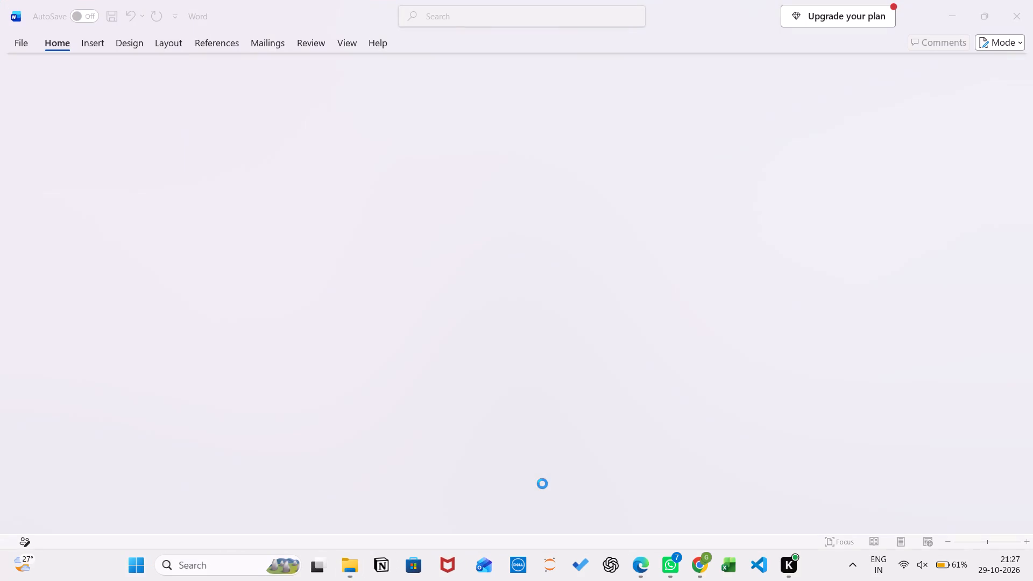
{"action": "left_click", "coordinate": [554, 339]}
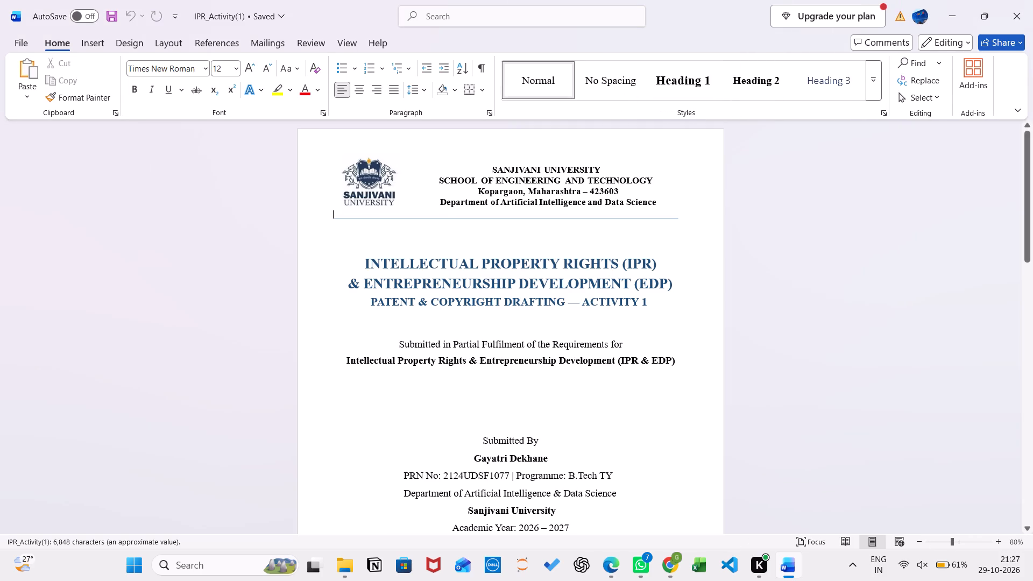
Insert four line breaks before the Signature and Date line below the Declaration of Originality to move it onto the next page.
{"action": "scroll", "coordinate": [490, 374], "scroll_direction": "down", "scroll_amount": 4}
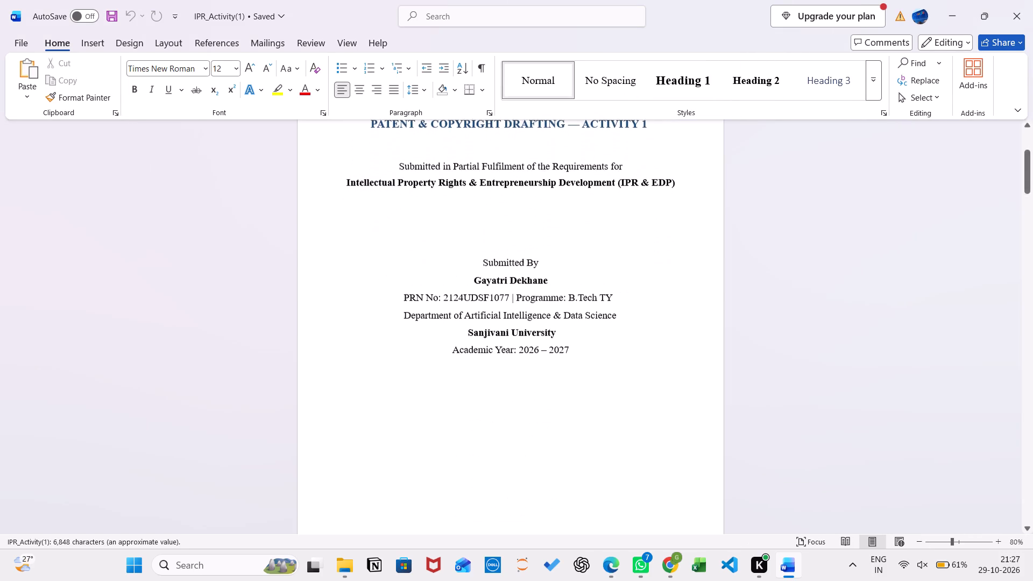
{"action": "scroll", "coordinate": [490, 374], "scroll_direction": "down", "scroll_amount": 18}
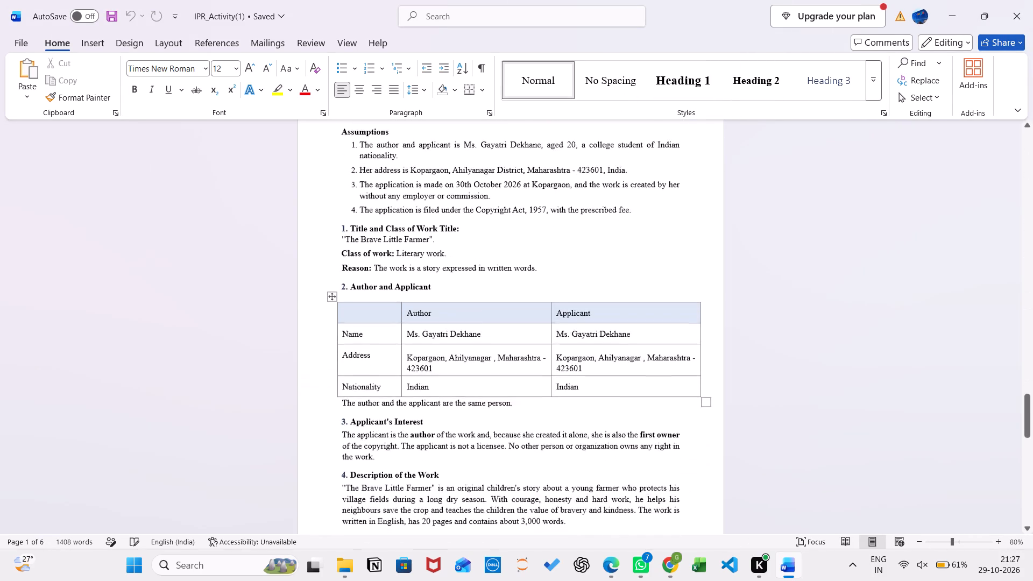
{"action": "scroll", "coordinate": [490, 374], "scroll_direction": "down", "scroll_amount": 2}
{"action": "scroll", "coordinate": [490, 374], "scroll_direction": "up", "scroll_amount": 3}
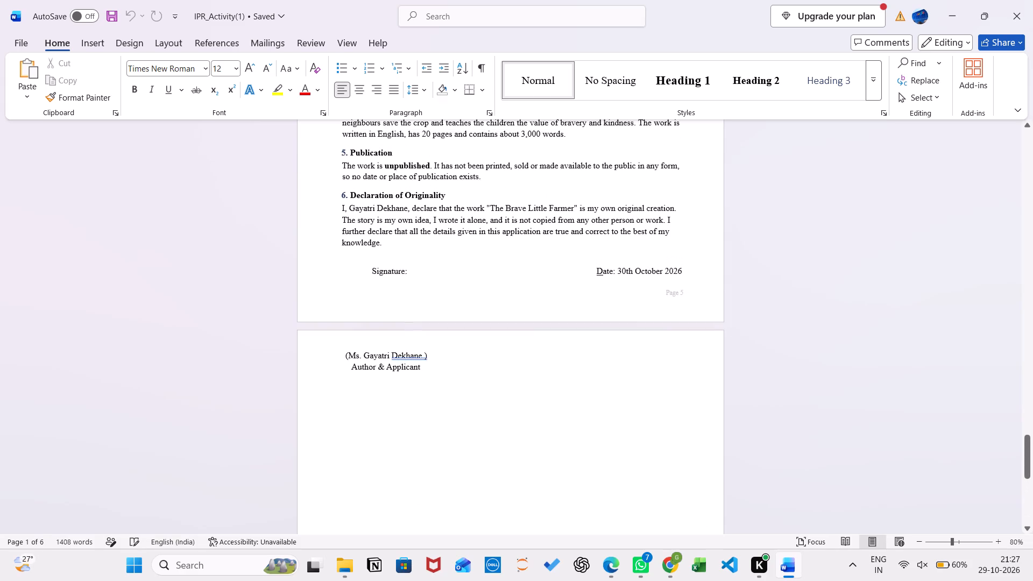
{"action": "left_click", "coordinate": [371, 275]}
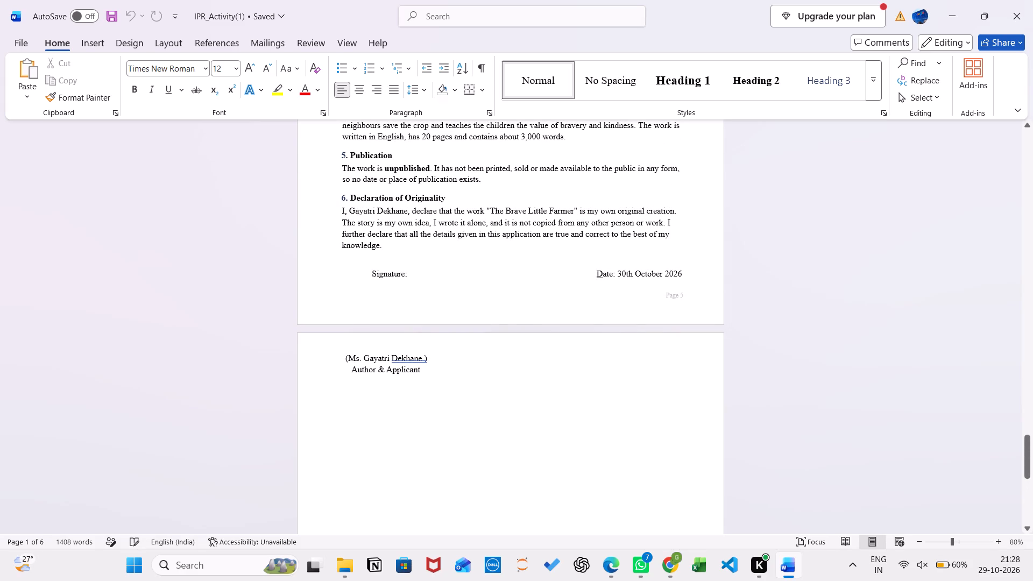
{"action": "key", "text": "Return"}
{"action": "key", "text": "Return"}
{"action": "key", "text": "Return"}
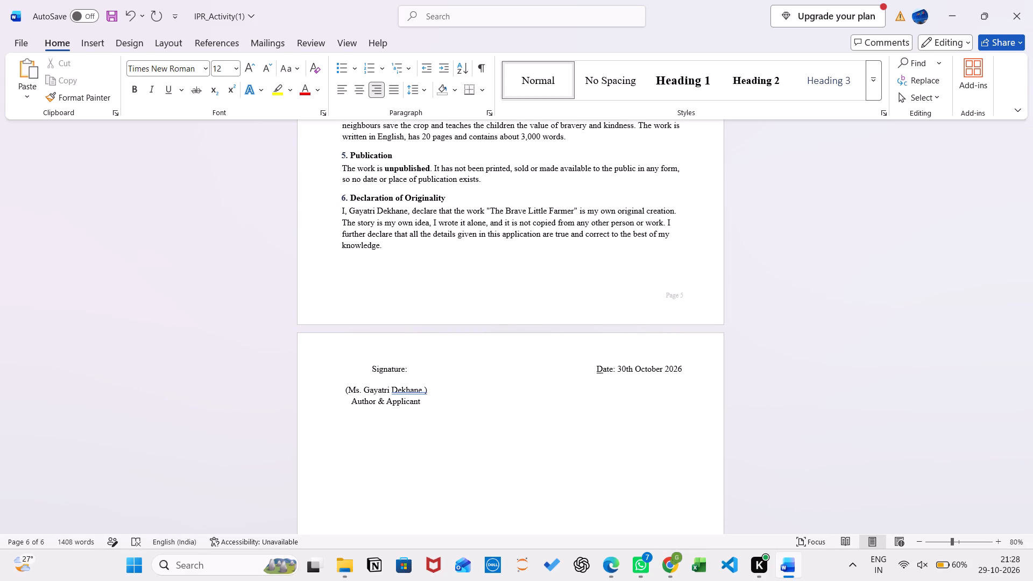
{"action": "key", "text": "Return"}
Insert the SIGN picture from the device's Pictures folder just before the Signature label.
{"action": "scroll", "coordinate": [371, 275], "scroll_direction": "up", "scroll_amount": 3}
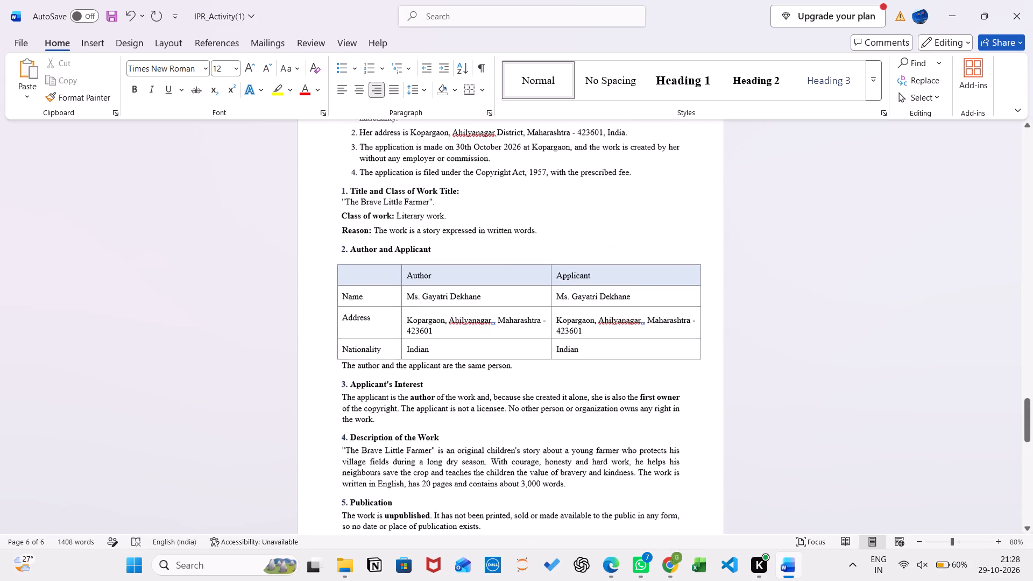
{"action": "scroll", "coordinate": [371, 275], "scroll_direction": "down", "scroll_amount": 2}
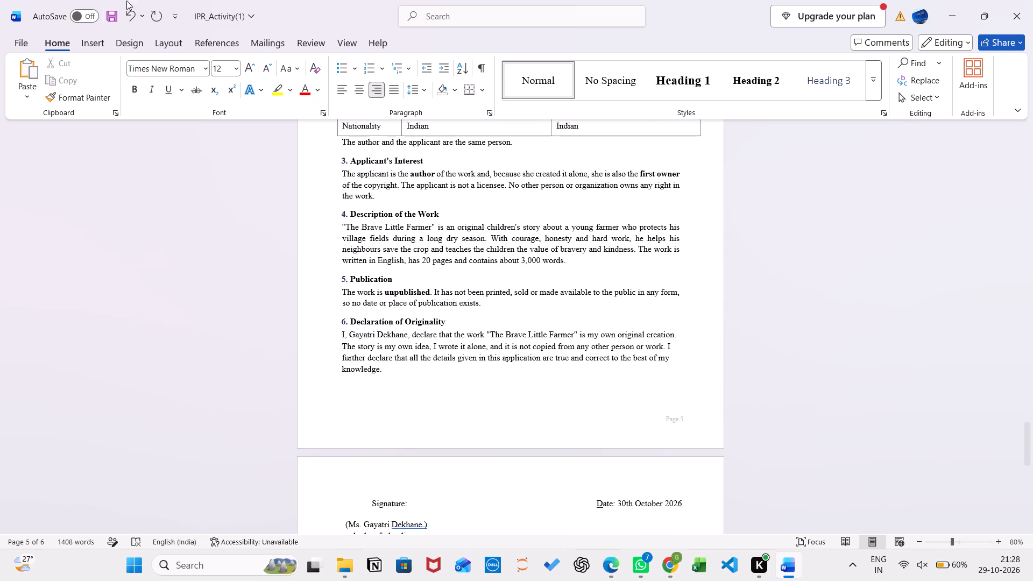
{"action": "left_click", "coordinate": [82, 41]}
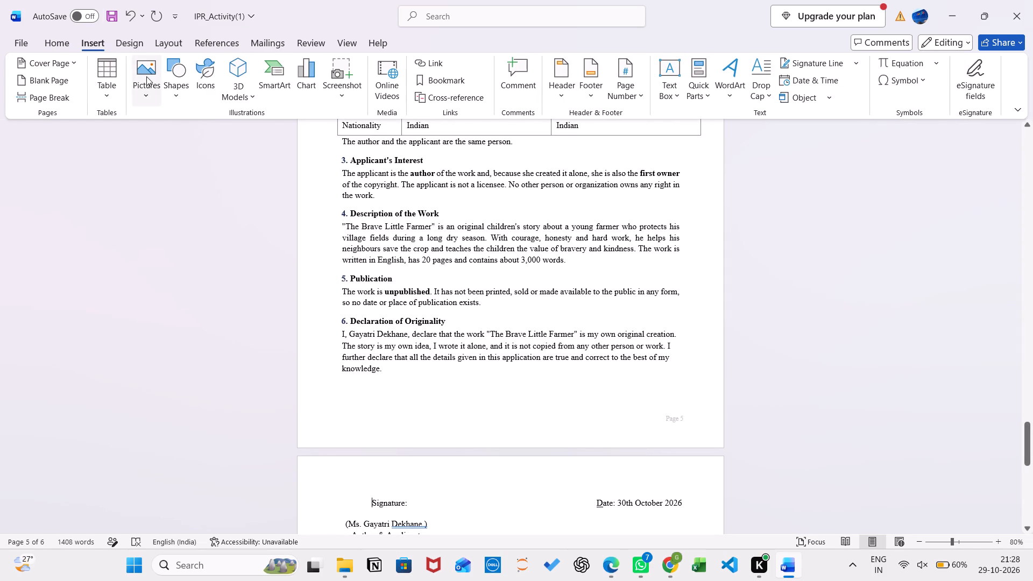
{"action": "left_click", "coordinate": [146, 76]}
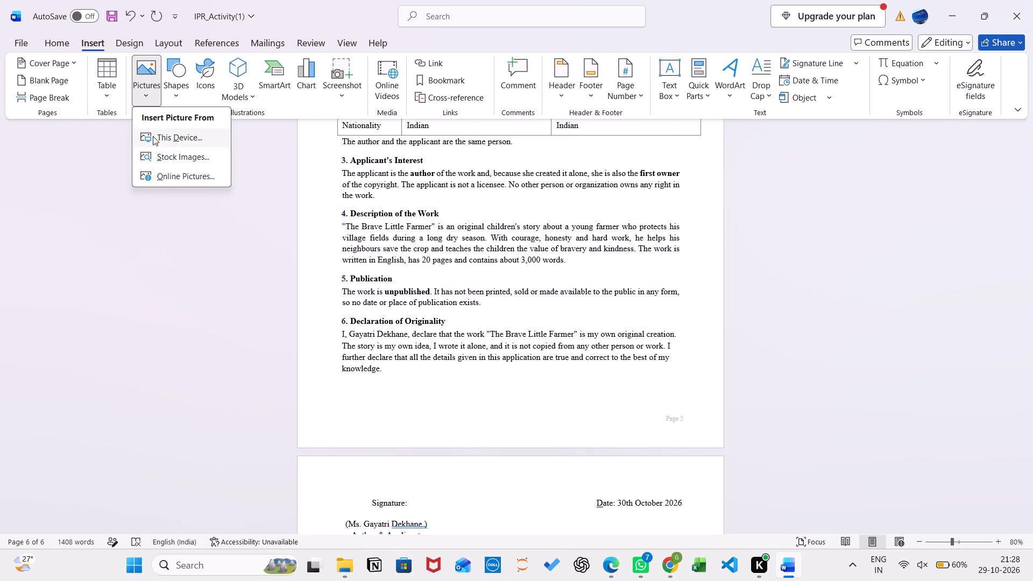
{"action": "left_click", "coordinate": [153, 136]}
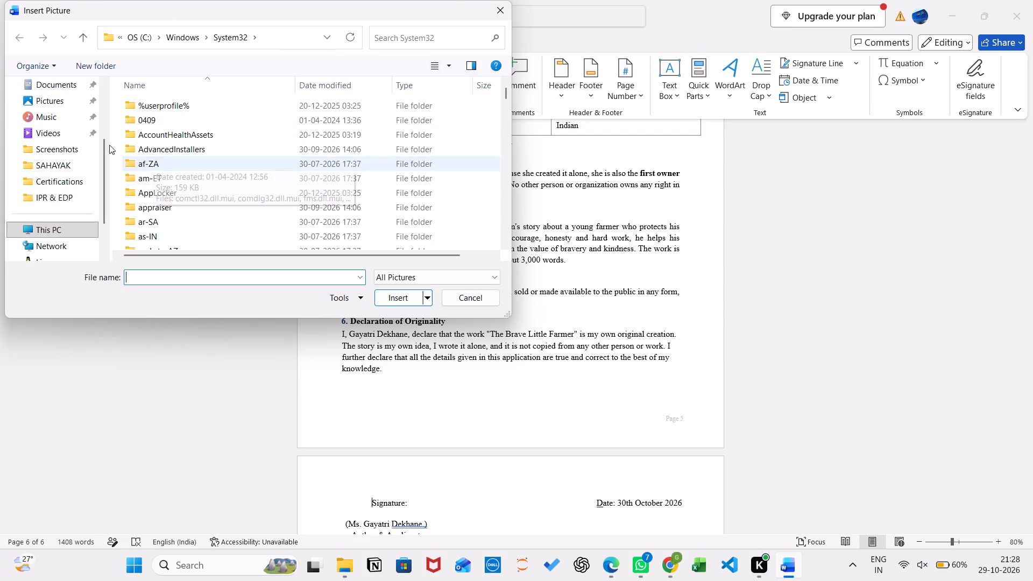
{"action": "scroll", "coordinate": [47, 134], "scroll_direction": "up", "scroll_amount": 4}
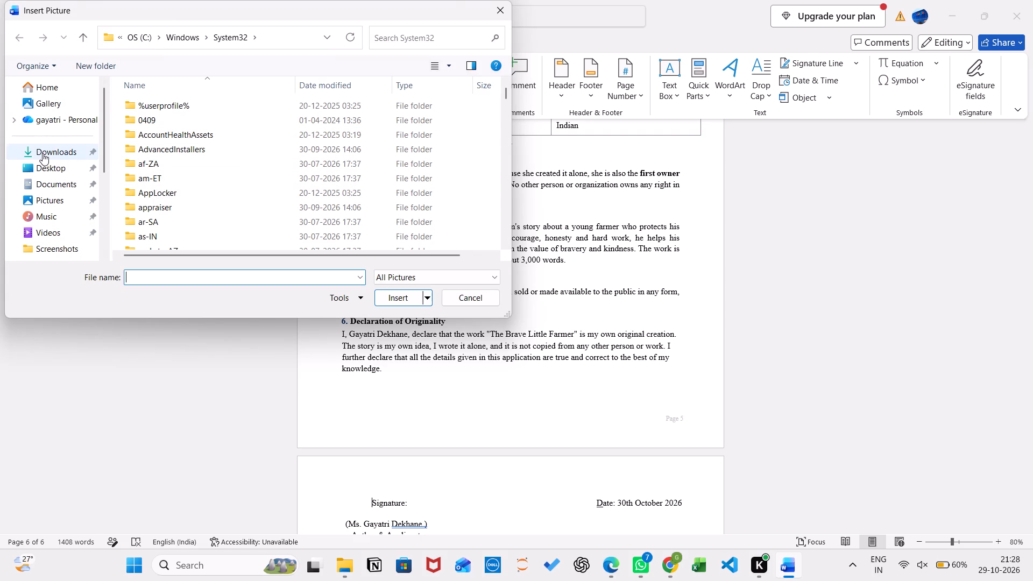
{"action": "double_click", "coordinate": [43, 153]}
{"action": "double_click", "coordinate": [46, 200]}
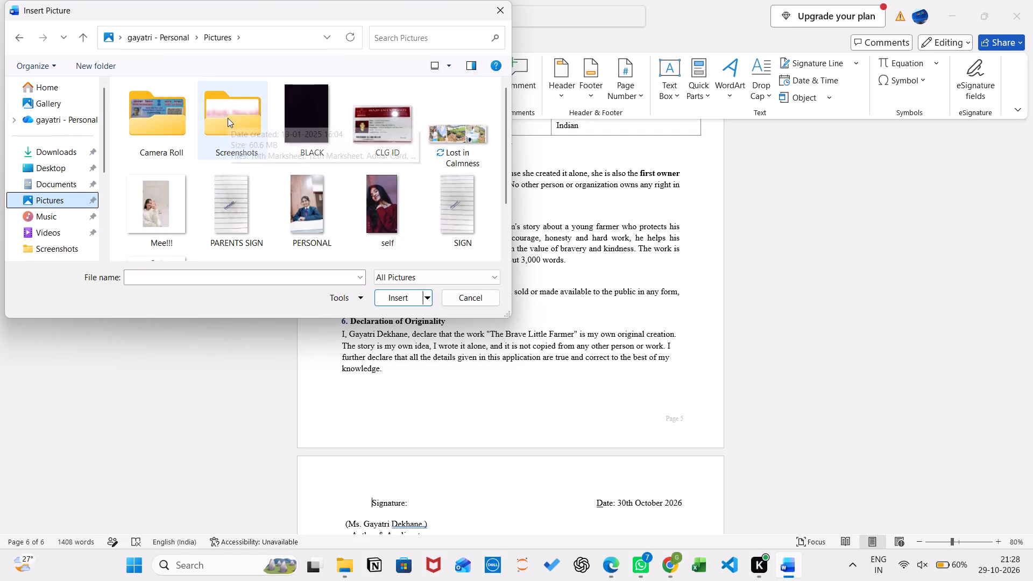
{"action": "left_click", "coordinate": [461, 201]}
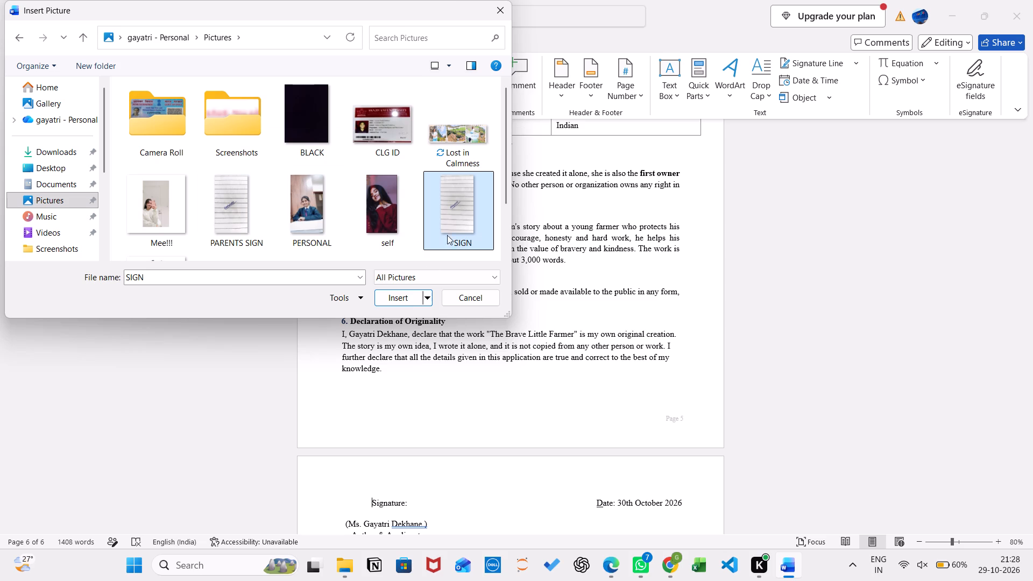
{"action": "left_click", "coordinate": [404, 296]}
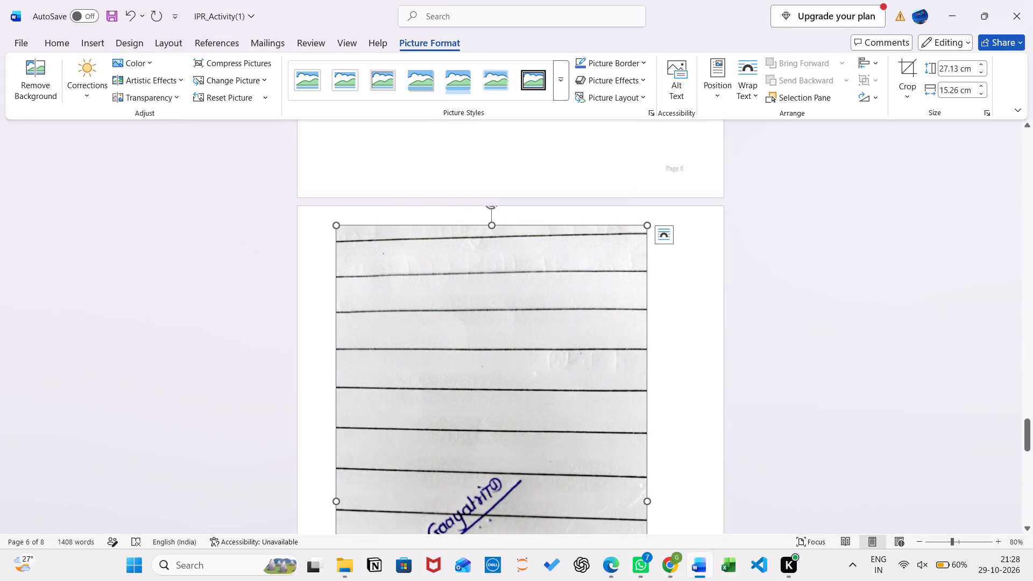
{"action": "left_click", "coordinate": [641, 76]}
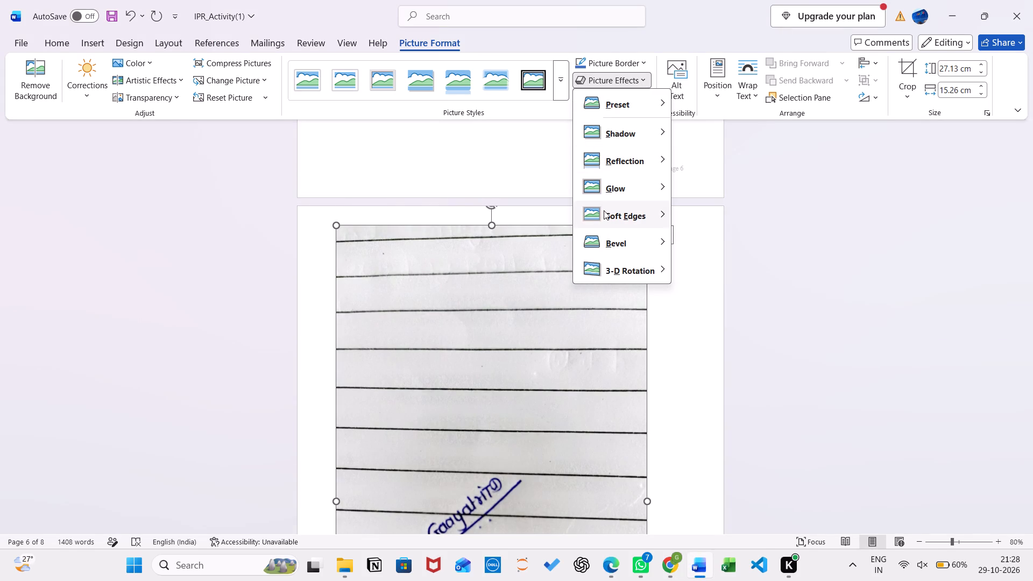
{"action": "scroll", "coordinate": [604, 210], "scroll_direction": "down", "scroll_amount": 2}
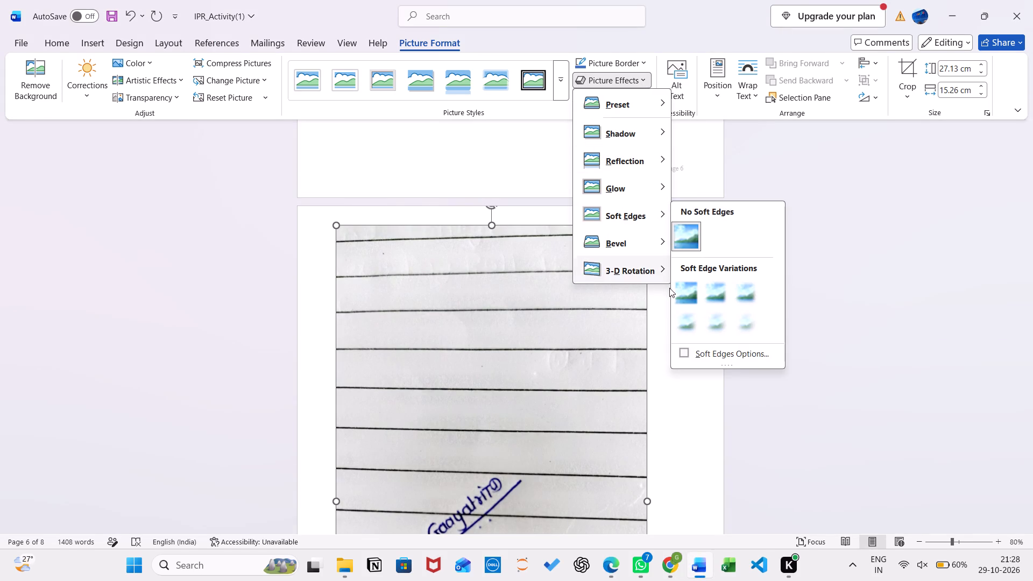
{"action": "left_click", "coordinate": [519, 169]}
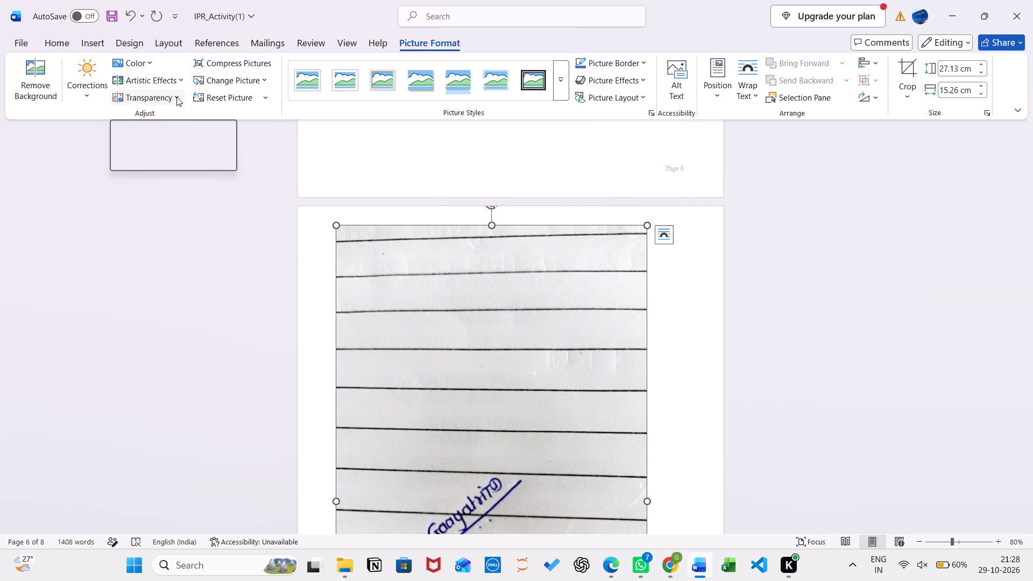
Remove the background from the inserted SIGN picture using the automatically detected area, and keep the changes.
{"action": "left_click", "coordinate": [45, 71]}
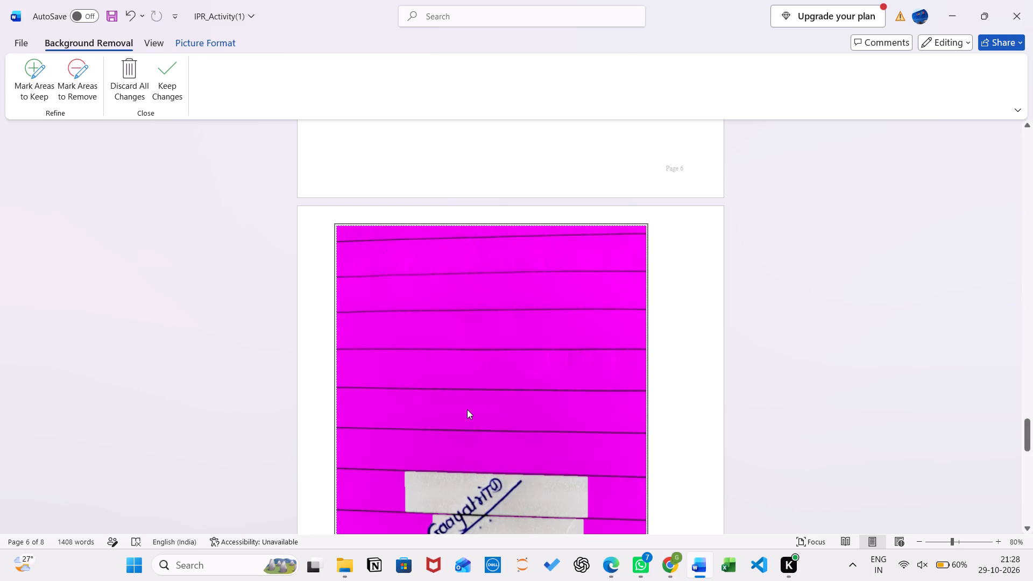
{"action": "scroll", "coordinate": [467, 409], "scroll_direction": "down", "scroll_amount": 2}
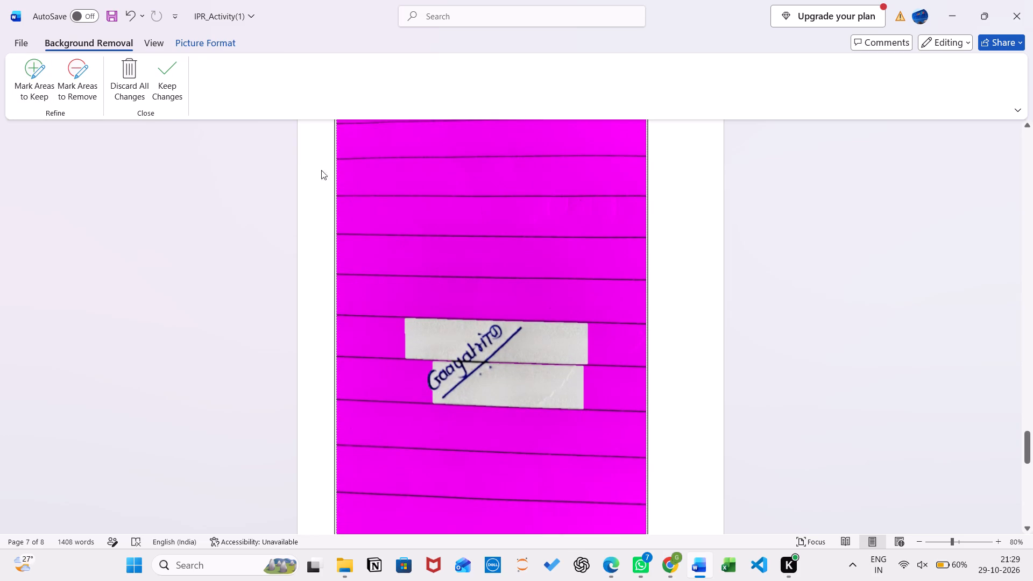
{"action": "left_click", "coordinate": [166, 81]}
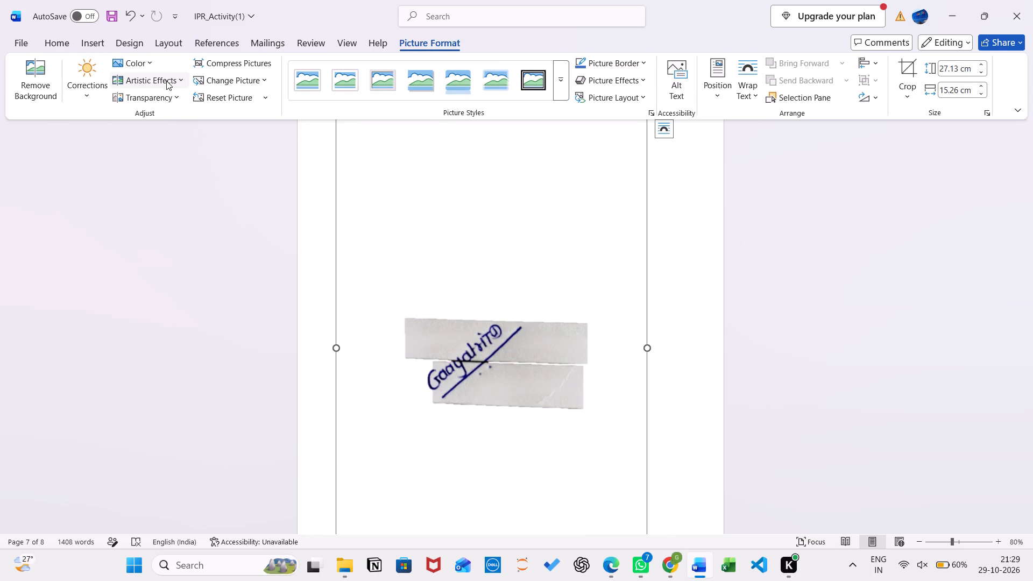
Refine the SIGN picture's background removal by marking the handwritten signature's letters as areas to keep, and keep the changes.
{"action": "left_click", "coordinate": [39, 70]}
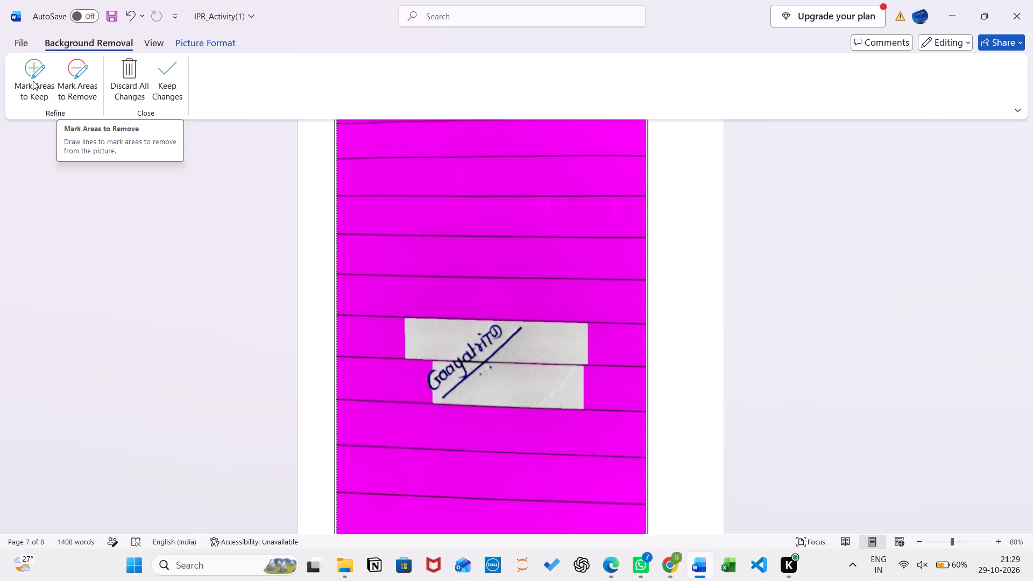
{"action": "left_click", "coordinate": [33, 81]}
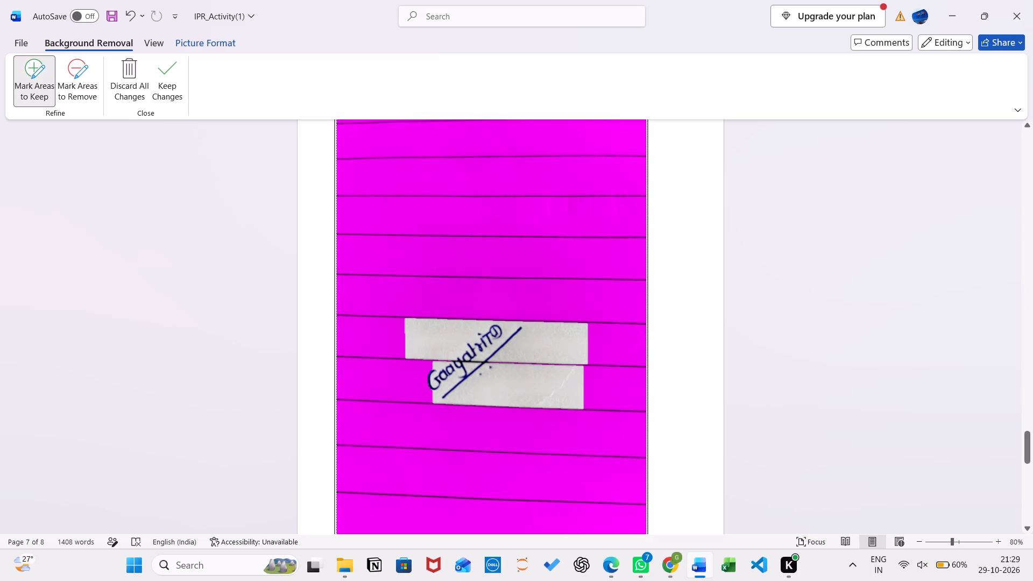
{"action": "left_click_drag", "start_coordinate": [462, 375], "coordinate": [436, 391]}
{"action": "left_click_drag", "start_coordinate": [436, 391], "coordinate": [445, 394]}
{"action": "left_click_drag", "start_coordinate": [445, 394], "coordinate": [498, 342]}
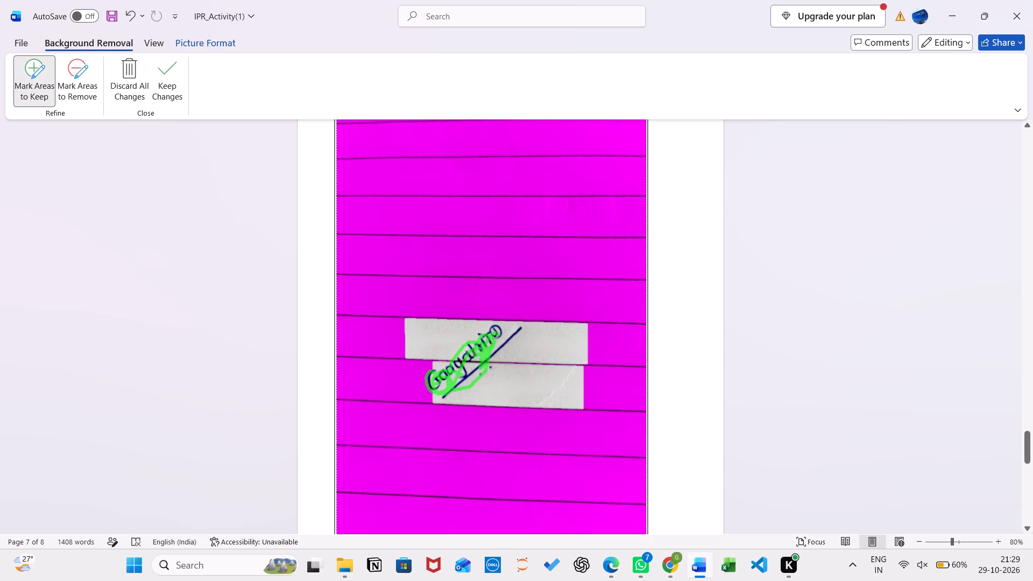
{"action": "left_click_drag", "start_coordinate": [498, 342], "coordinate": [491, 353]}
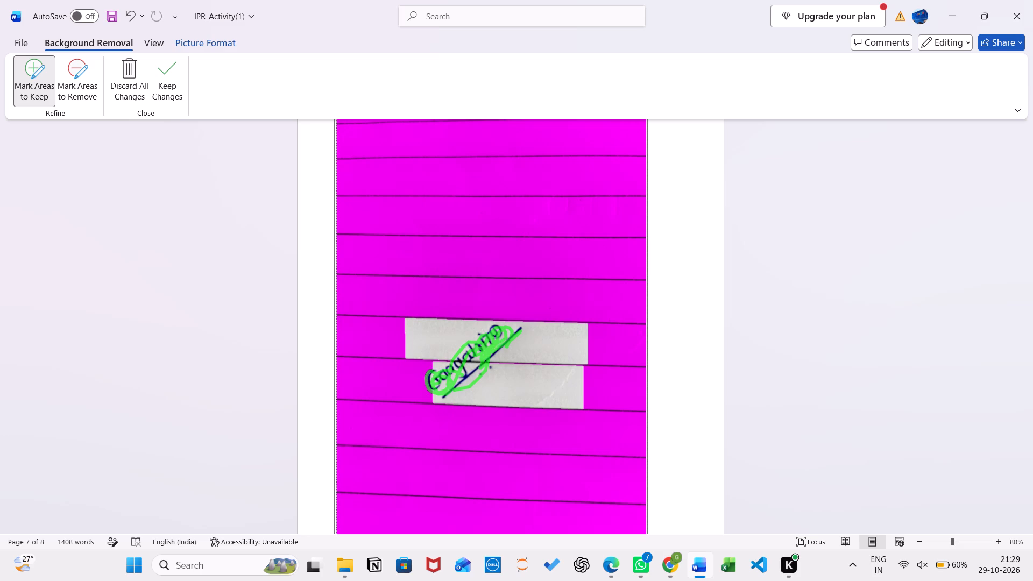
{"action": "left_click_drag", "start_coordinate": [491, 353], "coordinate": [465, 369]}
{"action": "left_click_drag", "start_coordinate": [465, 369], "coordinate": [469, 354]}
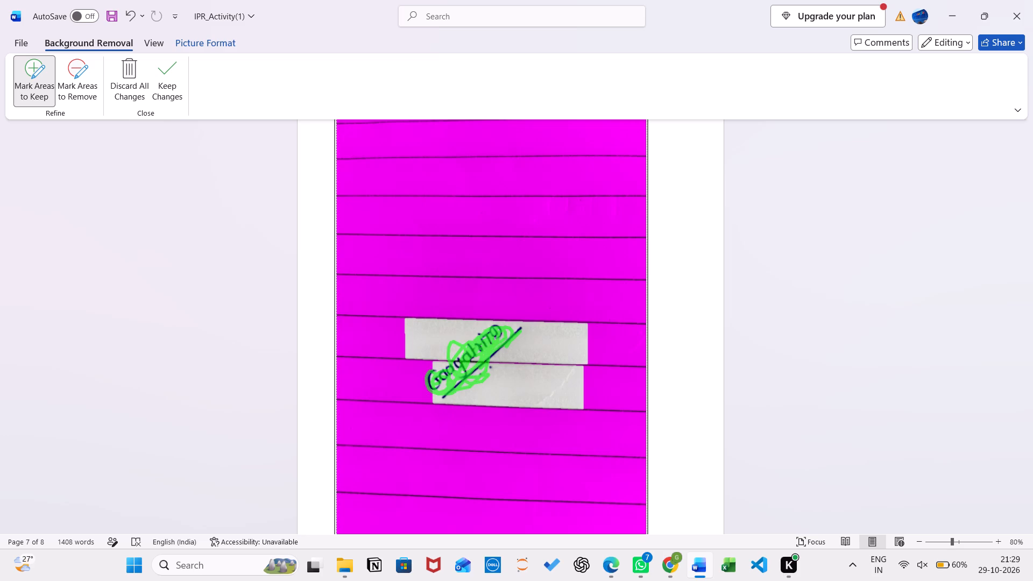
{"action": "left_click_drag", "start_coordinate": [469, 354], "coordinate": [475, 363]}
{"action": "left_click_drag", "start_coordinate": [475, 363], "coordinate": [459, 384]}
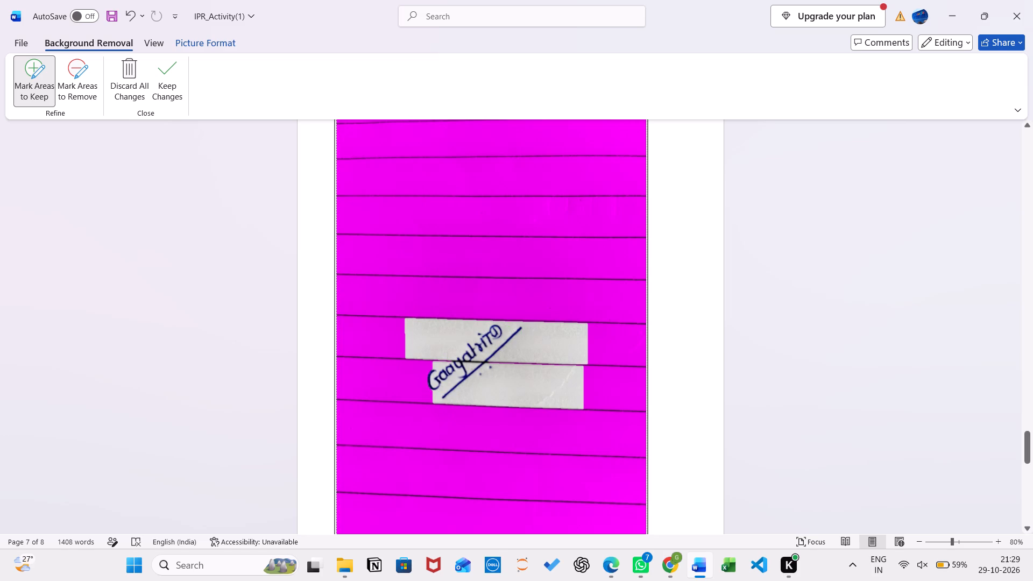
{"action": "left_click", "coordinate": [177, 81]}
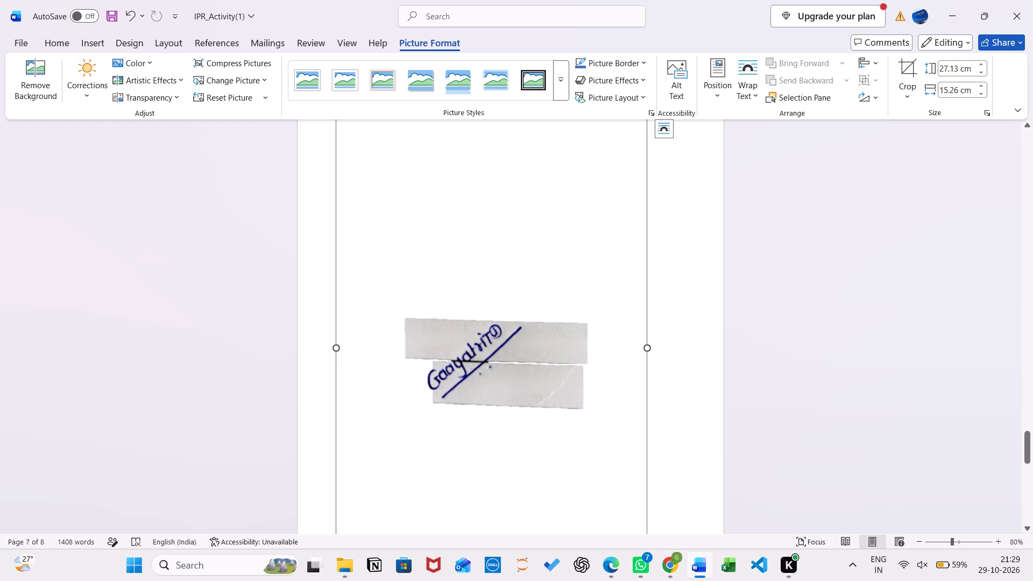
Delete the SIGN picture from the signature page.
{"action": "scroll", "coordinate": [504, 444], "scroll_direction": "up", "scroll_amount": 2}
{"action": "left_click", "coordinate": [493, 394]}
{"action": "key", "text": "BackSpace"}
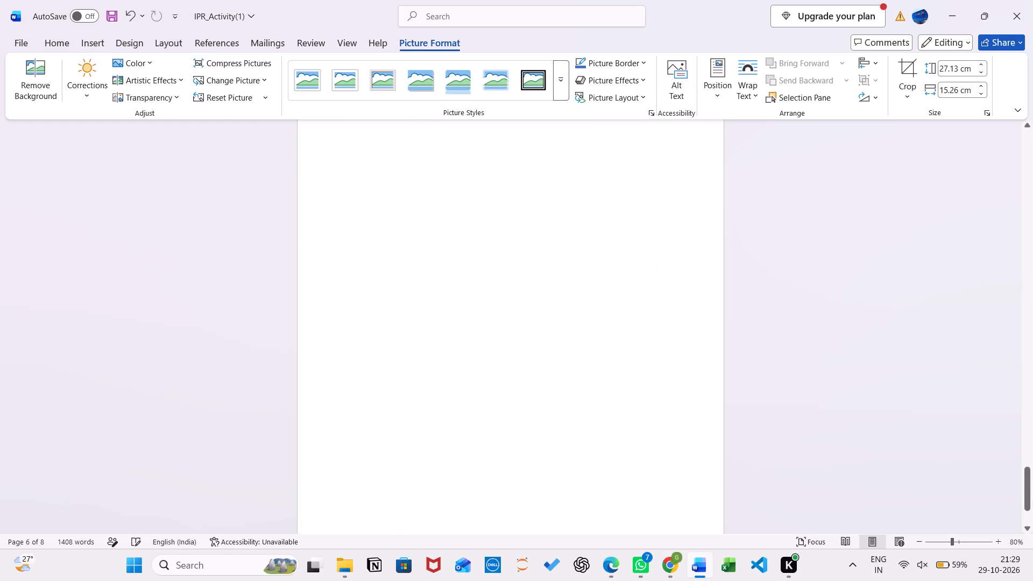
Place the insertion point just after the Signature label, on the same line as the date.
{"action": "scroll", "coordinate": [493, 394], "scroll_direction": "up", "scroll_amount": 2}
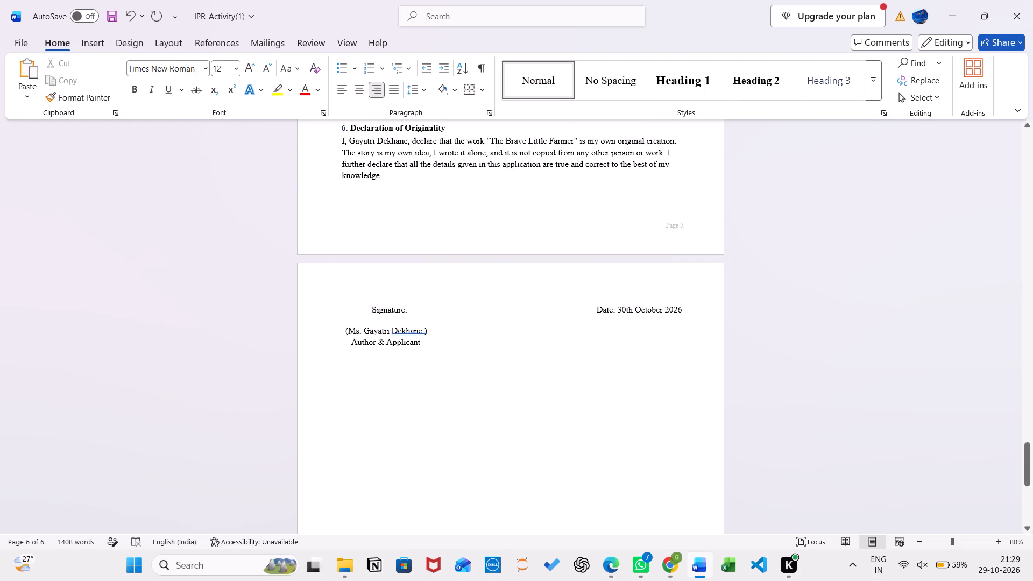
{"action": "left_click", "coordinate": [420, 306]}
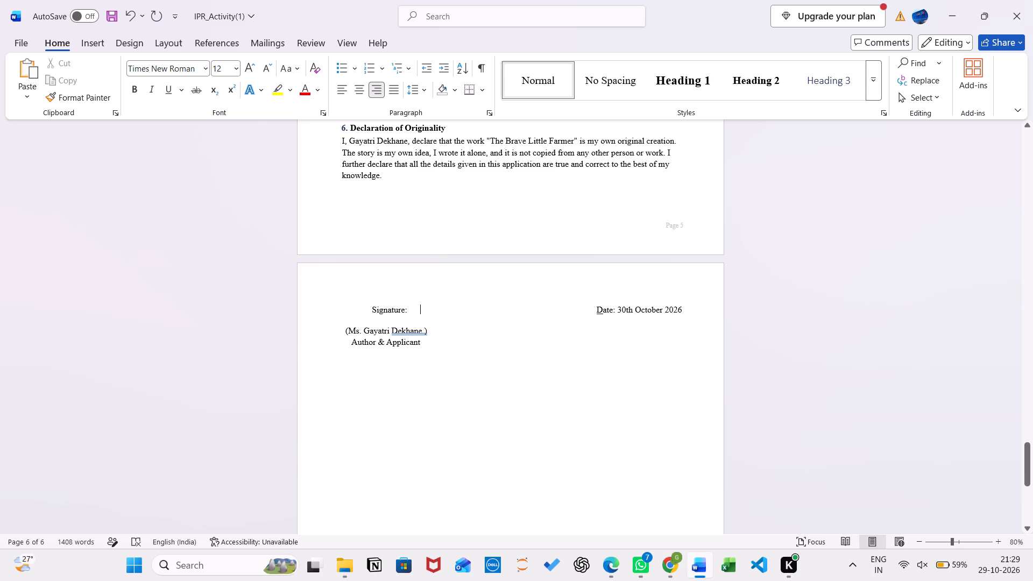
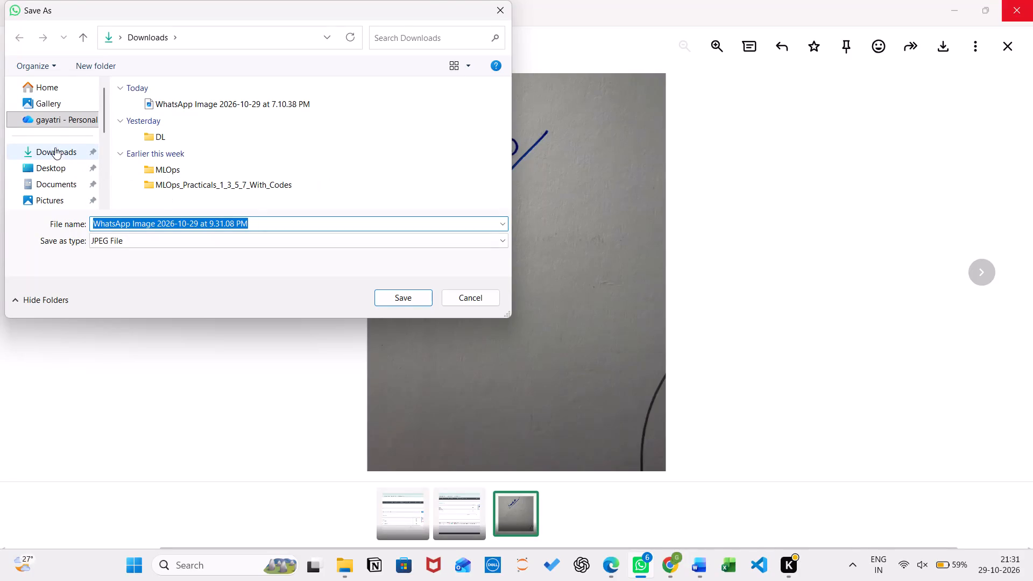
Save the signature photo to the Downloads folder as a JPEG file named Sign.
{"action": "double_click", "coordinate": [52, 147]}
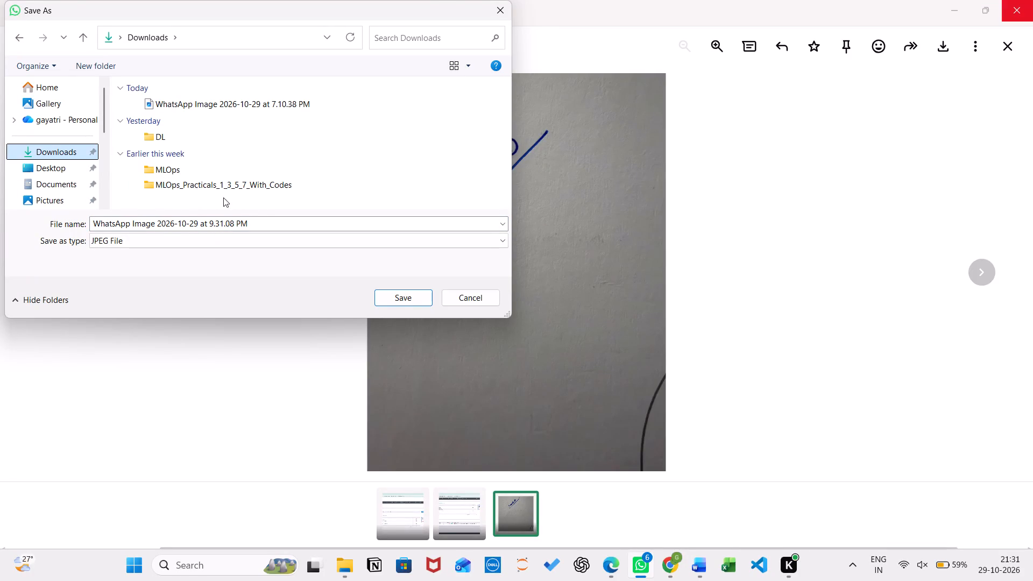
{"action": "left_click", "coordinate": [262, 219]}
{"action": "key", "text": "BackSpace"}
{"action": "type", "text": "Sign"}
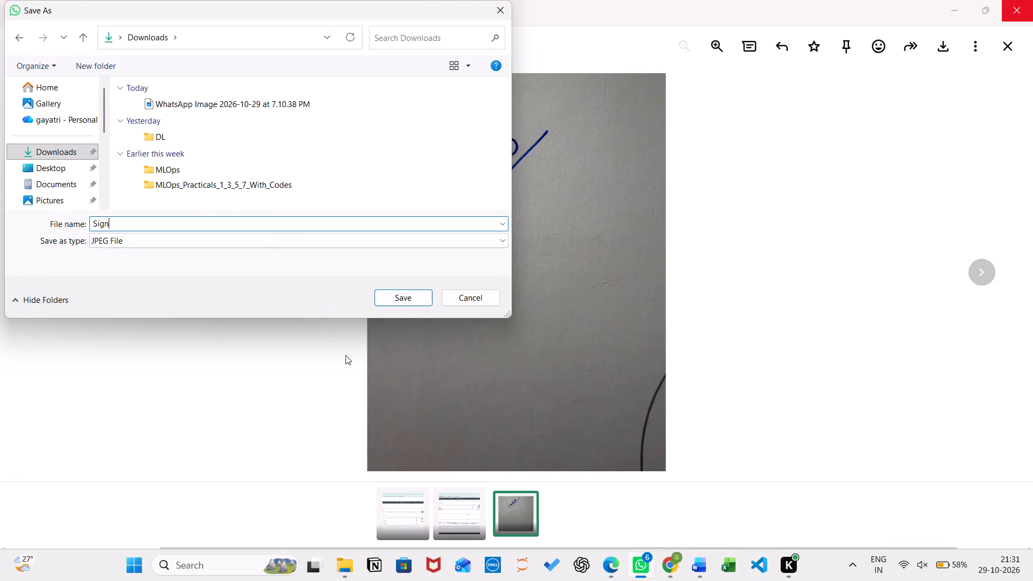
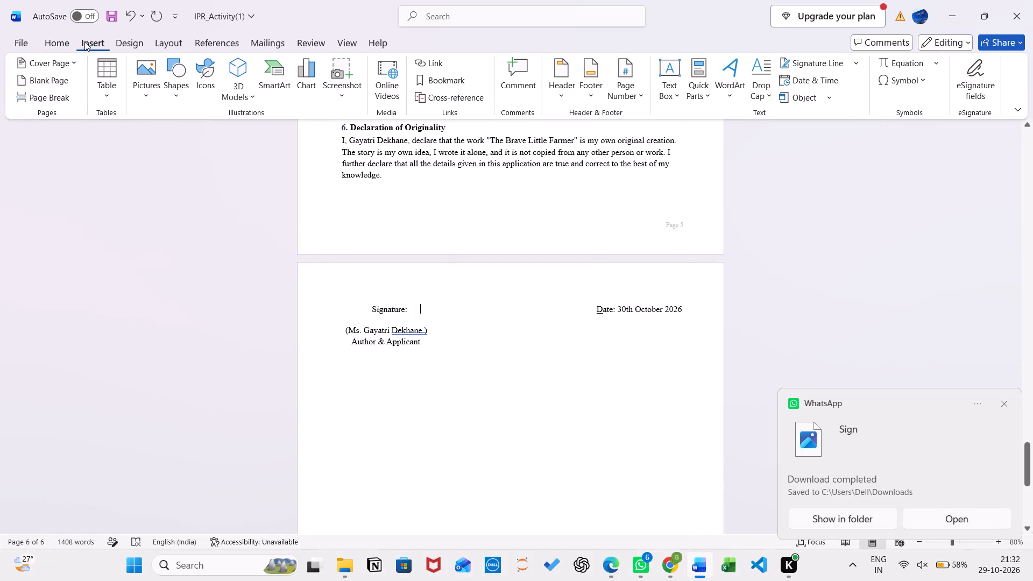
Insert the Sign picture from the Downloads folder after the "Signature:" label on the last page.
{"action": "left_click", "coordinate": [146, 74]}
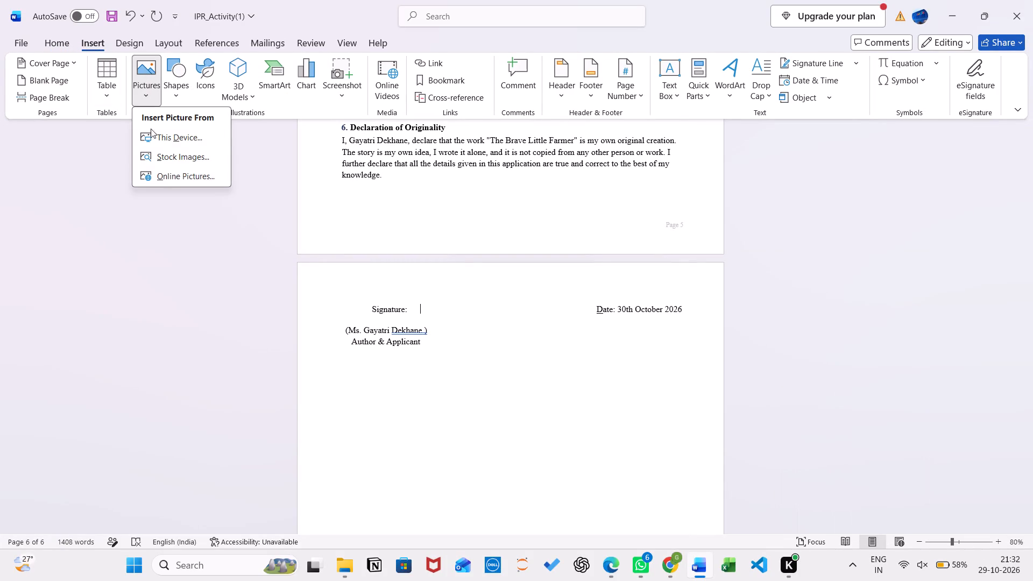
{"action": "left_click", "coordinate": [153, 143]}
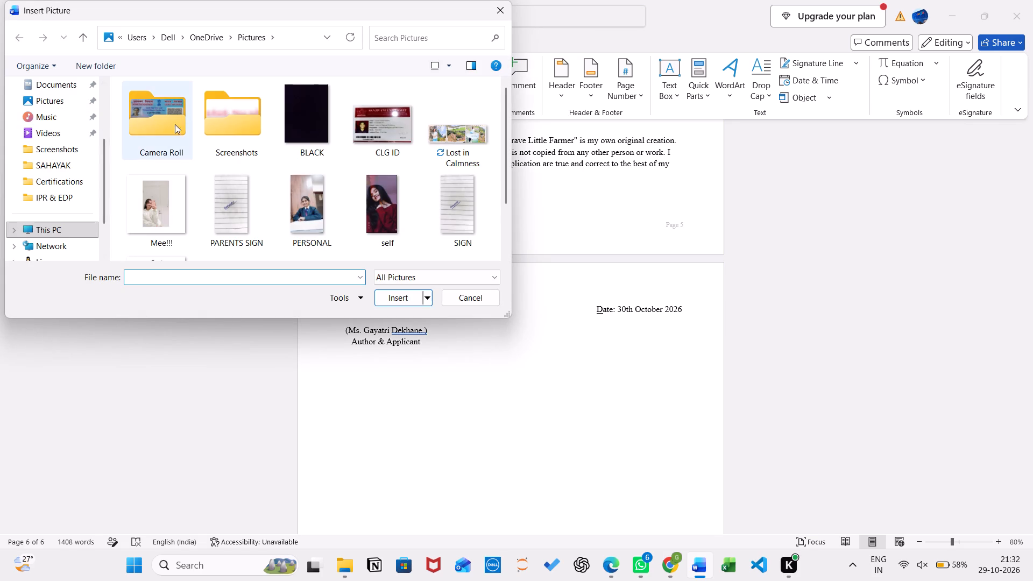
{"action": "scroll", "coordinate": [40, 208], "scroll_direction": "up", "scroll_amount": 5}
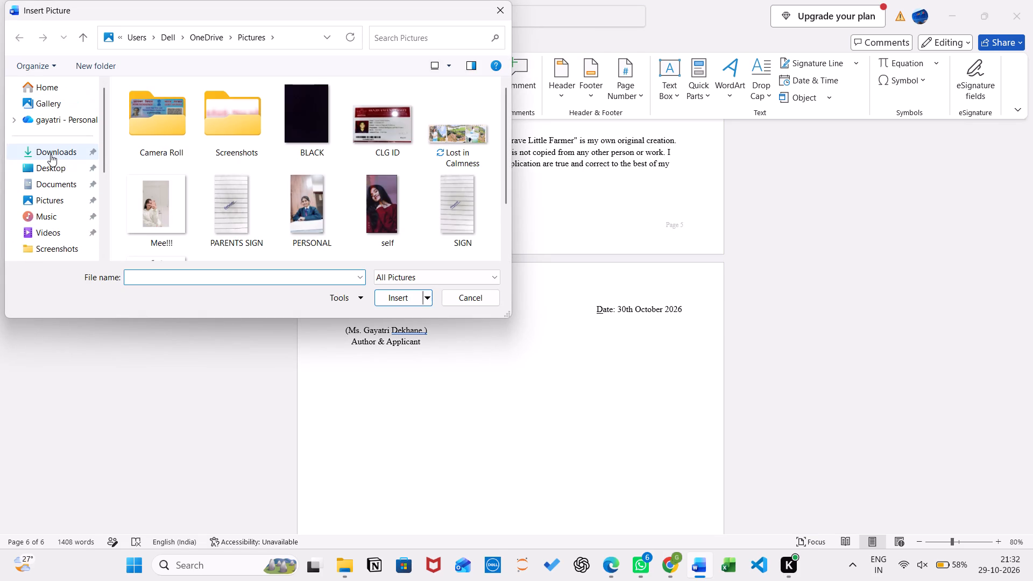
{"action": "double_click", "coordinate": [51, 151]}
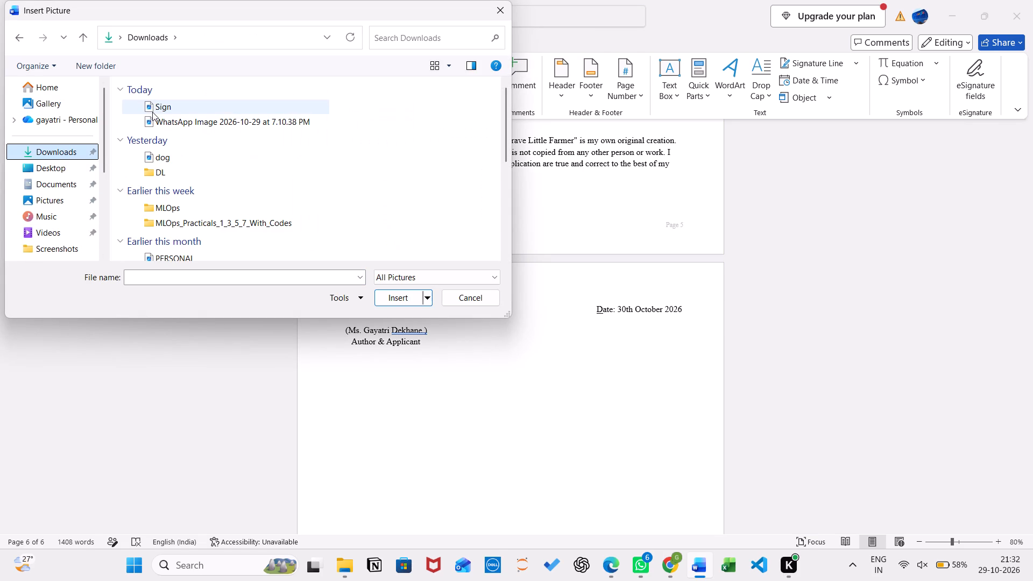
{"action": "left_click", "coordinate": [152, 112]}
{"action": "left_click", "coordinate": [394, 289]}
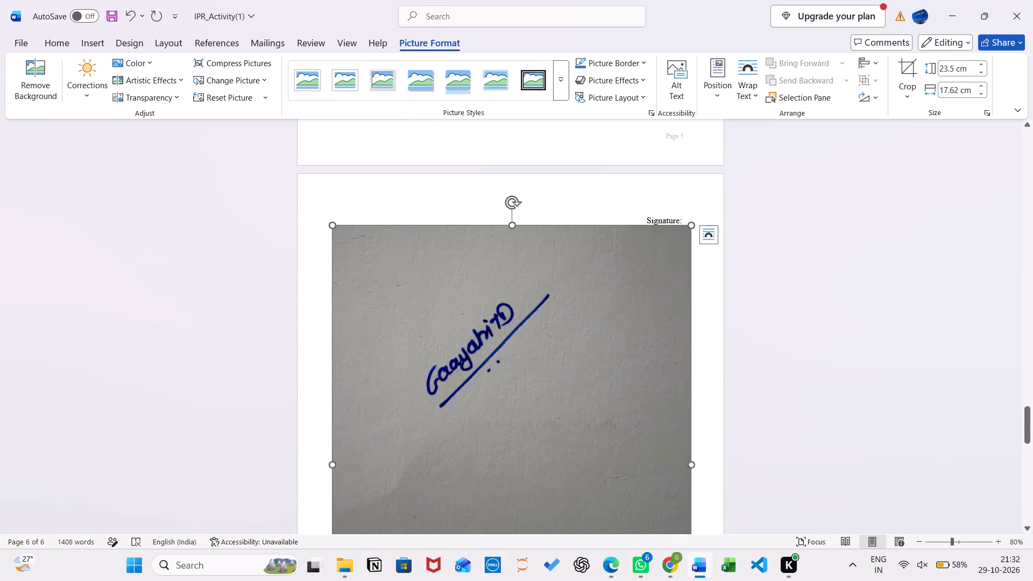
Start removing the signature picture's background and mark the lettering, underline and dots as areas to keep.
{"action": "scroll", "coordinate": [394, 289], "scroll_direction": "down", "scroll_amount": 1}
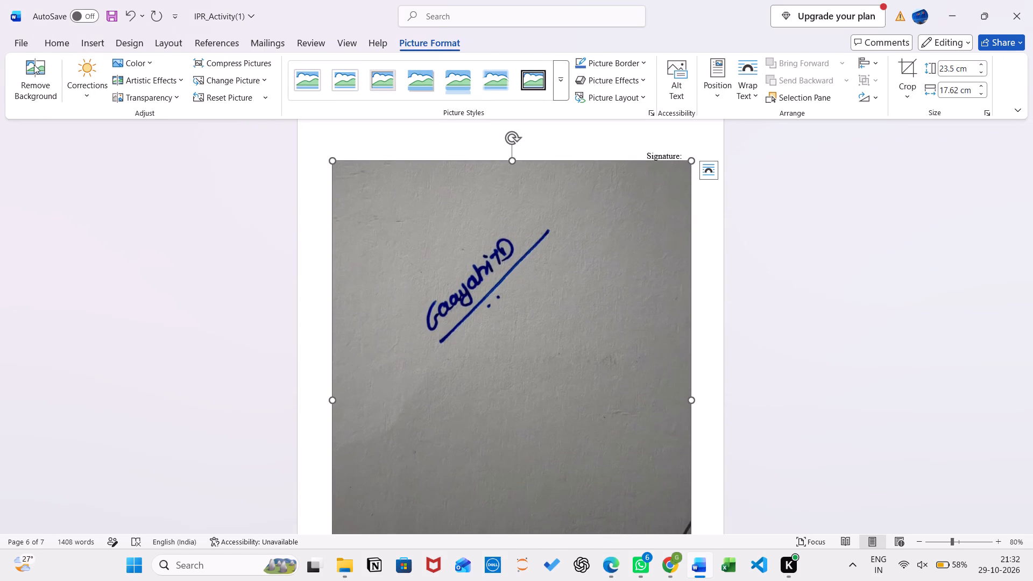
{"action": "left_click", "coordinate": [34, 65]}
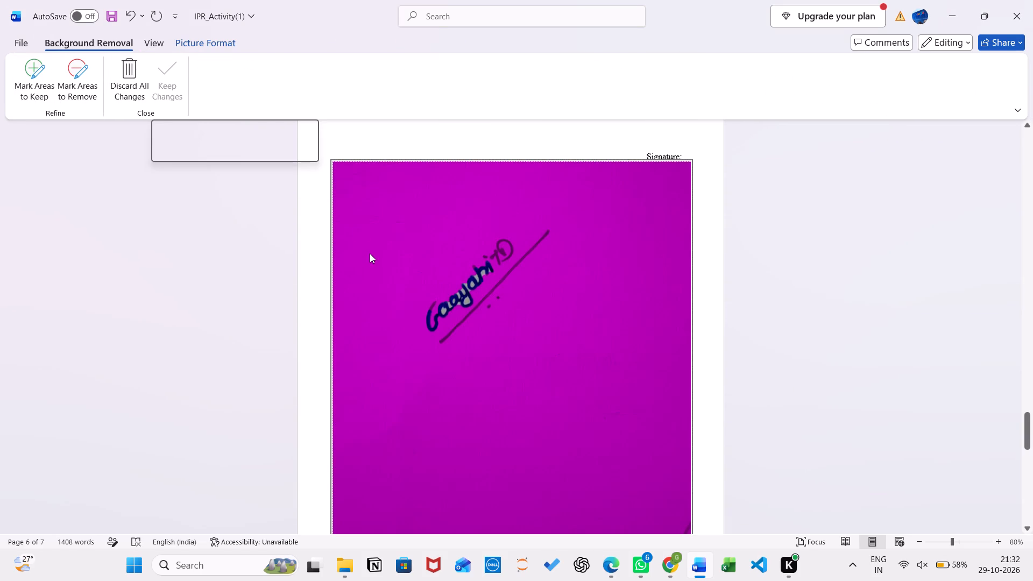
{"action": "left_click", "coordinate": [31, 84]}
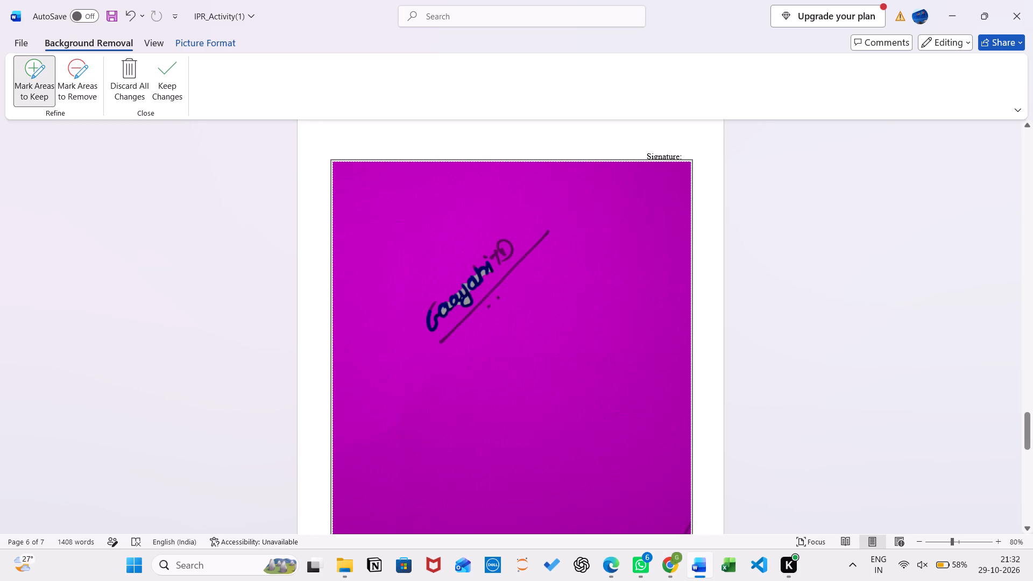
{"action": "left_click_drag", "start_coordinate": [501, 251], "coordinate": [500, 257]}
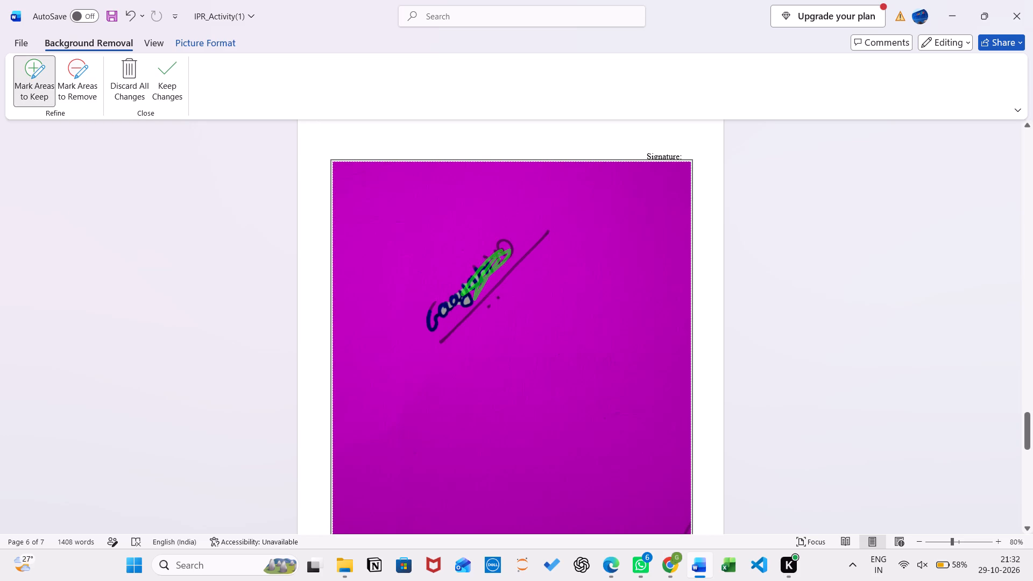
{"action": "left_click_drag", "start_coordinate": [500, 257], "coordinate": [484, 274]}
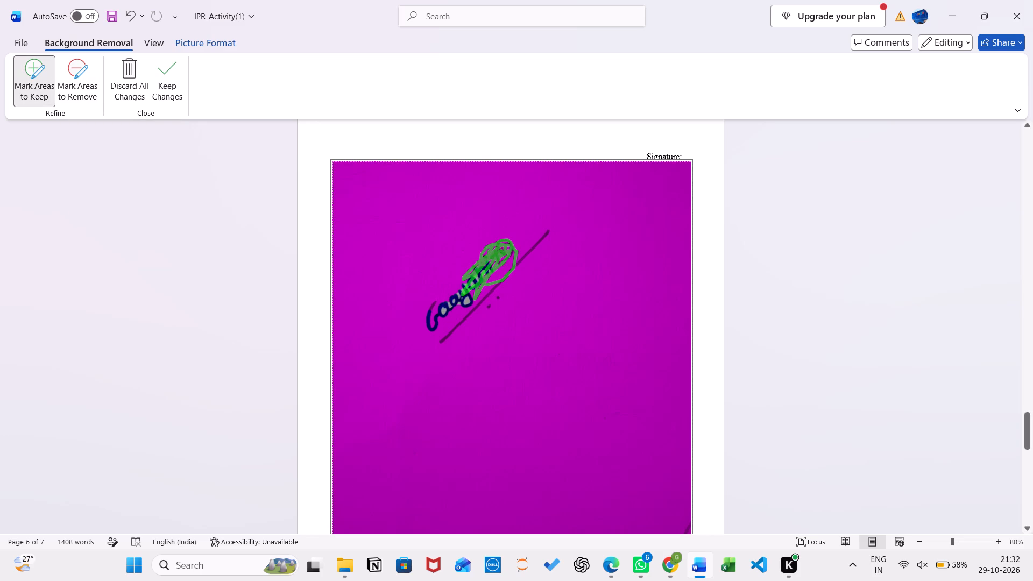
{"action": "left_click_drag", "start_coordinate": [484, 274], "coordinate": [435, 313]}
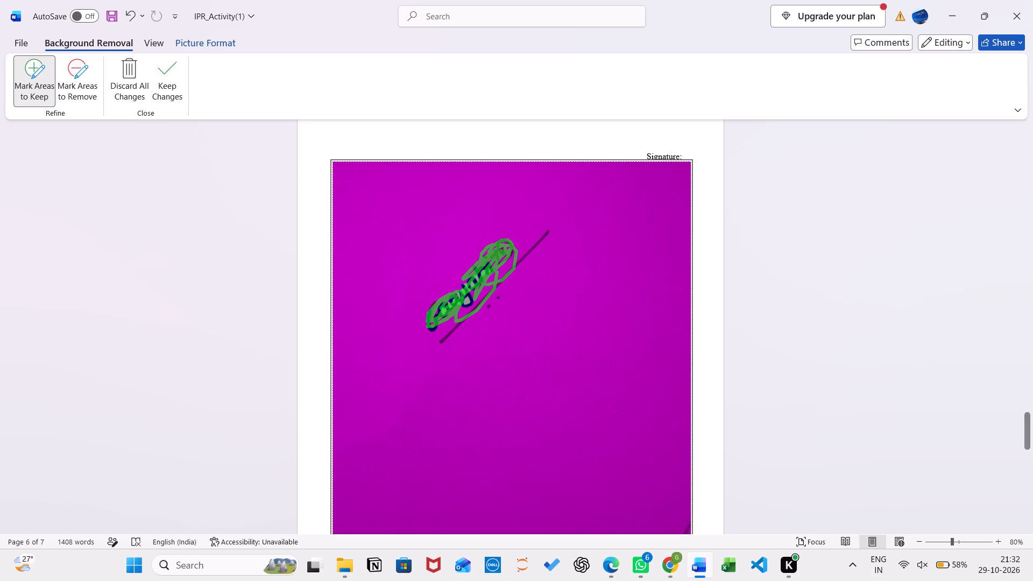
{"action": "left_click_drag", "start_coordinate": [435, 313], "coordinate": [431, 330]}
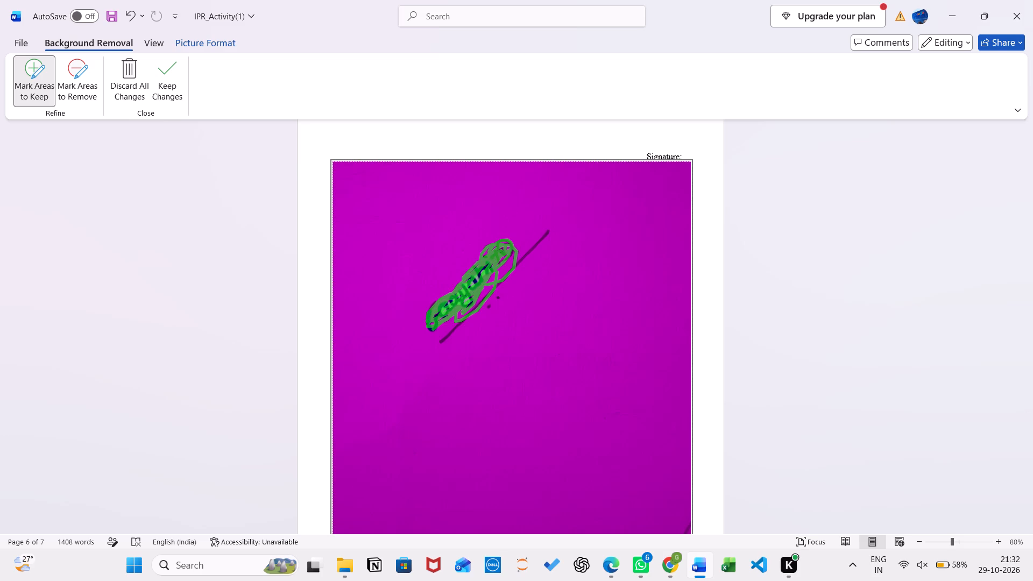
{"action": "left_click_drag", "start_coordinate": [431, 330], "coordinate": [442, 343]}
{"action": "left_click_drag", "start_coordinate": [442, 343], "coordinate": [520, 266]}
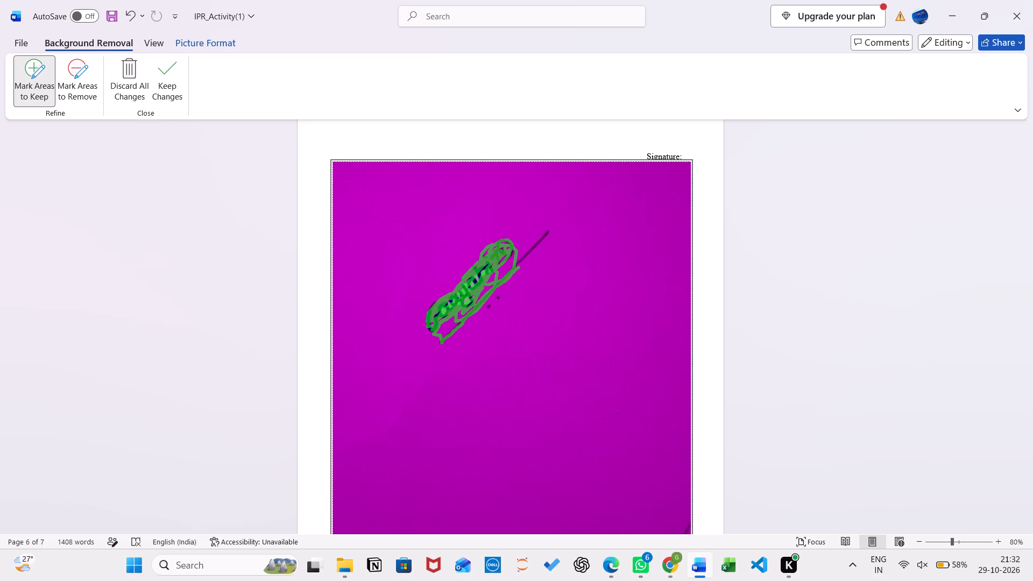
{"action": "left_click_drag", "start_coordinate": [520, 266], "coordinate": [549, 235]}
{"action": "left_click_drag", "start_coordinate": [549, 235], "coordinate": [525, 260]}
{"action": "left_click_drag", "start_coordinate": [525, 260], "coordinate": [511, 271]}
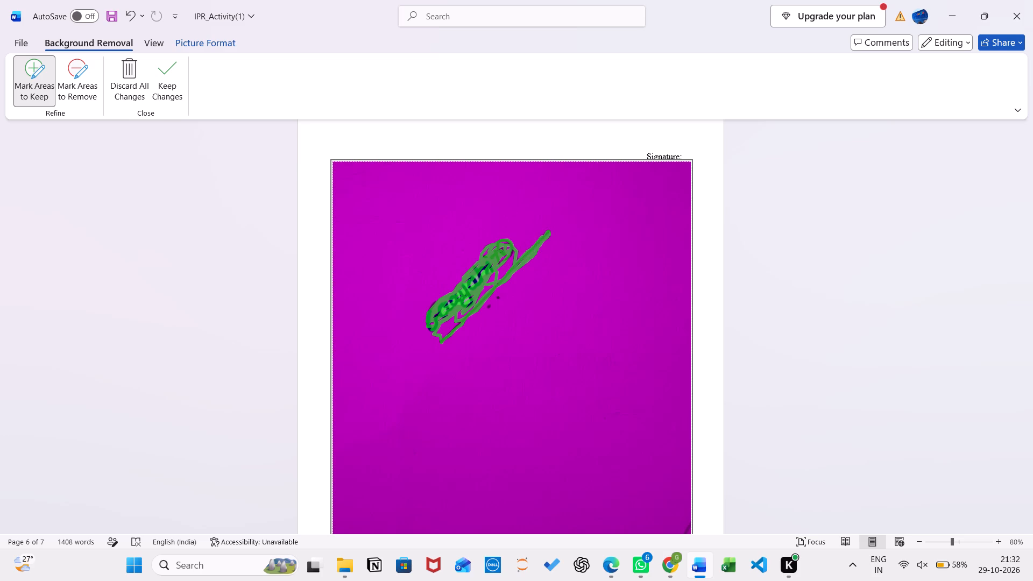
{"action": "left_click_drag", "start_coordinate": [511, 271], "coordinate": [498, 300]}
{"action": "left_click_drag", "start_coordinate": [498, 300], "coordinate": [480, 295]}
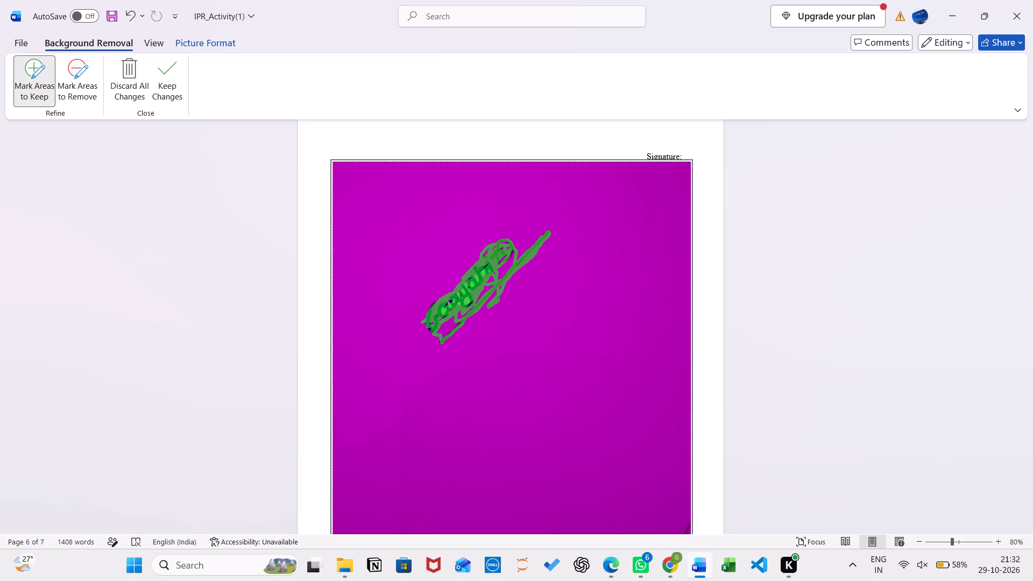
{"action": "left_click_drag", "start_coordinate": [480, 295], "coordinate": [459, 289]}
{"action": "left_click_drag", "start_coordinate": [459, 289], "coordinate": [433, 324]}
{"action": "left_click_drag", "start_coordinate": [433, 324], "coordinate": [429, 315]}
{"action": "left_click_drag", "start_coordinate": [429, 315], "coordinate": [429, 315]}
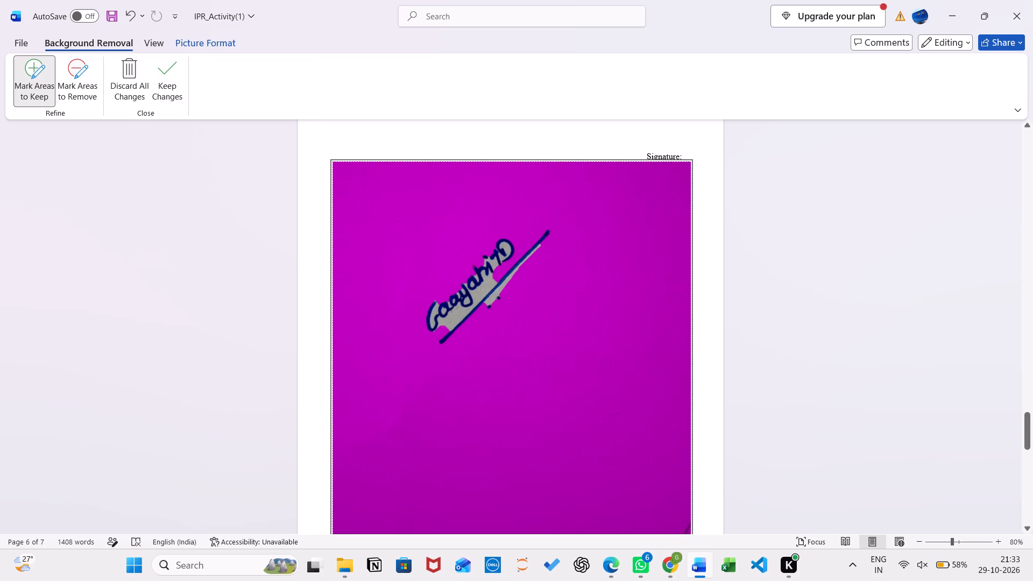
Mark the lettering's upper edge and the strip along the underline as areas to keep, and keep the background removal changes.
{"action": "left_click_drag", "start_coordinate": [440, 306], "coordinate": [445, 297]}
{"action": "left_click_drag", "start_coordinate": [445, 297], "coordinate": [480, 270]}
{"action": "left_click_drag", "start_coordinate": [480, 270], "coordinate": [473, 269]}
{"action": "left_click_drag", "start_coordinate": [473, 269], "coordinate": [514, 239]}
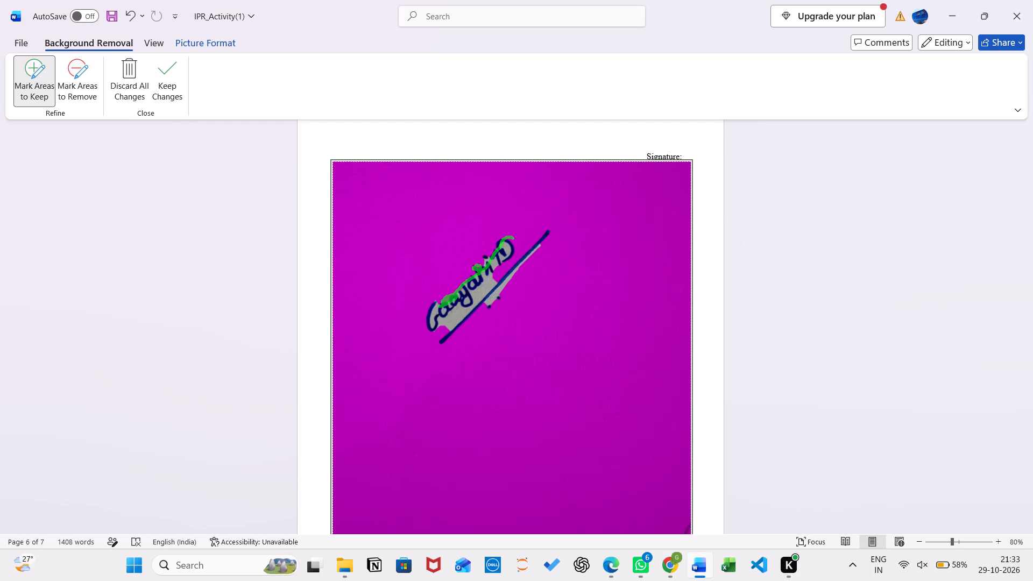
{"action": "left_click_drag", "start_coordinate": [514, 239], "coordinate": [449, 332]}
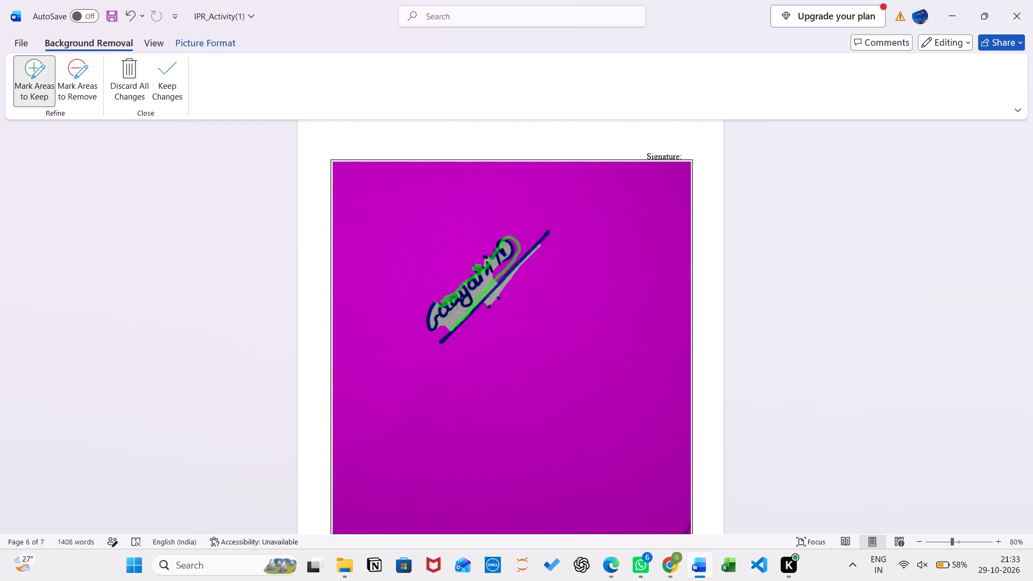
{"action": "left_click_drag", "start_coordinate": [449, 332], "coordinate": [443, 338]}
{"action": "left_click_drag", "start_coordinate": [443, 338], "coordinate": [441, 341]}
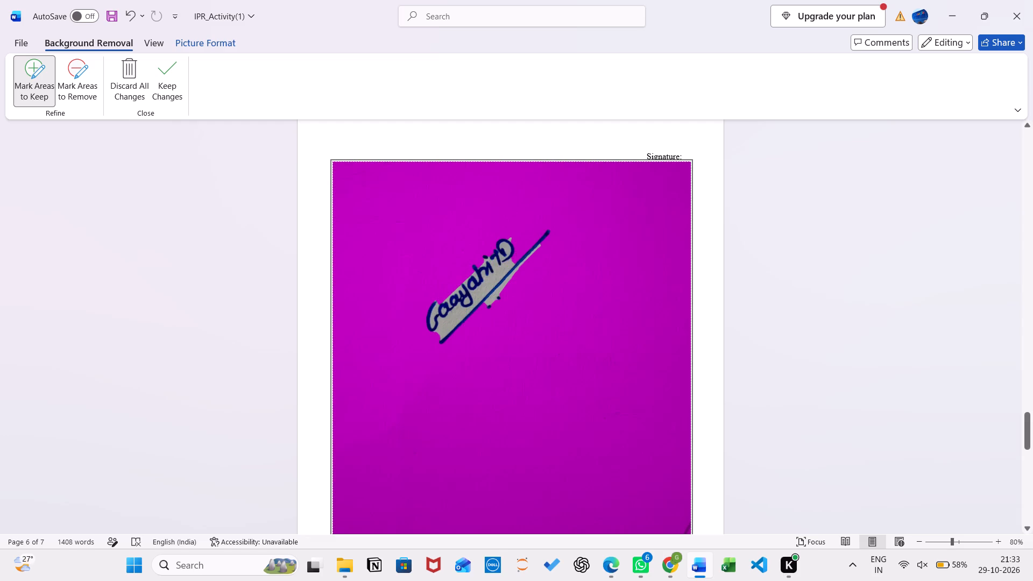
{"action": "left_click", "coordinate": [172, 80]}
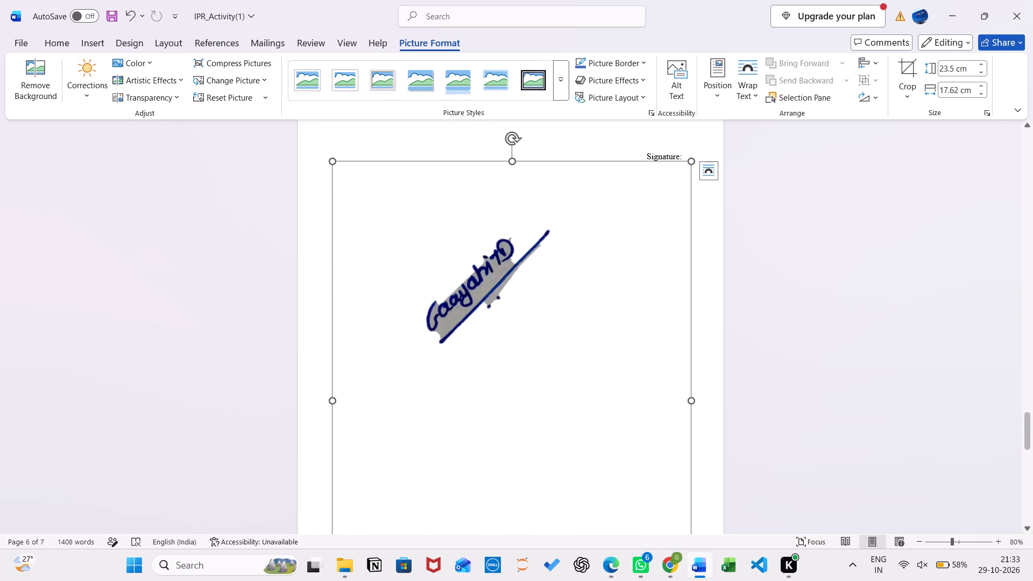
Shrink the signature picture proportionally to about 12.8 cm high by 9.6 cm wide.
{"action": "left_click_drag", "start_coordinate": [475, 288], "coordinate": [464, 275]}
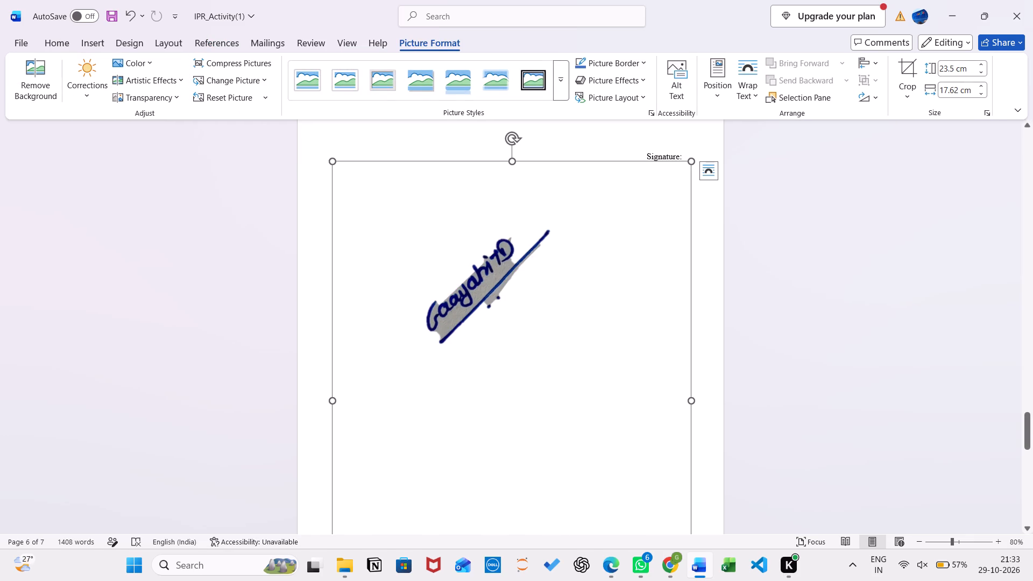
{"action": "left_click", "coordinate": [483, 312]}
{"action": "scroll", "coordinate": [570, 421], "scroll_direction": "down", "scroll_amount": 1}
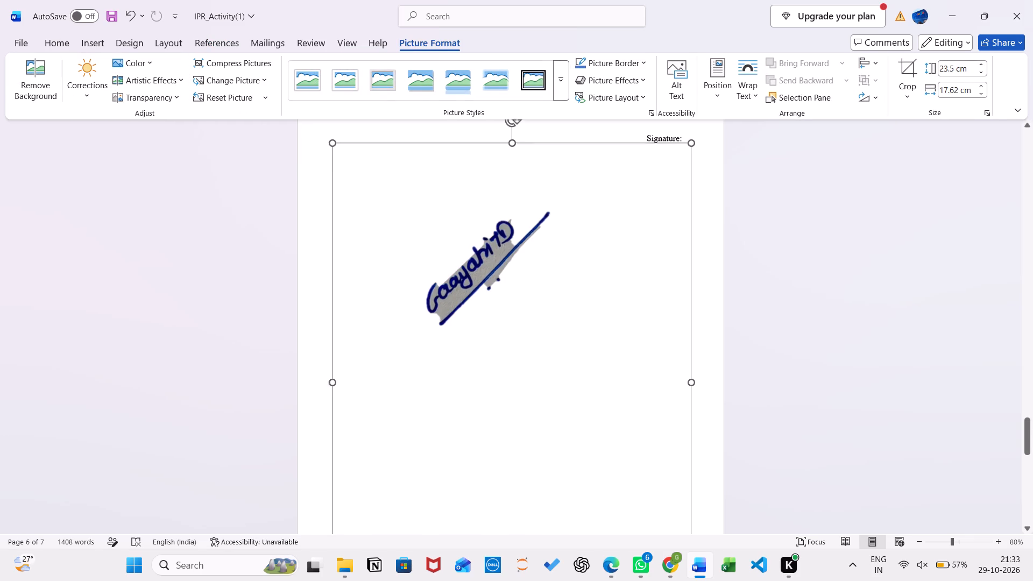
{"action": "scroll", "coordinate": [570, 421], "scroll_direction": "down", "scroll_amount": 2}
{"action": "left_click_drag", "start_coordinate": [695, 451], "coordinate": [606, 333]}
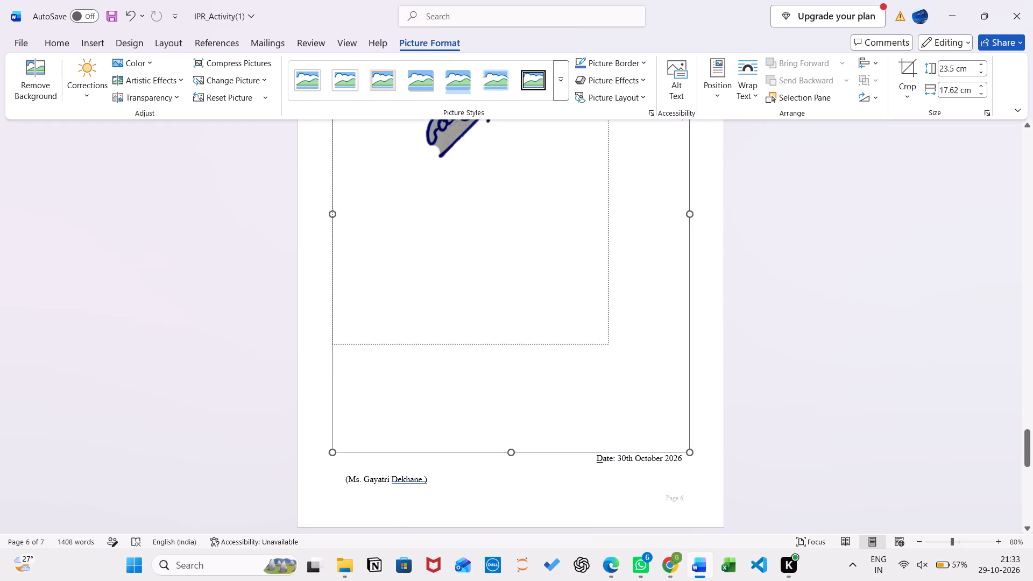
{"action": "left_click_drag", "start_coordinate": [606, 333], "coordinate": [513, 231]}
{"action": "scroll", "coordinate": [513, 231], "scroll_direction": "up", "scroll_amount": 1}
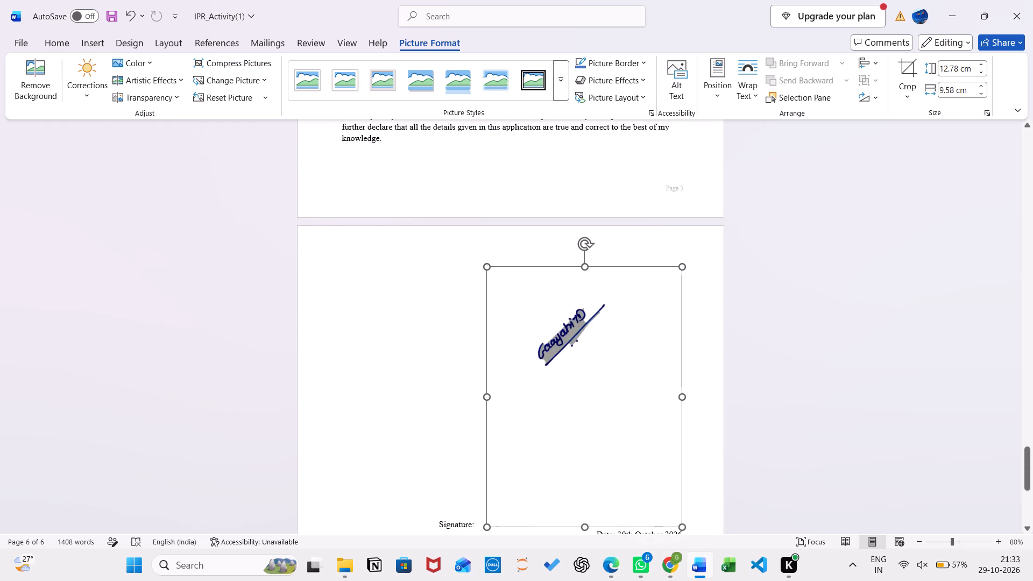
Crop the signature picture closely around the lettering and underline, to about 3.7 cm high by 3.55 cm wide.
{"action": "left_click", "coordinate": [601, 426]}
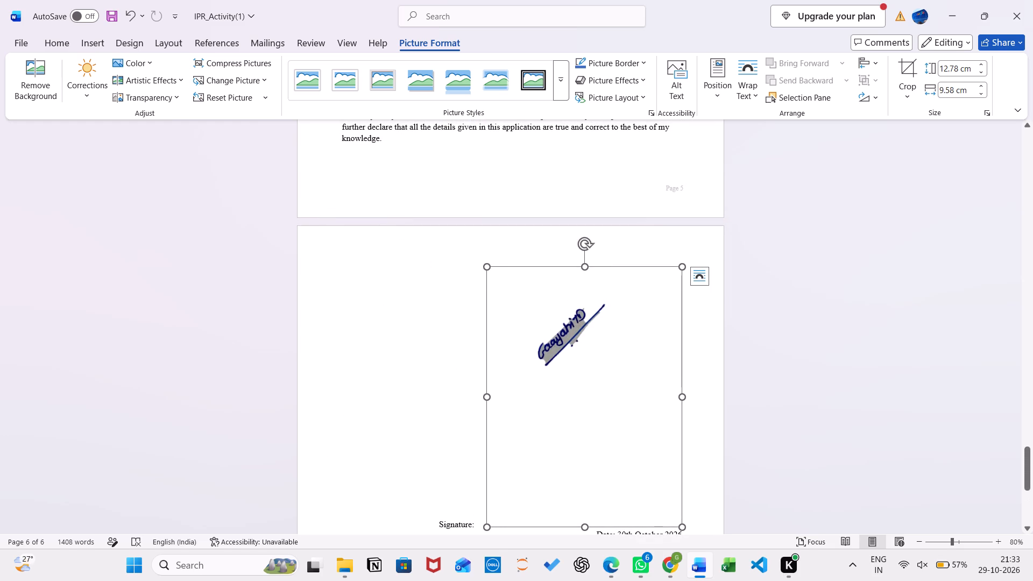
{"action": "left_click", "coordinate": [582, 351]}
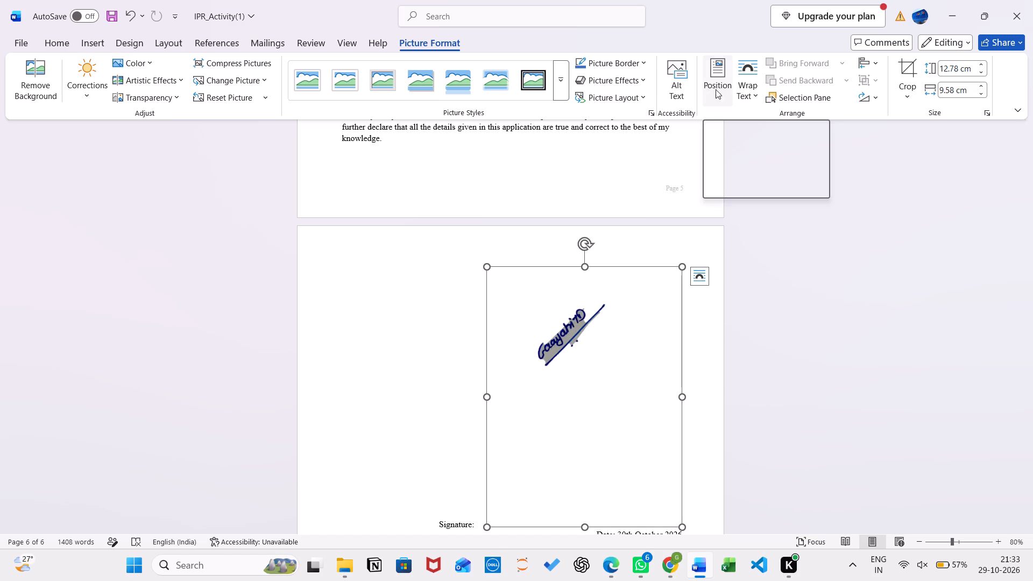
{"action": "left_click", "coordinate": [908, 77]}
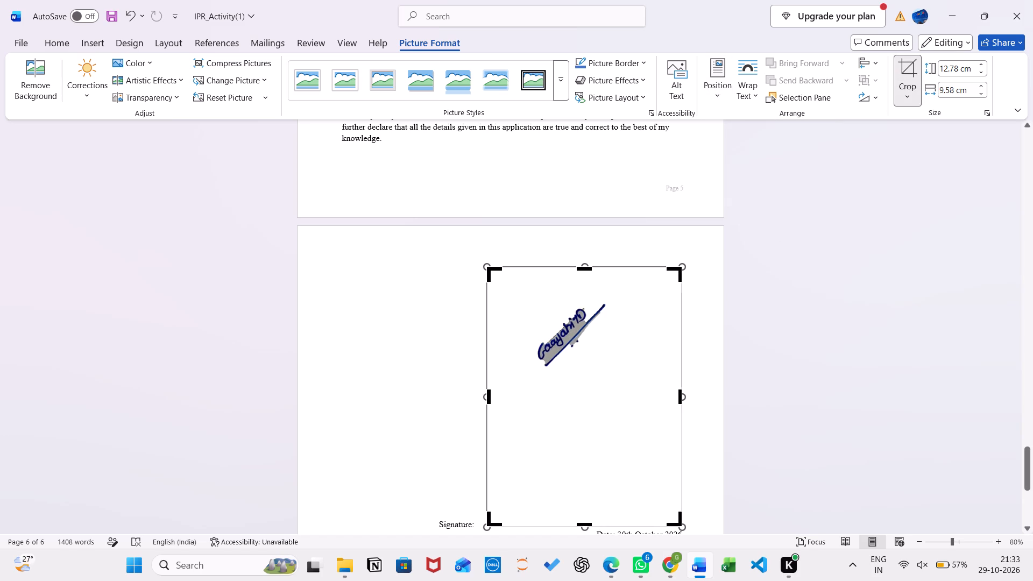
{"action": "left_click_drag", "start_coordinate": [681, 270], "coordinate": [627, 300]}
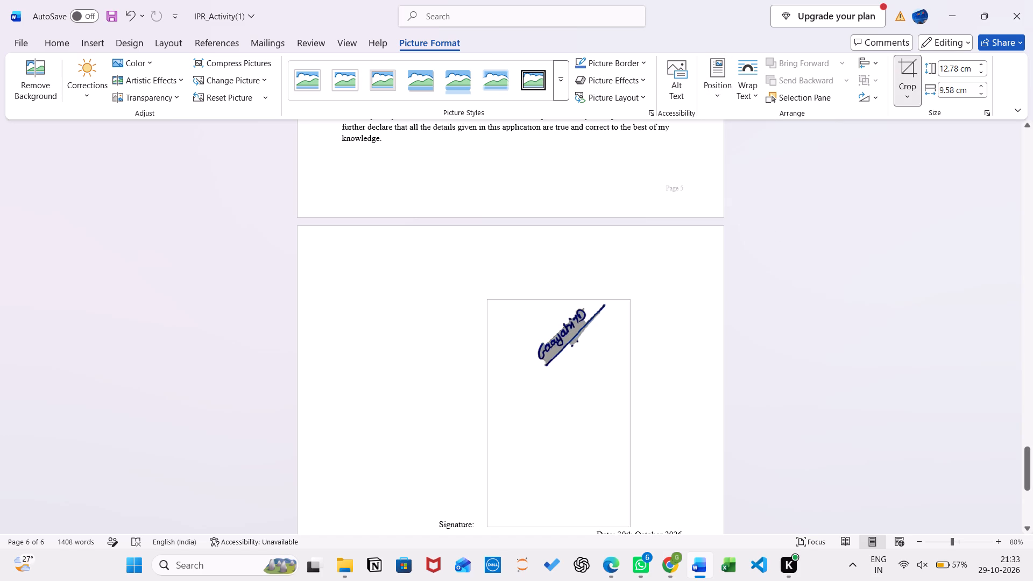
{"action": "left_click_drag", "start_coordinate": [627, 300], "coordinate": [613, 288]}
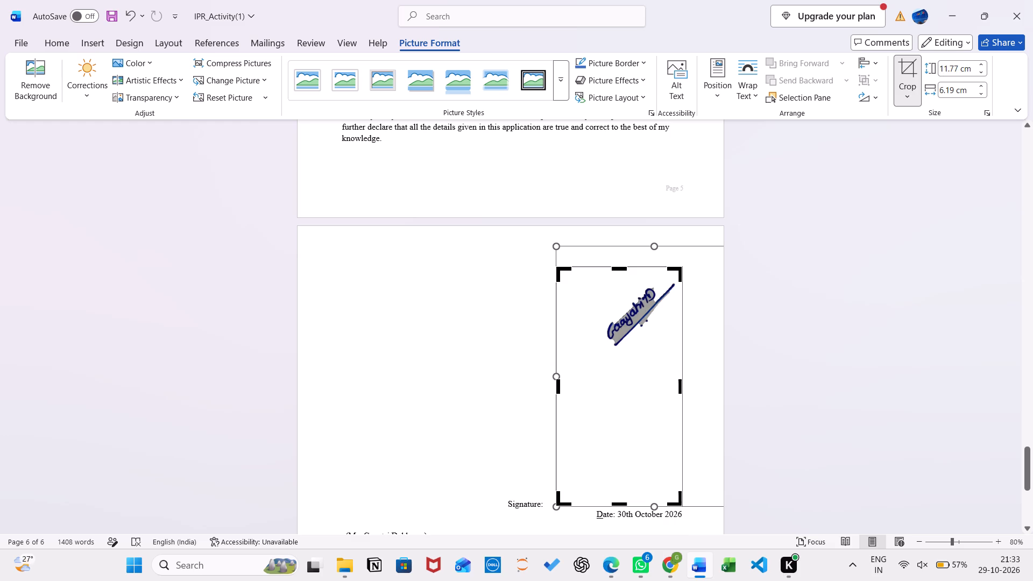
{"action": "left_click_drag", "start_coordinate": [681, 504], "coordinate": [674, 320]}
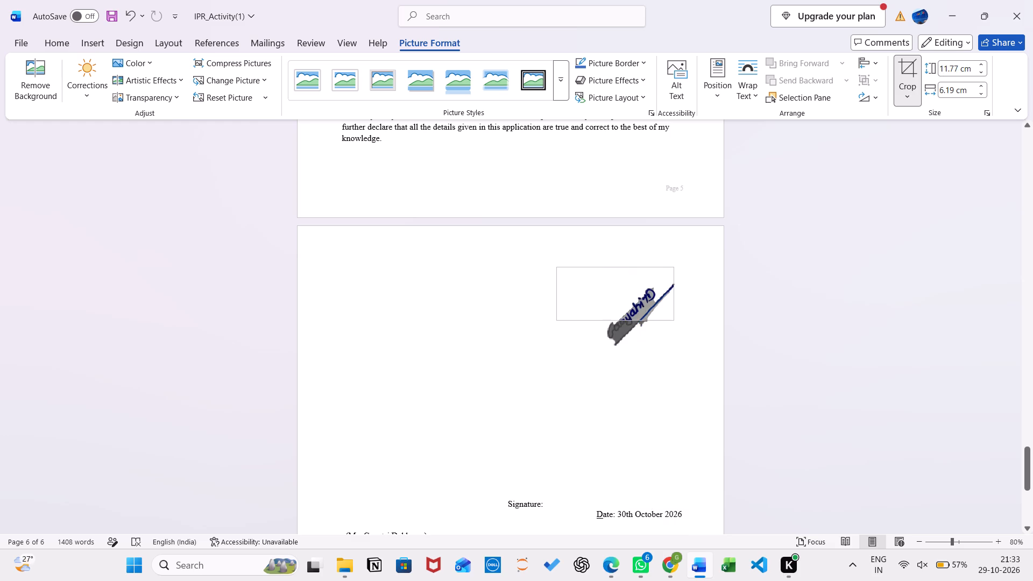
{"action": "left_click_drag", "start_coordinate": [674, 320], "coordinate": [675, 351]}
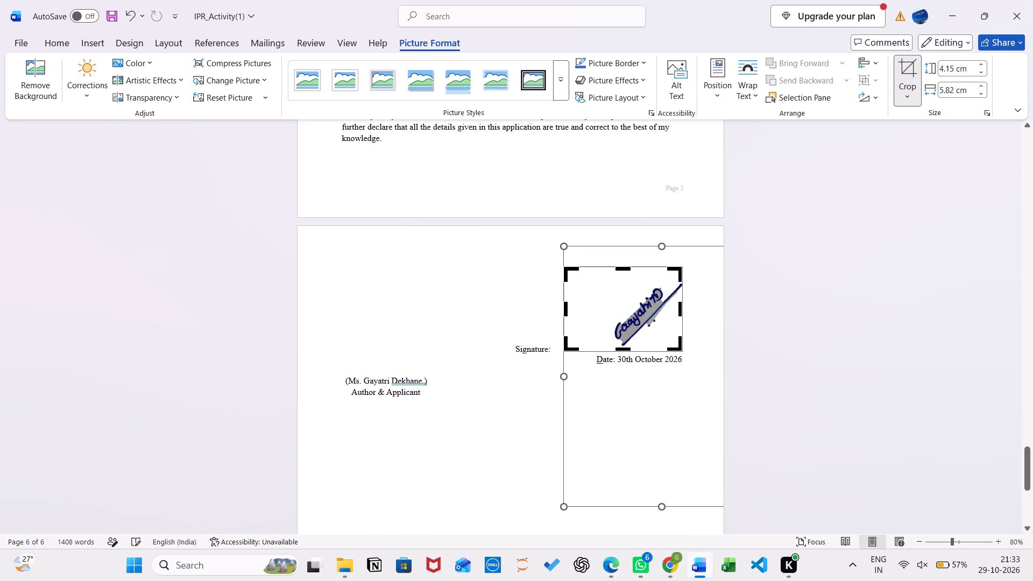
{"action": "left_click_drag", "start_coordinate": [568, 271], "coordinate": [612, 287]}
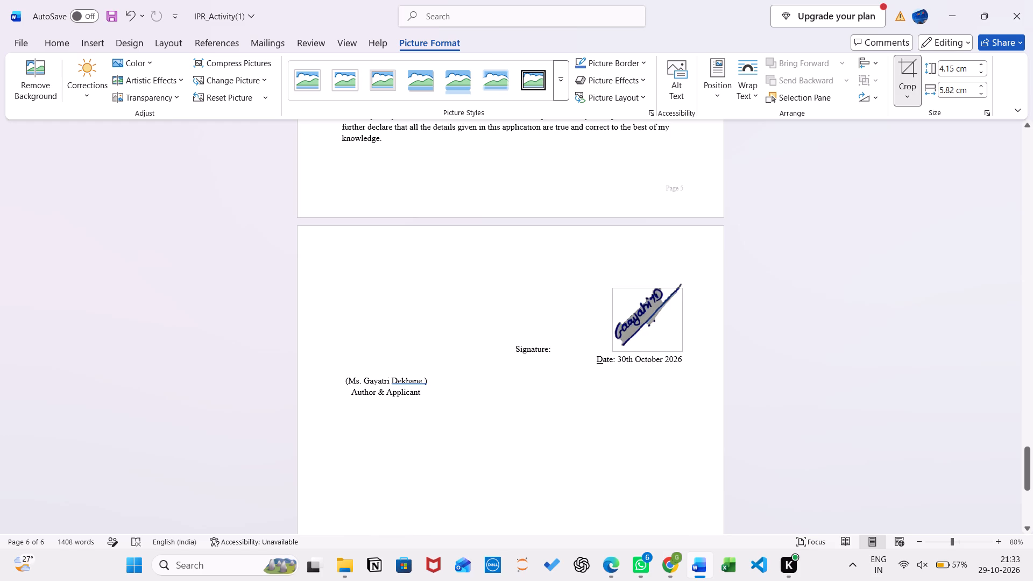
{"action": "left_click_drag", "start_coordinate": [612, 287], "coordinate": [610, 277]}
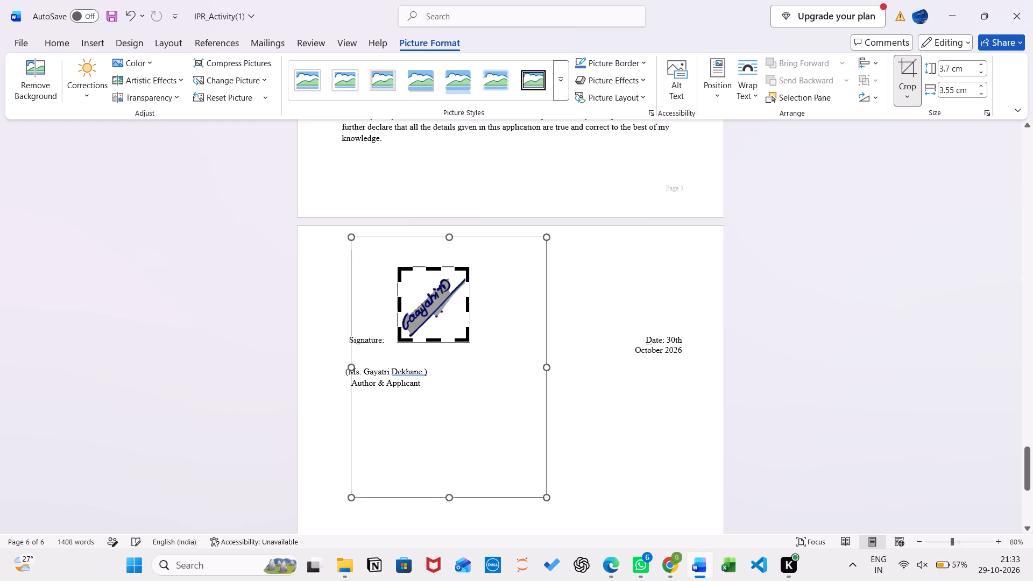
{"action": "left_click", "coordinate": [607, 417]}
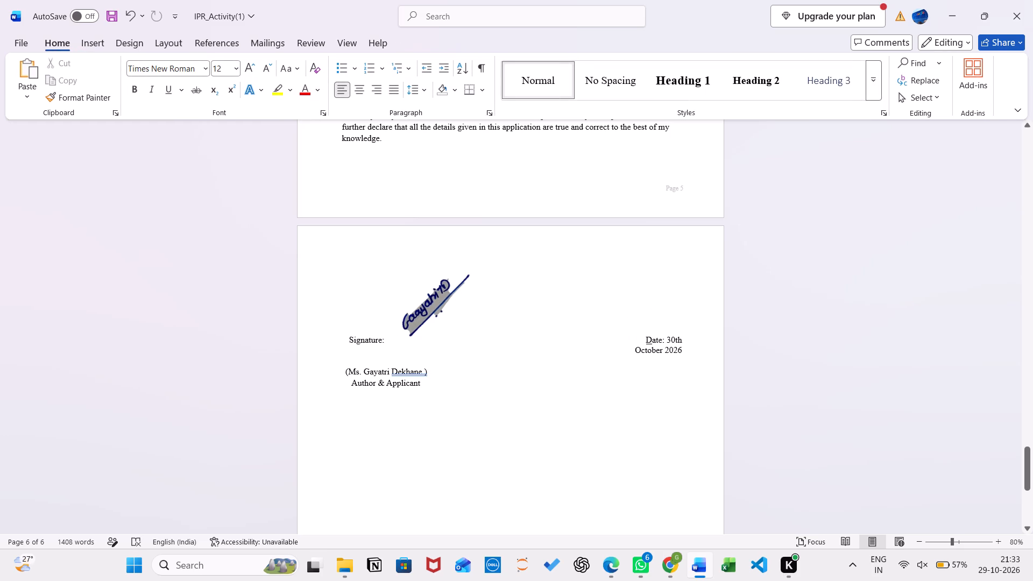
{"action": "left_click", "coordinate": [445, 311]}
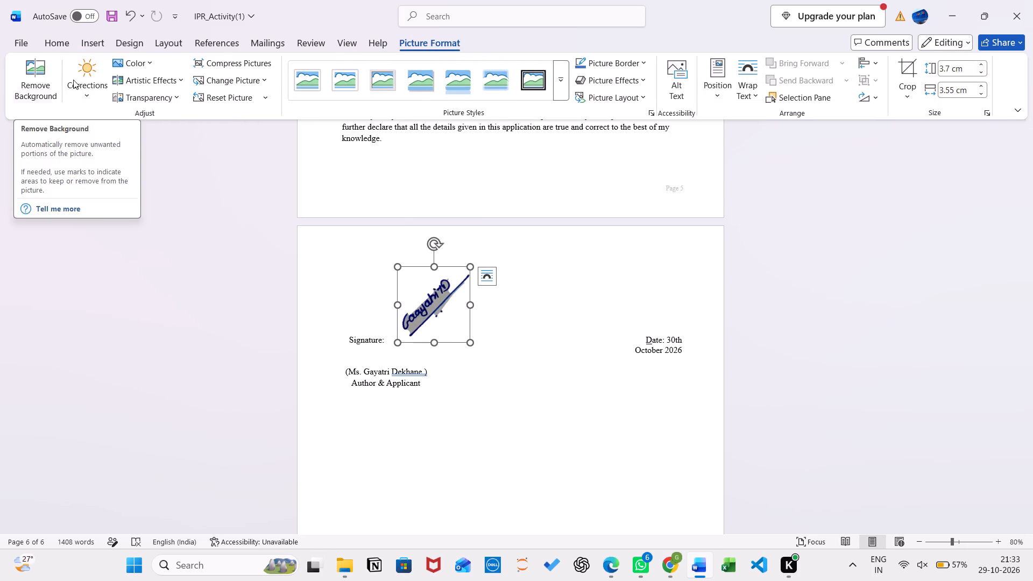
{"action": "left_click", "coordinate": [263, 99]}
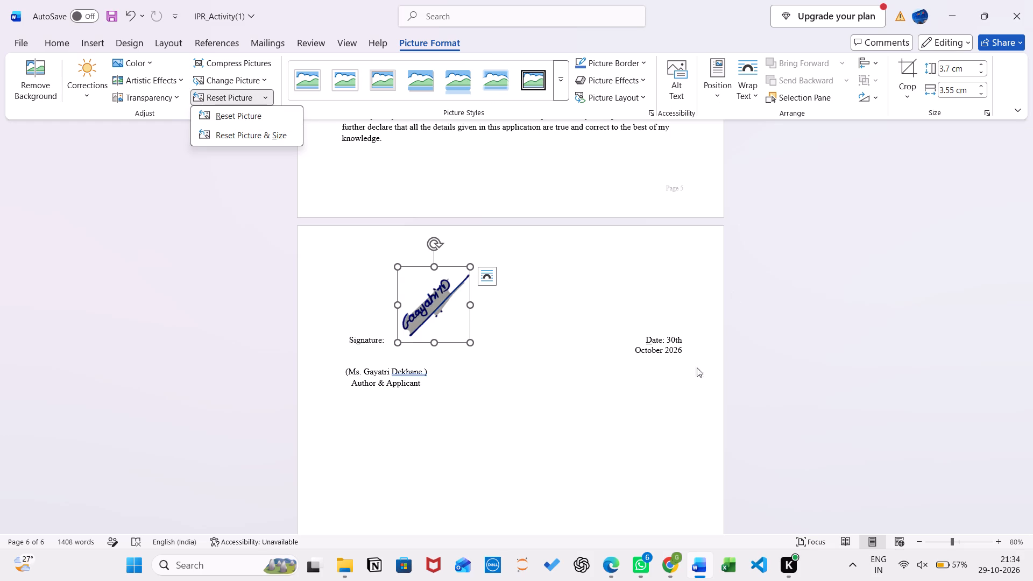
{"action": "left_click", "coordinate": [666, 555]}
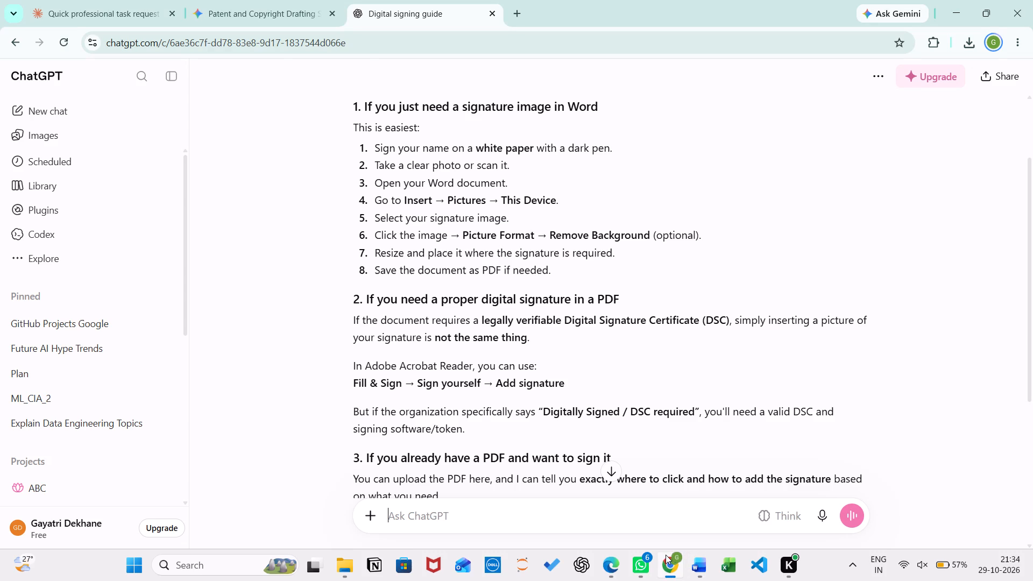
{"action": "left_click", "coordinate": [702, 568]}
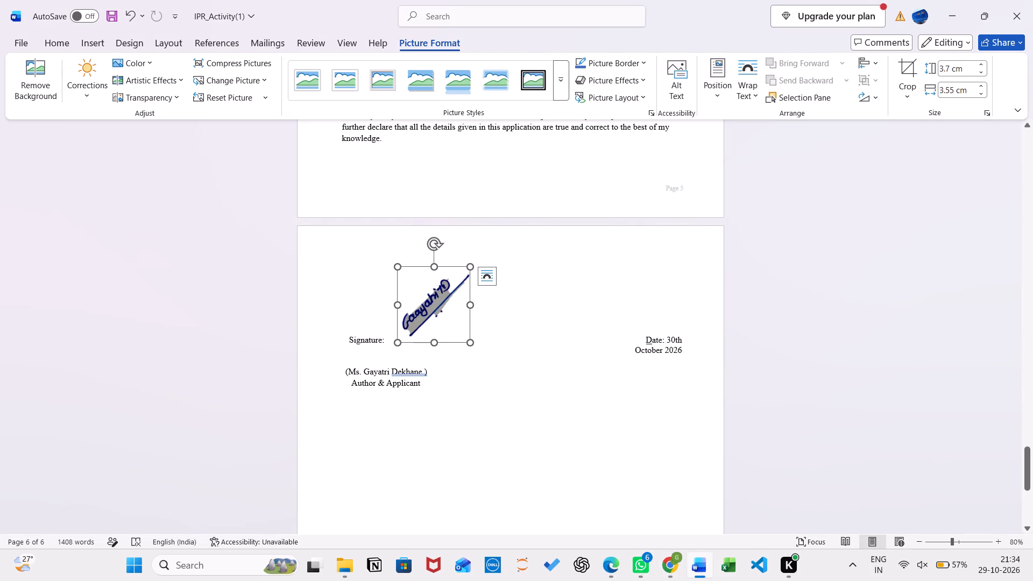
{"action": "left_click", "coordinate": [438, 310]}
{"action": "key", "text": "ctrl+c"}
{"action": "left_click", "coordinate": [665, 559]}
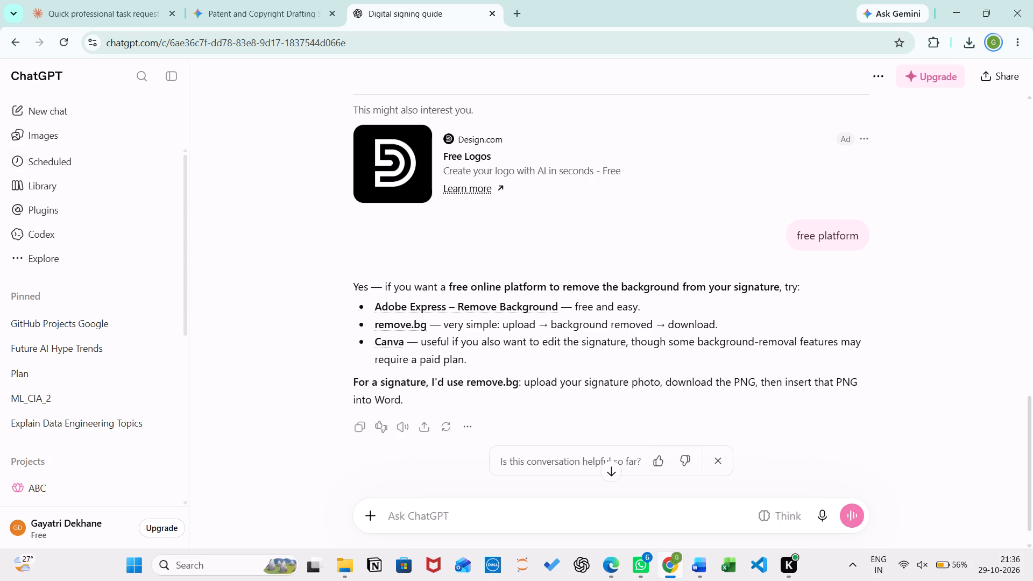
Open the suggested remove.bg site and upload the Sign image from the Downloads folder.
{"action": "left_click", "coordinate": [409, 324]}
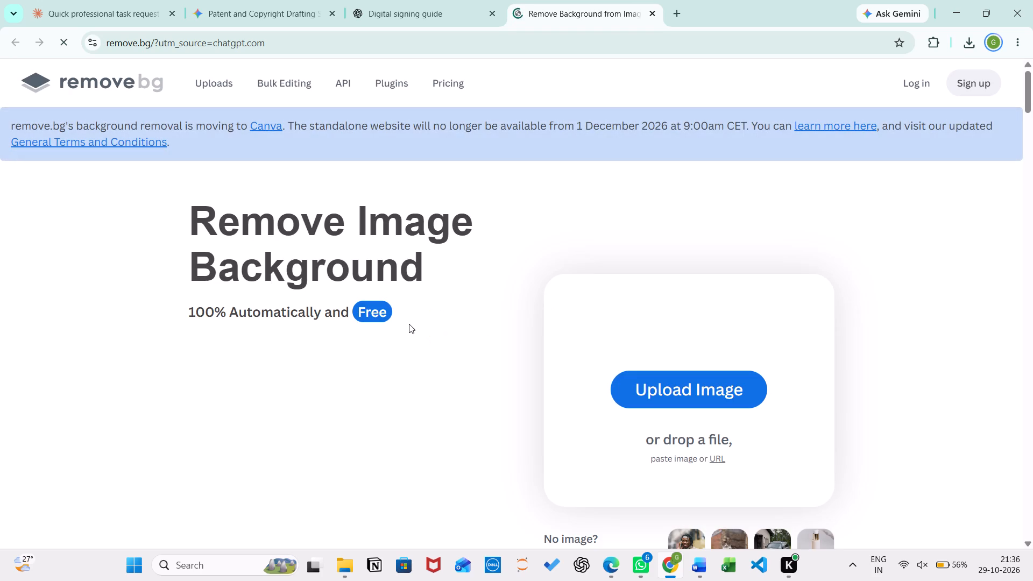
{"action": "left_click", "coordinate": [682, 386]}
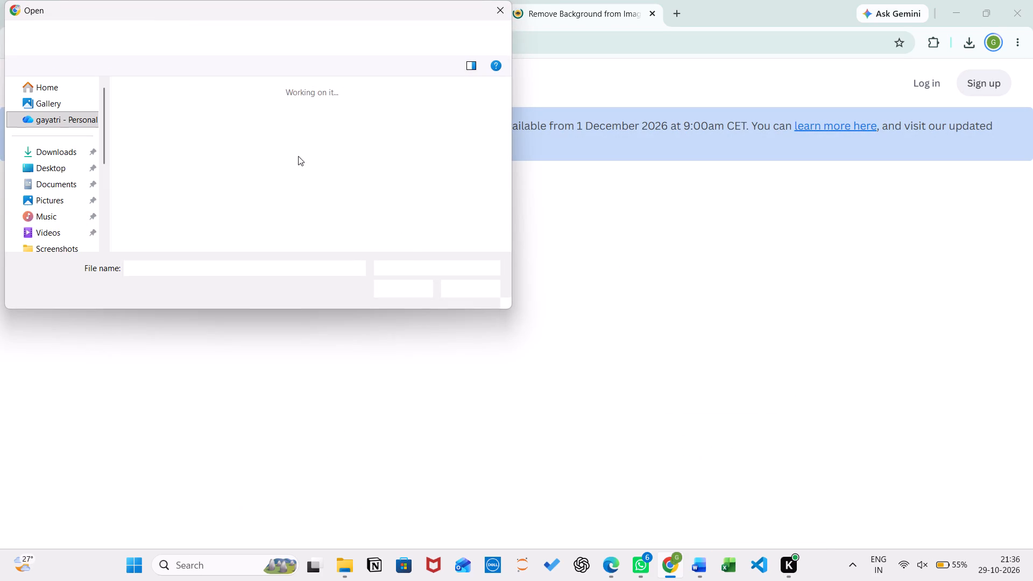
{"action": "left_click", "coordinate": [178, 115]}
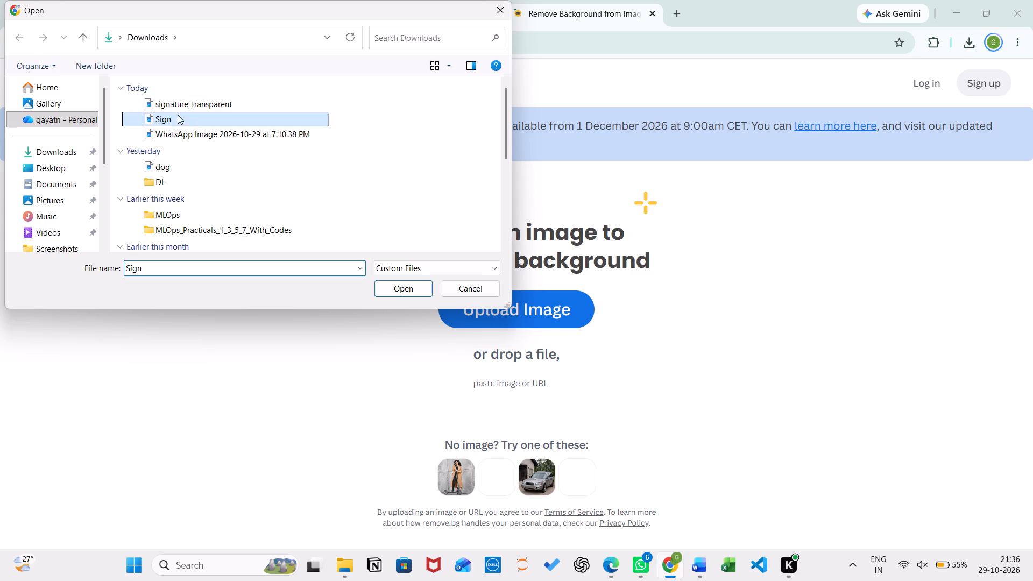
{"action": "left_click", "coordinate": [402, 284]}
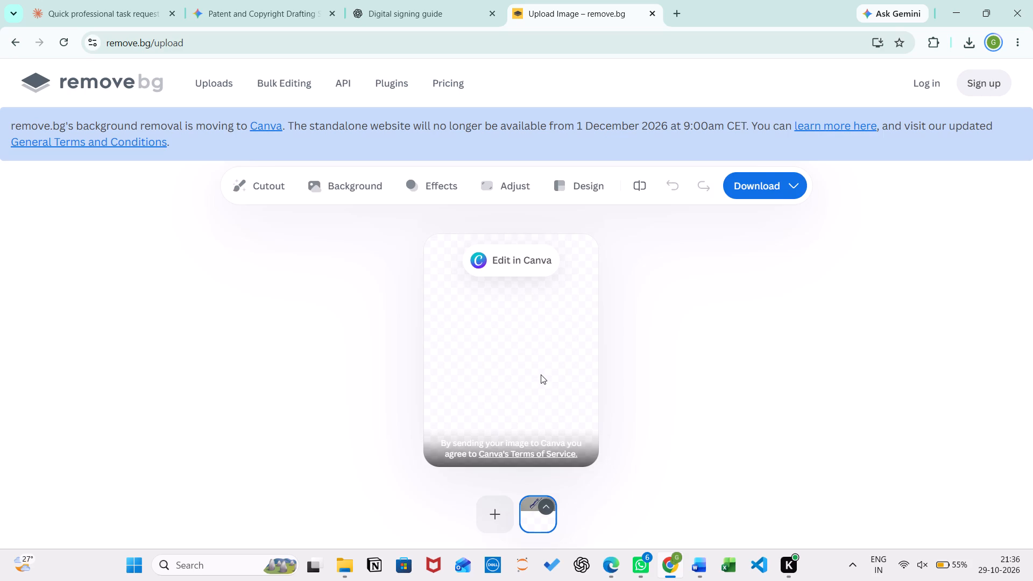
Download the free 433 x 577 preview version of the background-free signature.
{"action": "left_click", "coordinate": [741, 184]}
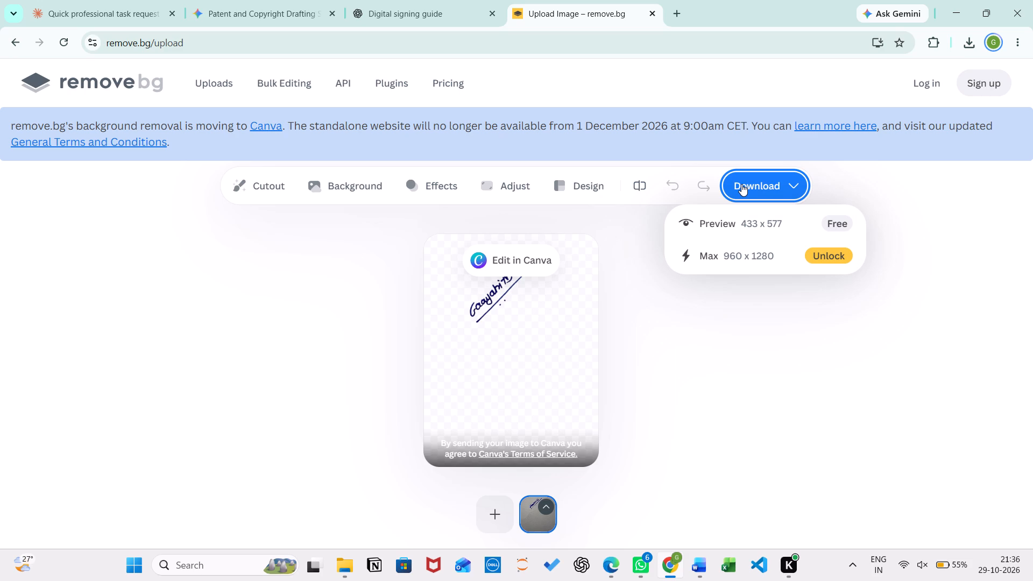
{"action": "left_click", "coordinate": [810, 226]}
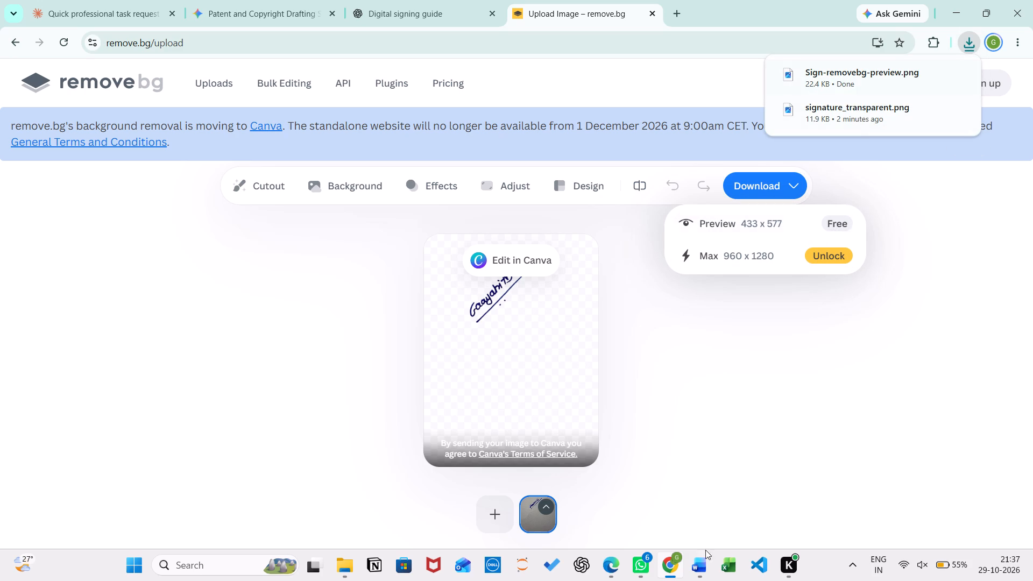
Back in Word, insert the Sign-removebg-preview picture from the Downloads folder after the Signature label.
{"action": "left_click", "coordinate": [697, 566]}
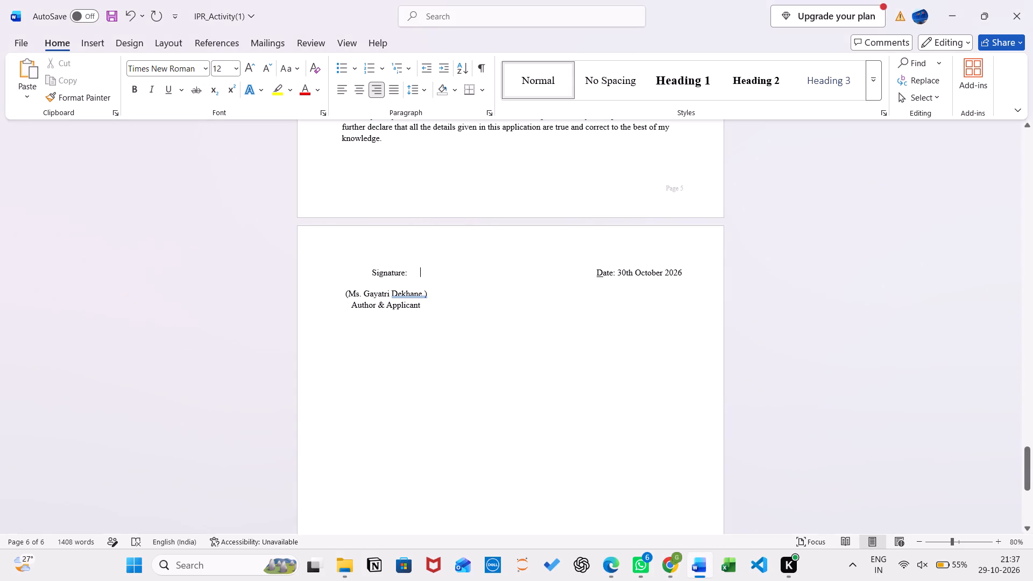
{"action": "left_click", "coordinate": [84, 39]}
{"action": "left_click", "coordinate": [143, 75]}
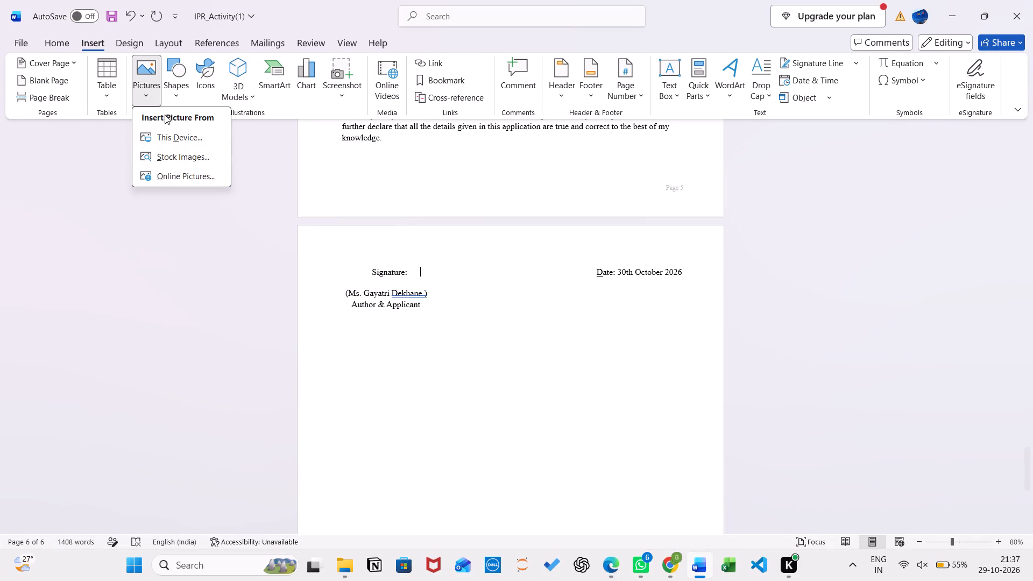
{"action": "left_click", "coordinate": [163, 134]}
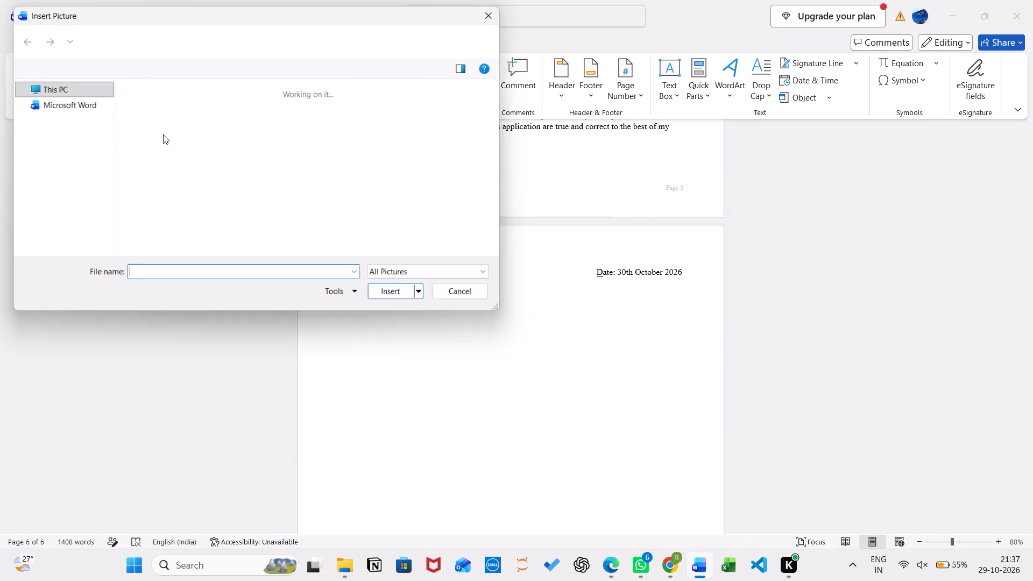
{"action": "left_click", "coordinate": [155, 104]}
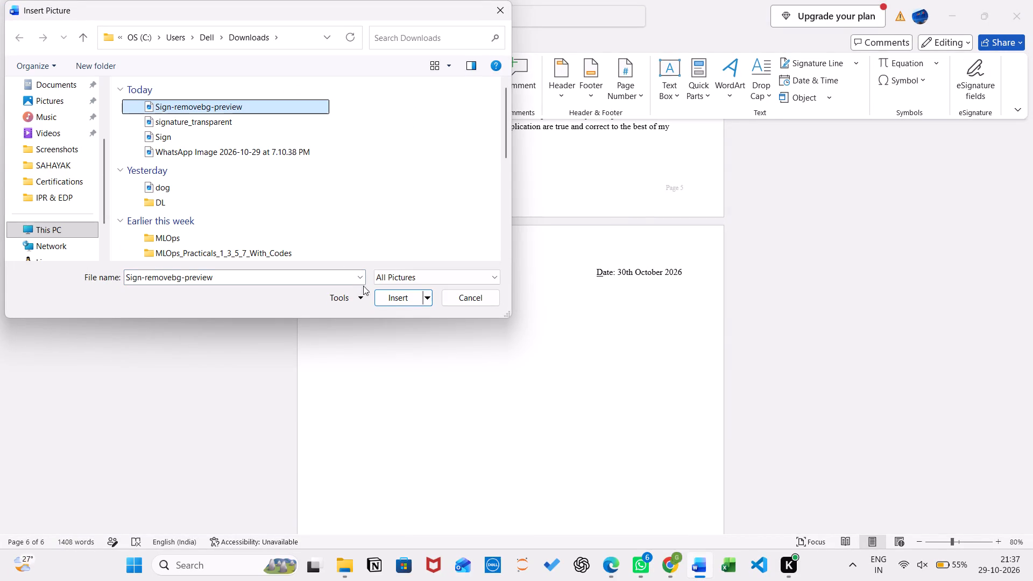
{"action": "left_click", "coordinate": [381, 298]}
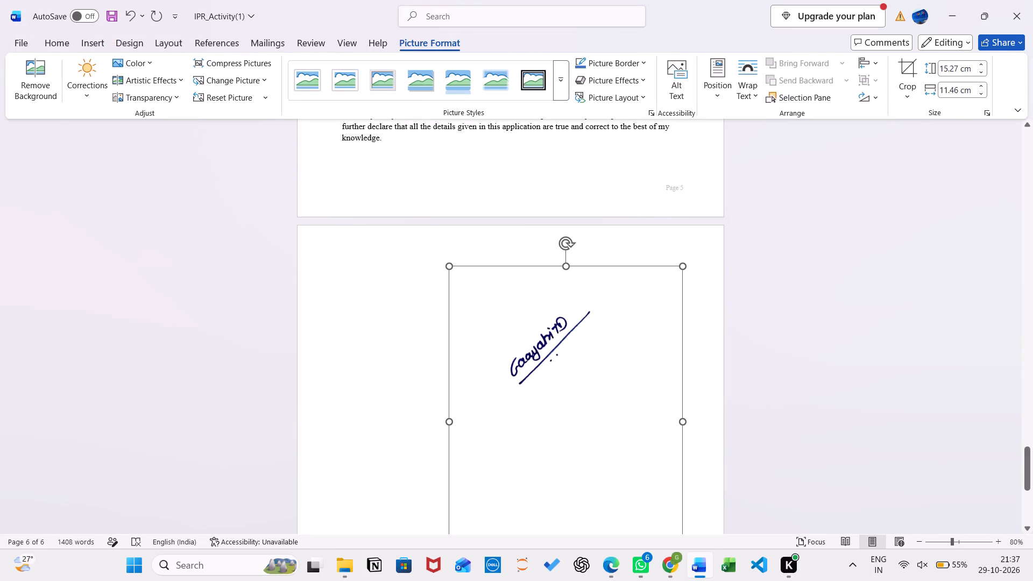
Shrink the inserted signature picture proportionally to about 9.4 cm high and 7 cm wide.
{"action": "scroll", "coordinate": [584, 424], "scroll_direction": "down", "scroll_amount": 3}
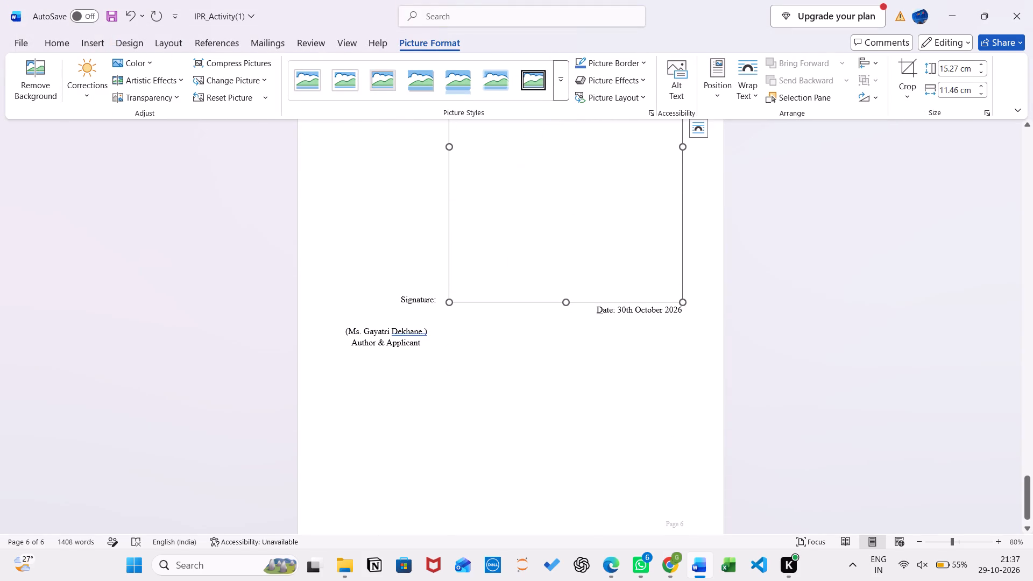
{"action": "left_click_drag", "start_coordinate": [682, 304], "coordinate": [481, 86]}
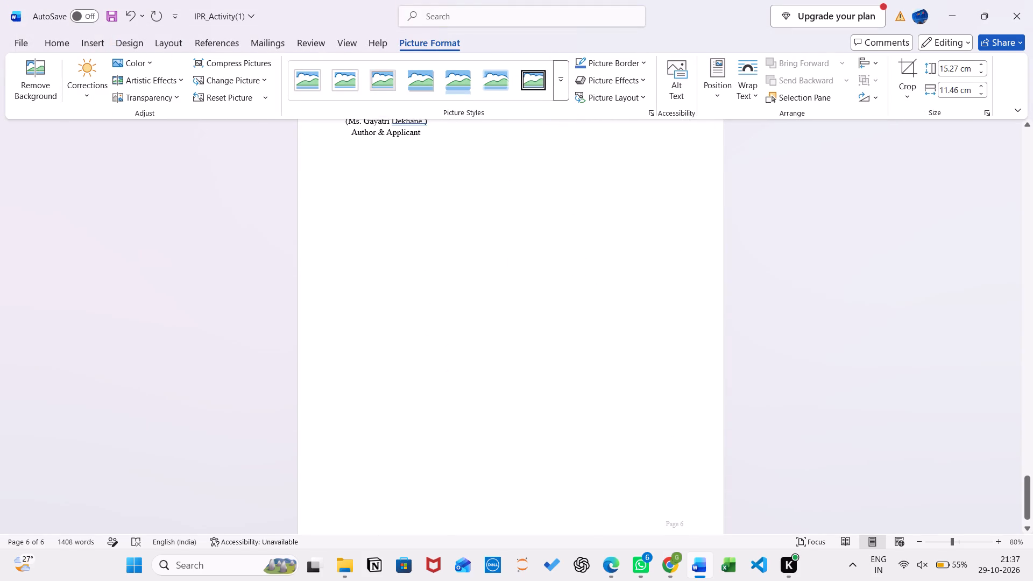
{"action": "left_click_drag", "start_coordinate": [481, 86], "coordinate": [513, 185]}
{"action": "scroll", "coordinate": [513, 185], "scroll_direction": "up", "scroll_amount": 1}
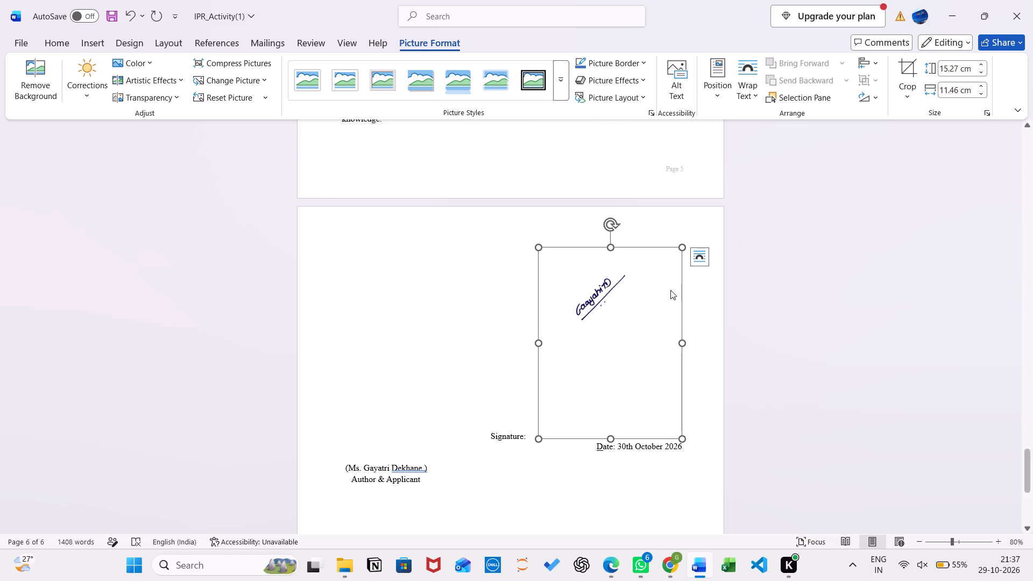
Crop the signature picture tightly around the handwritten signature, trimming the empty area on all sides.
{"action": "left_click", "coordinate": [905, 69]}
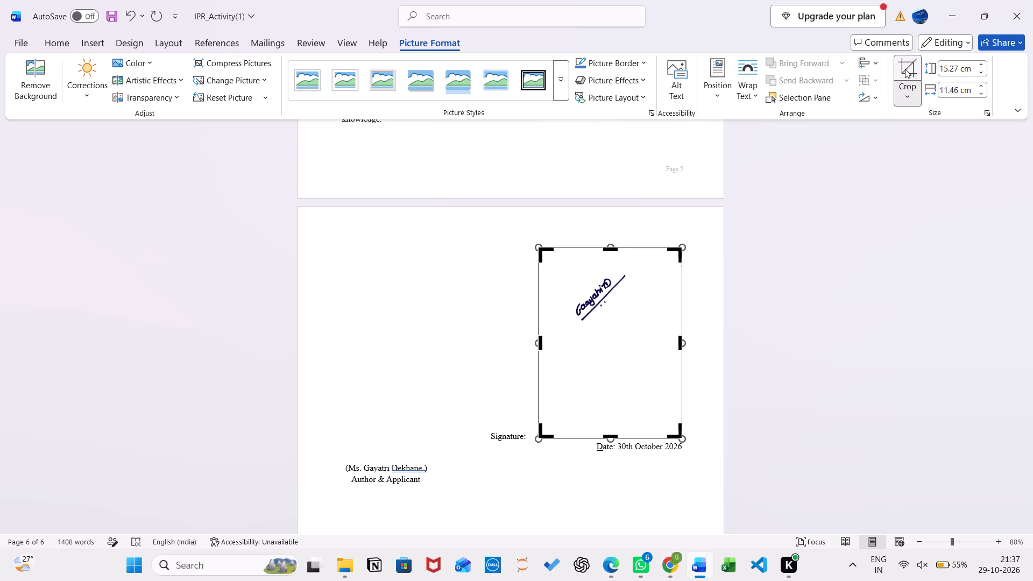
{"action": "left_click_drag", "start_coordinate": [680, 247], "coordinate": [628, 272]}
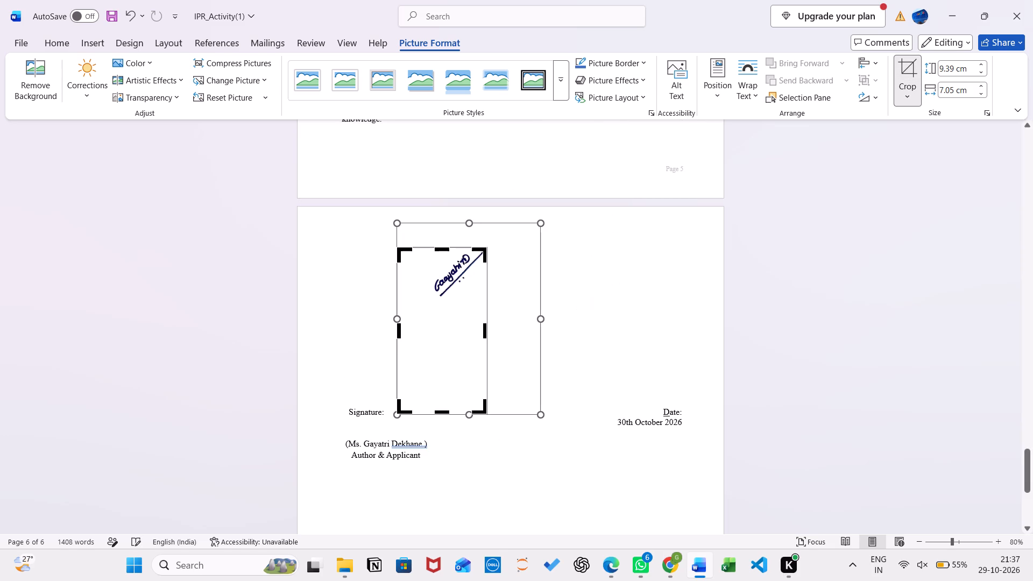
{"action": "left_click_drag", "start_coordinate": [400, 414], "coordinate": [400, 407]}
{"action": "left_click_drag", "start_coordinate": [400, 407], "coordinate": [423, 299]}
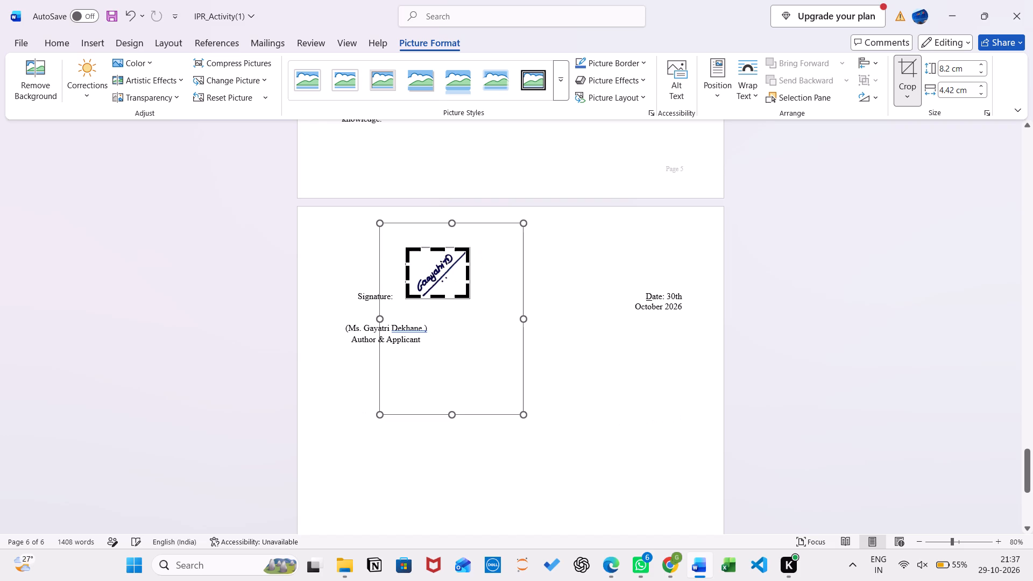
{"action": "left_click", "coordinate": [569, 370]}
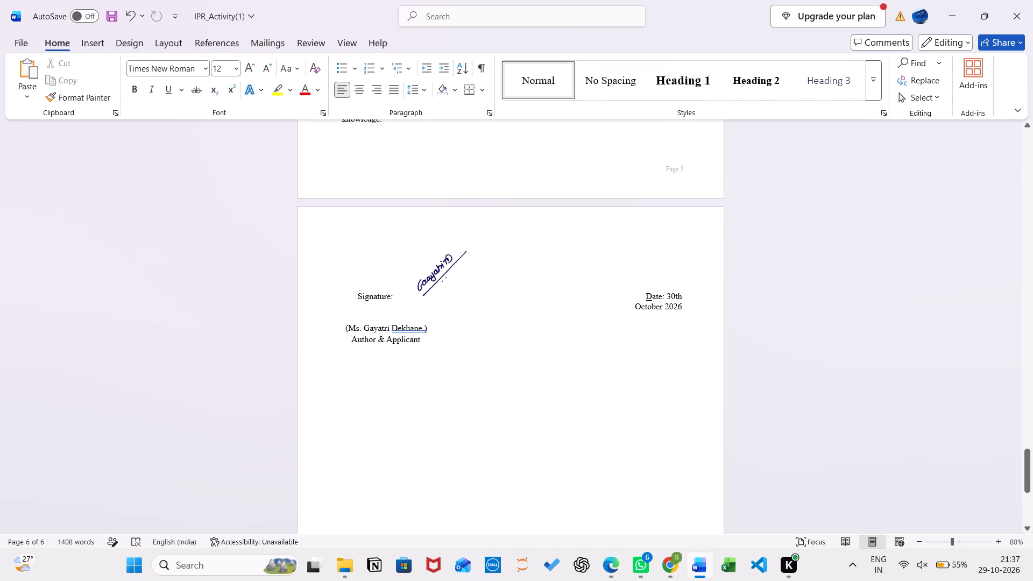
Delete the blank lines and extra spacing in front of the Signature label on the last page.
{"action": "left_click_drag", "start_coordinate": [398, 295], "coordinate": [362, 295]}
{"action": "left_click", "coordinate": [438, 286]}
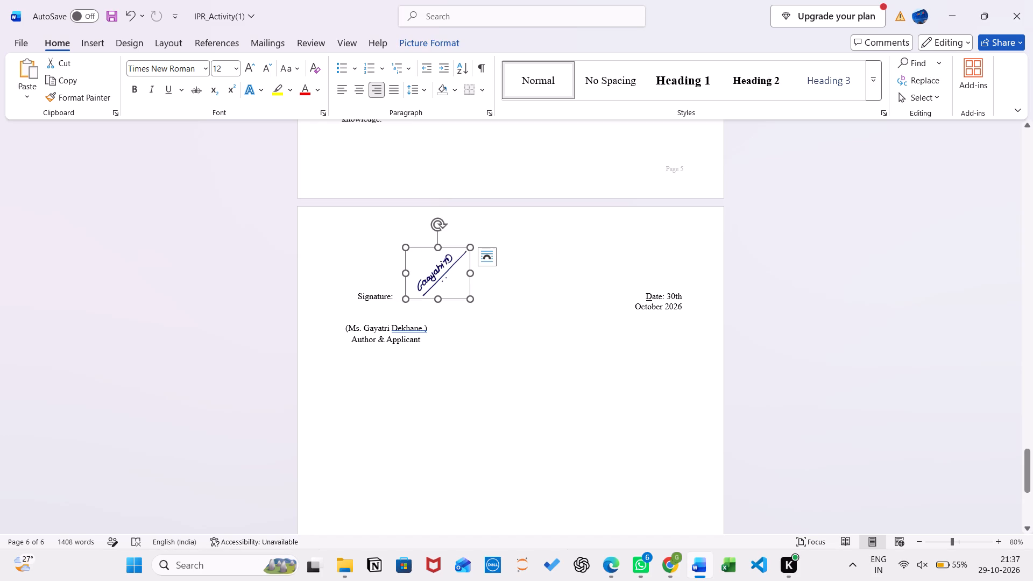
{"action": "left_click", "coordinate": [397, 297]}
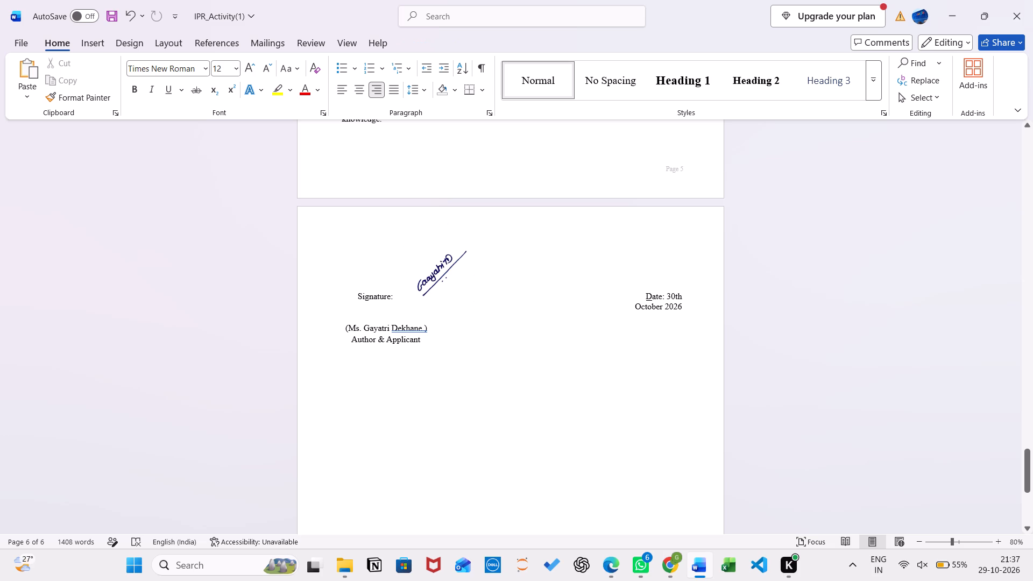
{"action": "left_click", "coordinate": [356, 296]}
{"action": "key", "text": "BackSpace"}
{"action": "key", "text": "BackSpace"}
{"action": "key", "text": "BackSpace"}
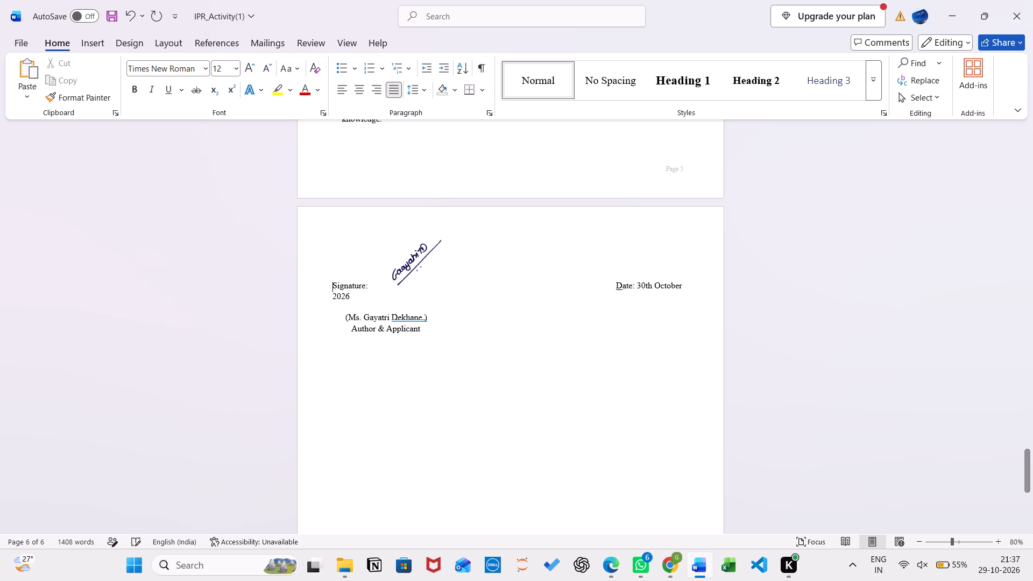
{"action": "key", "text": "BackSpace"}
{"action": "key", "text": "BackSpace"}
{"action": "key", "text": "BackSpace"}
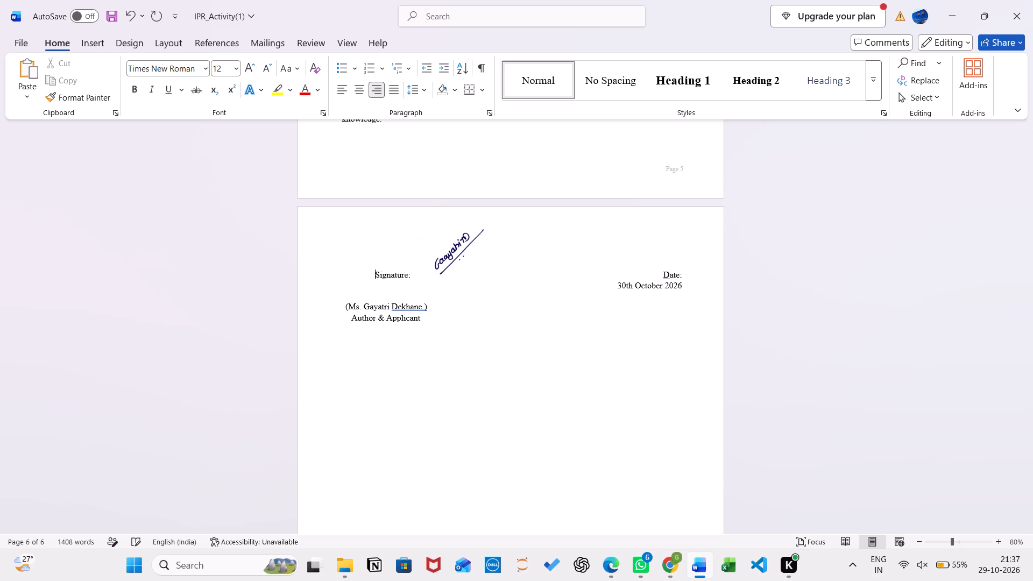
{"action": "key", "text": "BackSpace"}
{"action": "key", "text": "BackSpace"}
{"action": "key", "text": "BackSpace"}
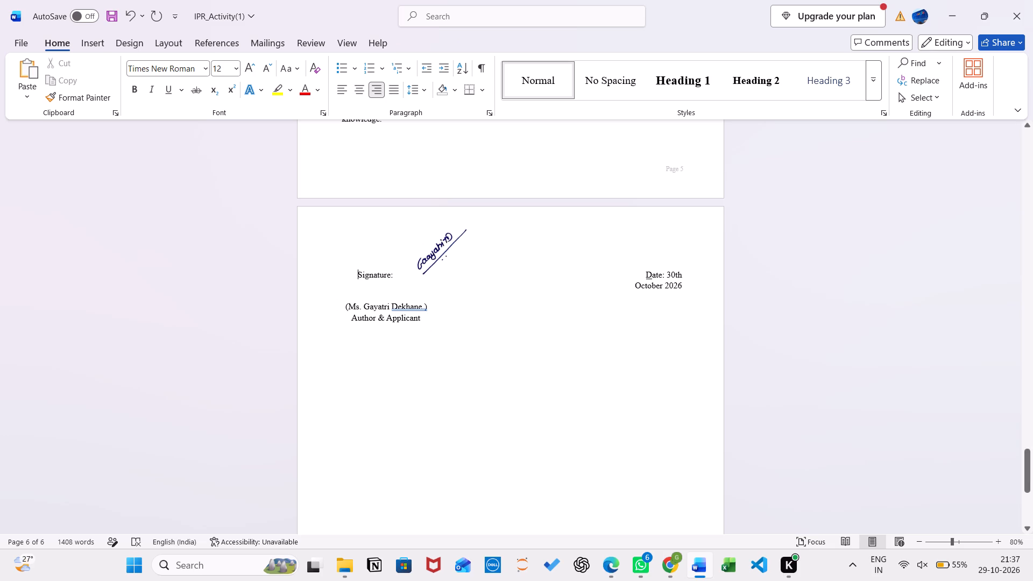
Cut the signature picture and insert three blank lines before the Signature label, moving its line onto the last page.
{"action": "left_click", "coordinate": [443, 253]}
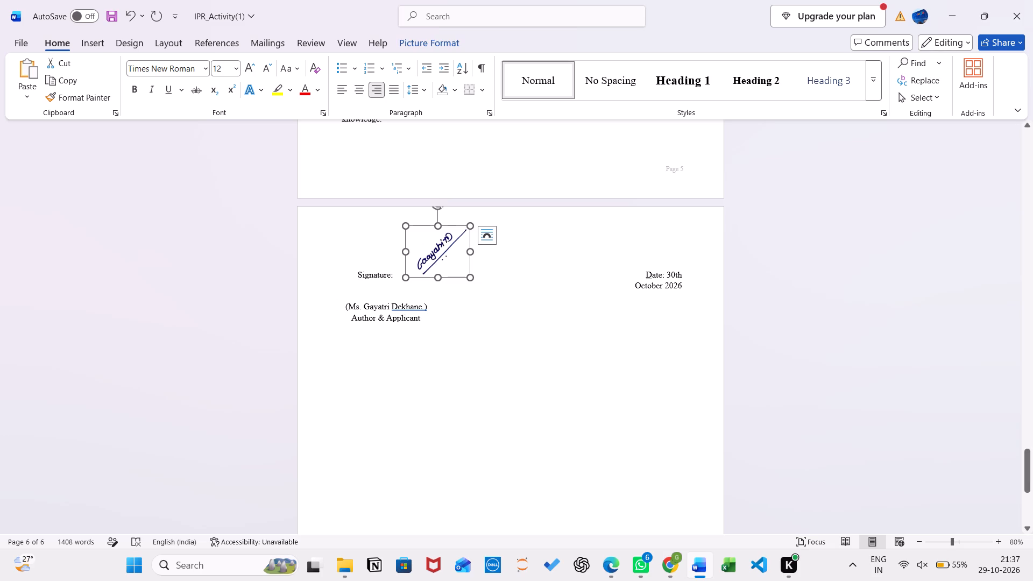
{"action": "key", "text": "ctrl+x"}
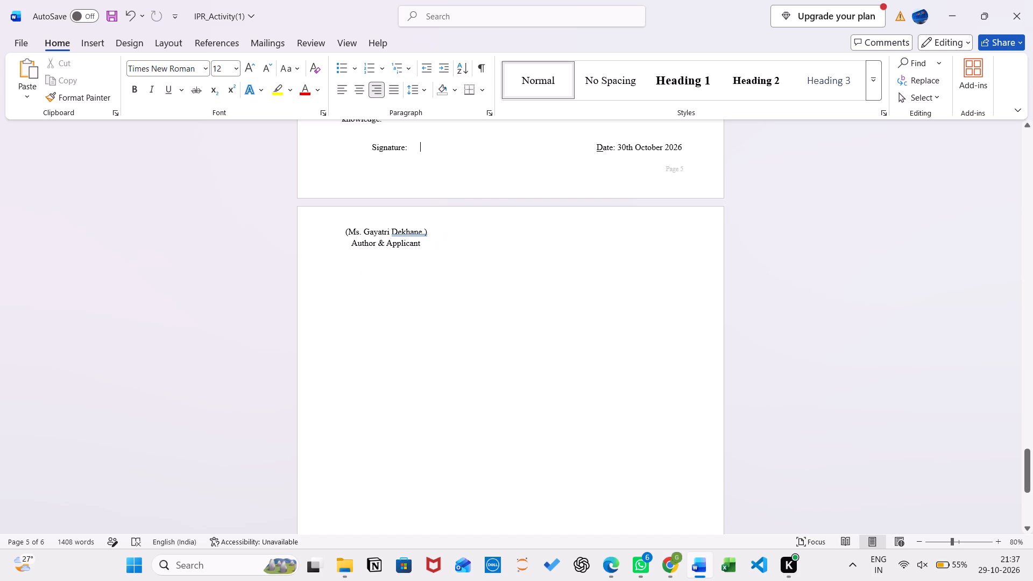
{"action": "left_click", "coordinate": [371, 145]}
{"action": "key", "text": "Return"}
{"action": "key", "text": "Return"}
{"action": "key", "text": "Return"}
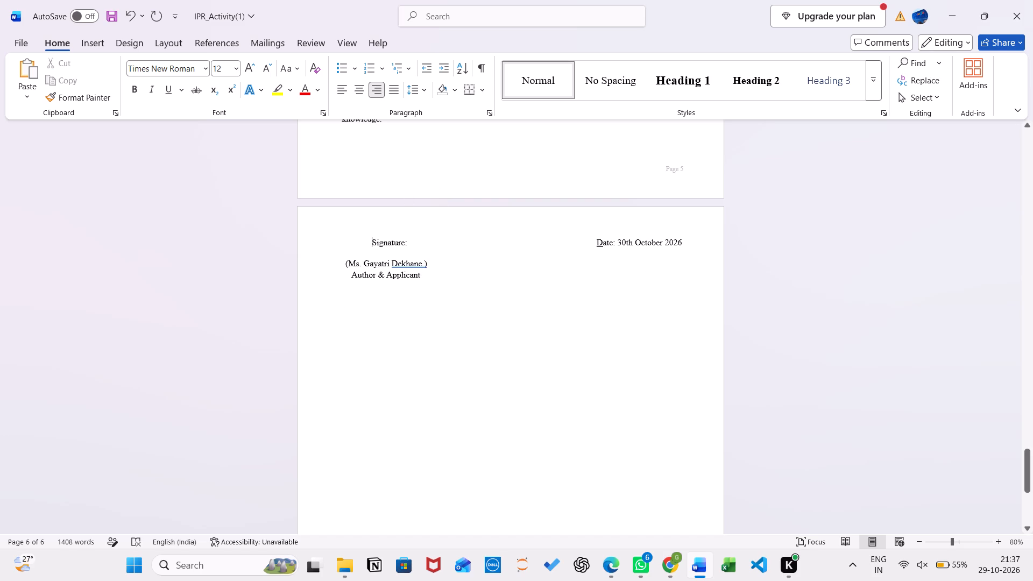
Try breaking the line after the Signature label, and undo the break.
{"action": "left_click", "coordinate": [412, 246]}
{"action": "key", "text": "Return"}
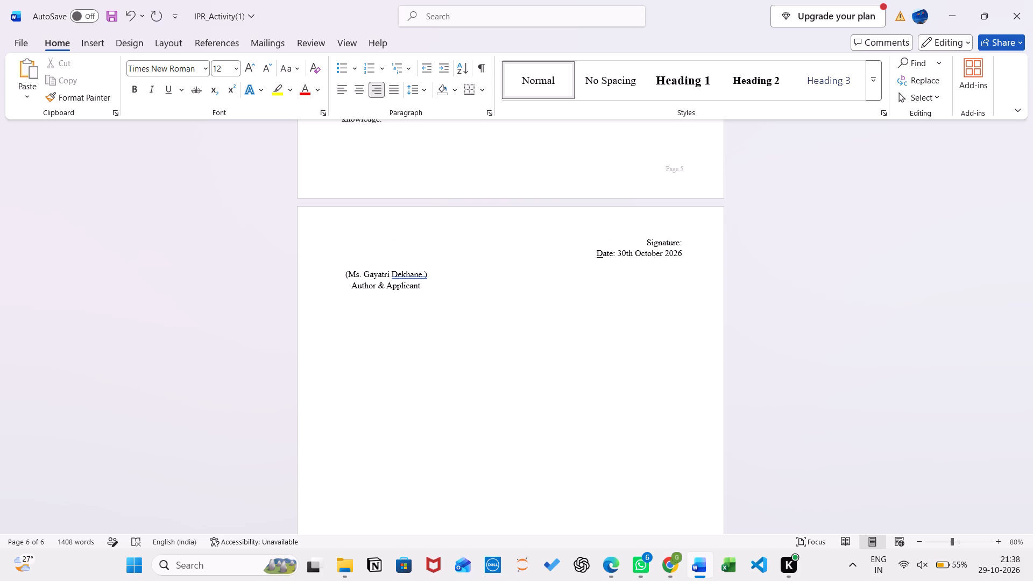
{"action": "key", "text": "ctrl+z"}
Delete the text "Date: 30th October 2026" from the Signature line, along with the gap before it.
{"action": "left_click_drag", "start_coordinate": [591, 240], "coordinate": [697, 245]}
{"action": "key", "text": "BackSpace"}
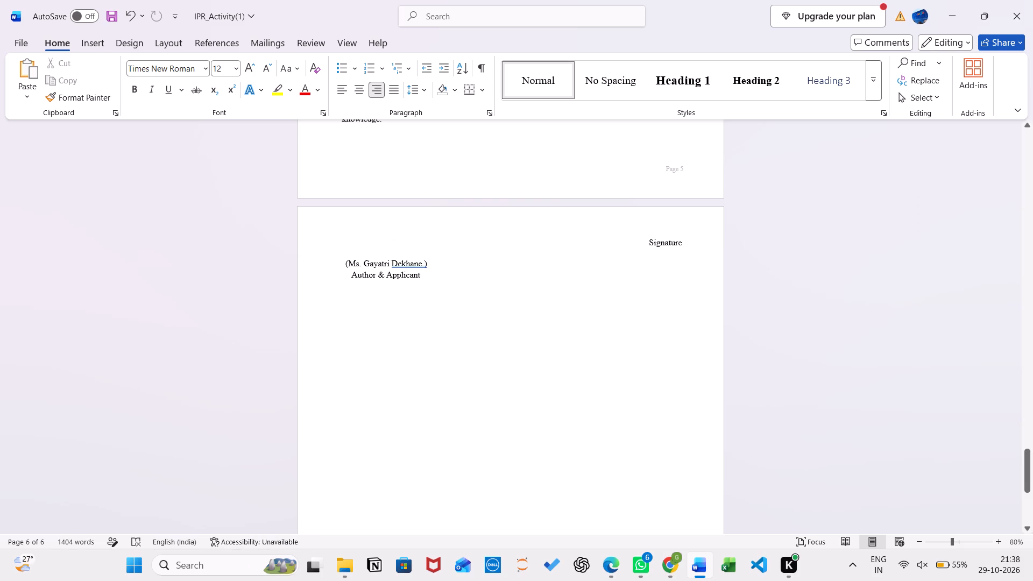
Bring the Signature label back to the page's left margin and indent it with seven spaces.
{"action": "left_click", "coordinate": [651, 242]}
{"action": "key", "text": "backslash"}
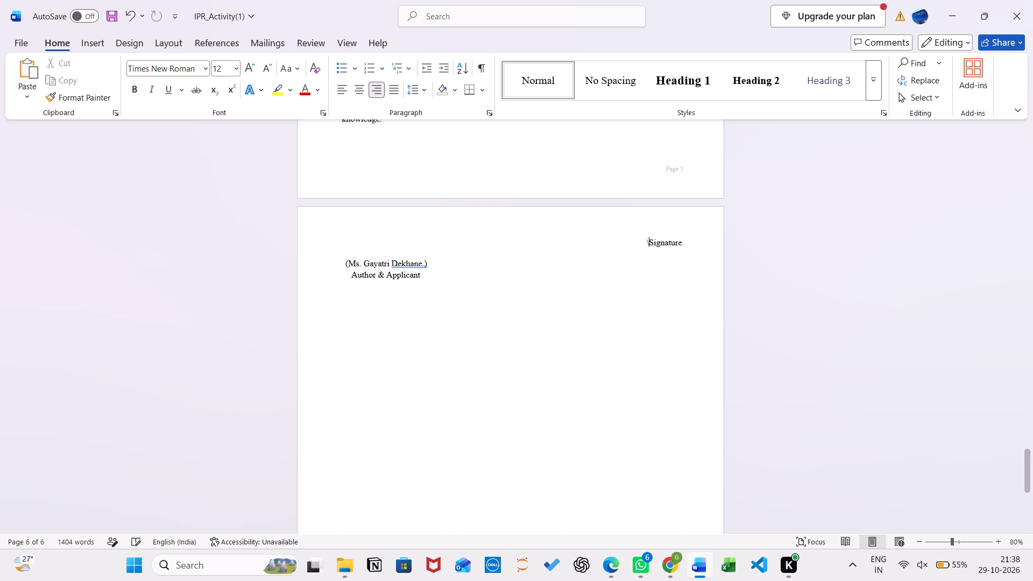
{"action": "key", "text": "BackSpace"}
{"action": "key", "text": "BackSpace"}
{"action": "key", "text": "BackSpace"}
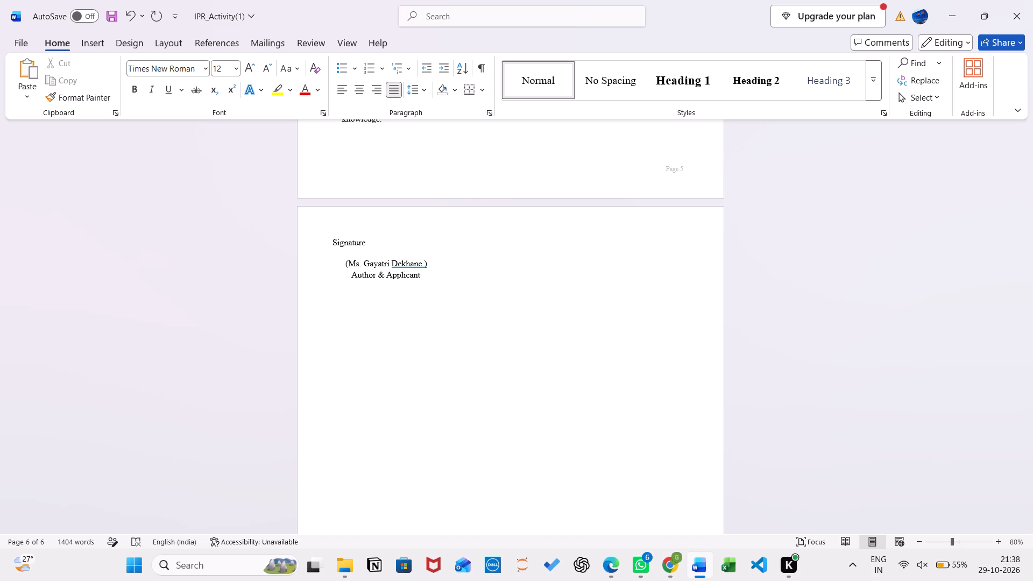
{"action": "key", "text": "space"}
{"action": "key", "text": "space"}
{"action": "key", "text": "space"}
{"action": "key", "text": "space"}
{"action": "key", "text": "space"}
{"action": "key", "text": "space"}
{"action": "key", "text": "space"}
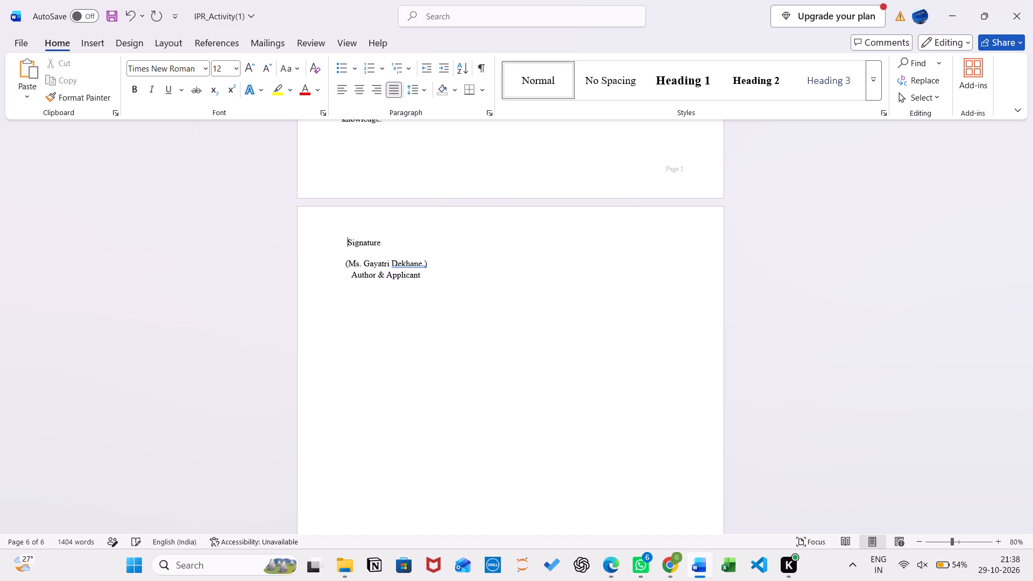
Add a colon and a space after the Signature label and paste the cut signature picture beside it.
{"action": "left_click", "coordinate": [391, 242]}
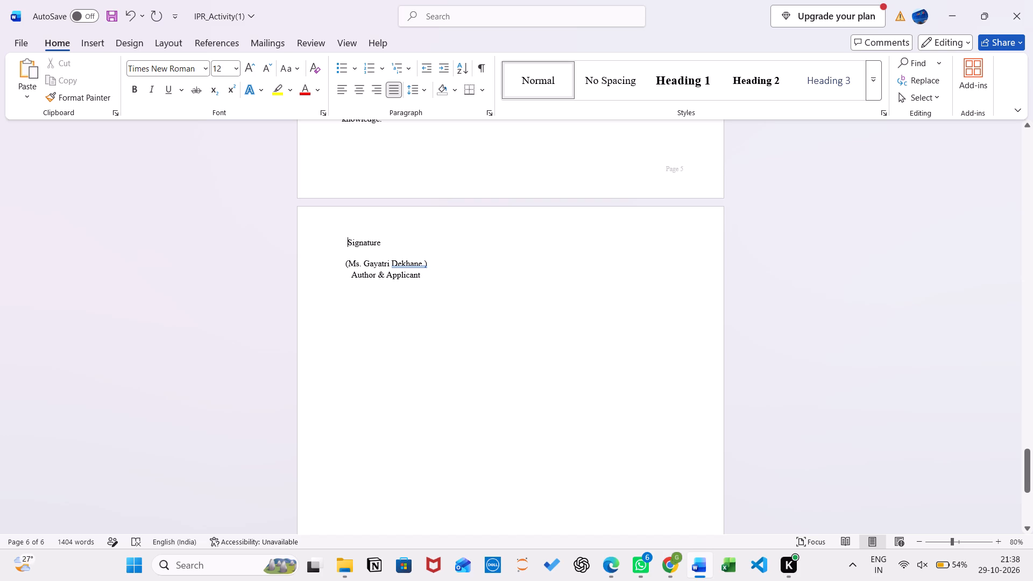
{"action": "type", "text": ":"}
{"action": "key", "text": "space"}
{"action": "key", "text": "ctrl+v"}
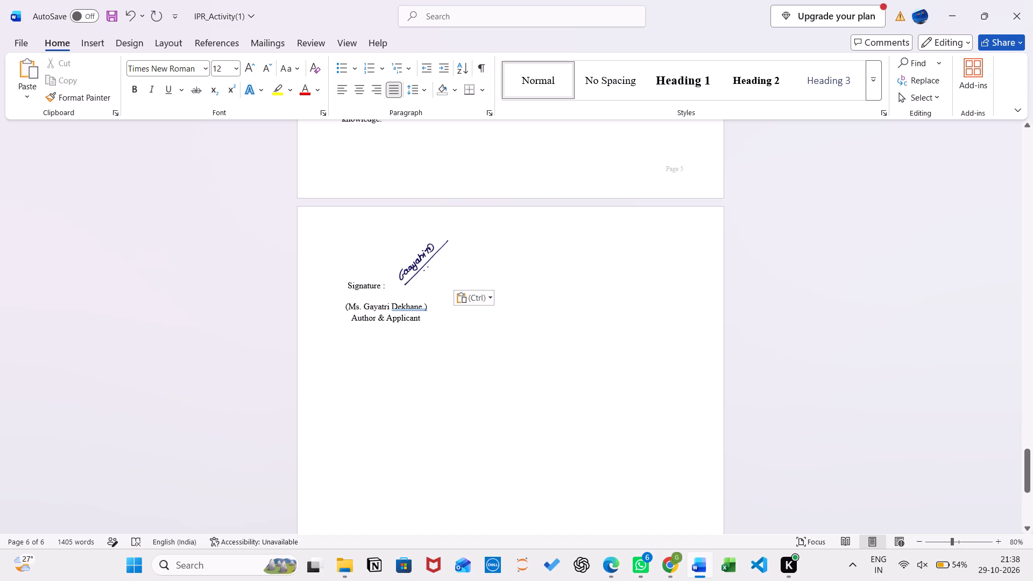
Shrink the signature picture proportionally to a little over half its size.
{"action": "left_click", "coordinate": [414, 275]}
{"action": "left_click_drag", "start_coordinate": [453, 286], "coordinate": [423, 260]}
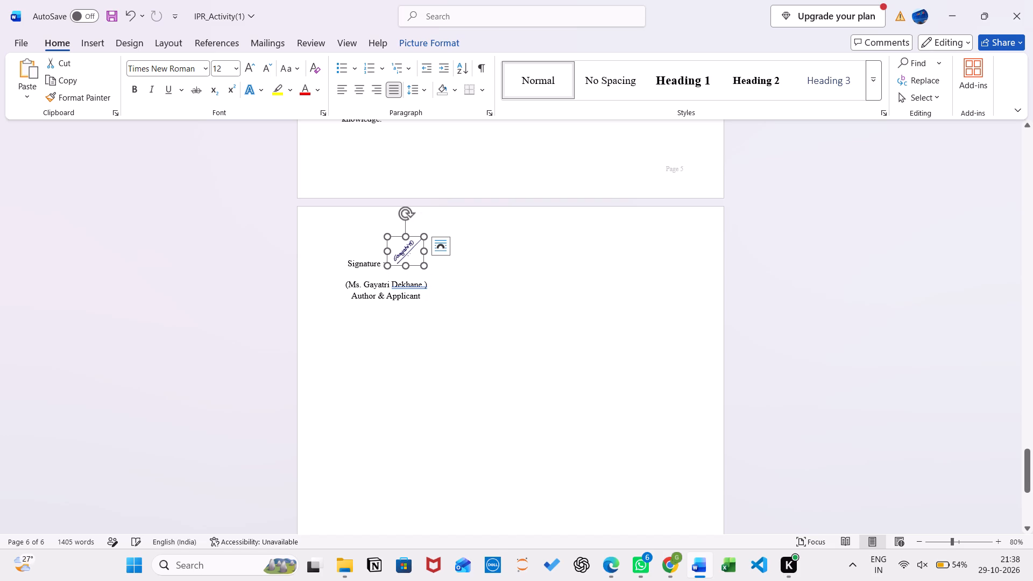
{"action": "left_click", "coordinate": [444, 345]}
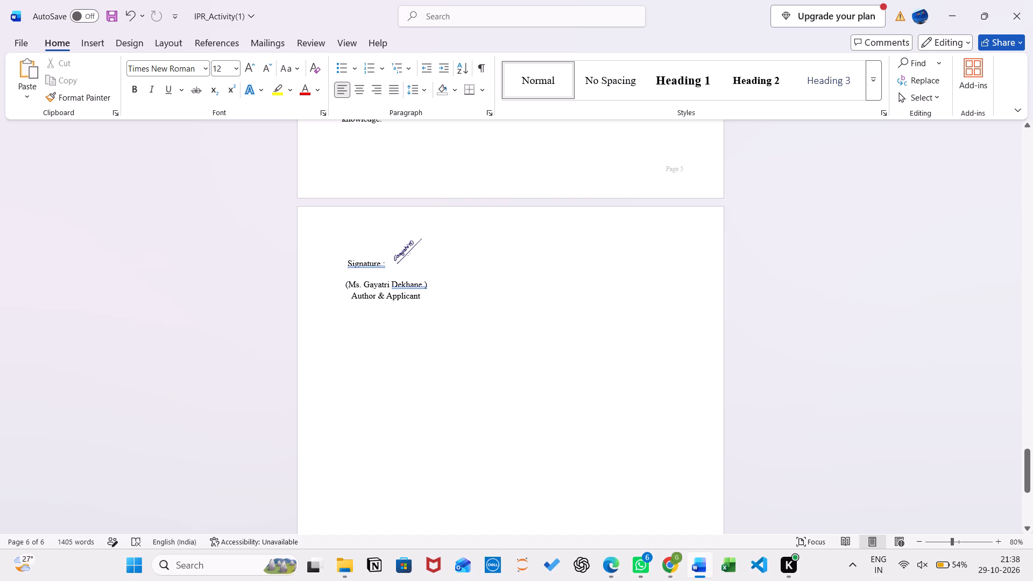
Remove the leading spaces and one blank line before the Signature label so it starts at the page margin.
{"action": "left_click", "coordinate": [347, 261]}
{"action": "key", "text": "BackSpace"}
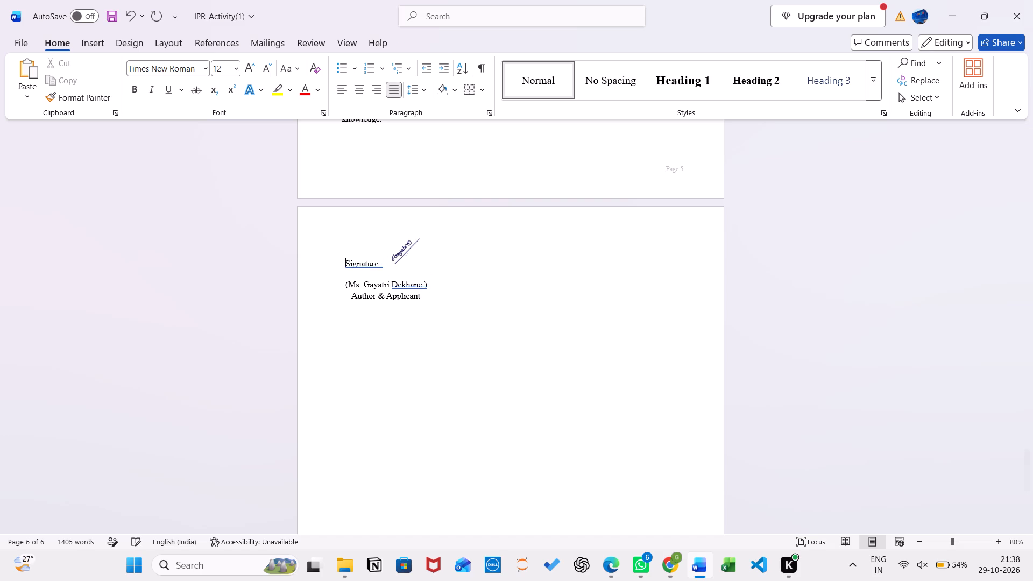
{"action": "key", "text": "BackSpace"}
{"action": "key", "text": "BackSpace"}
{"action": "key", "text": "BackSpace"}
{"action": "key", "text": "BackSpace"}
{"action": "key", "text": "BackSpace"}
{"action": "key", "text": "BackSpace"}
{"action": "key", "text": "BackSpace"}
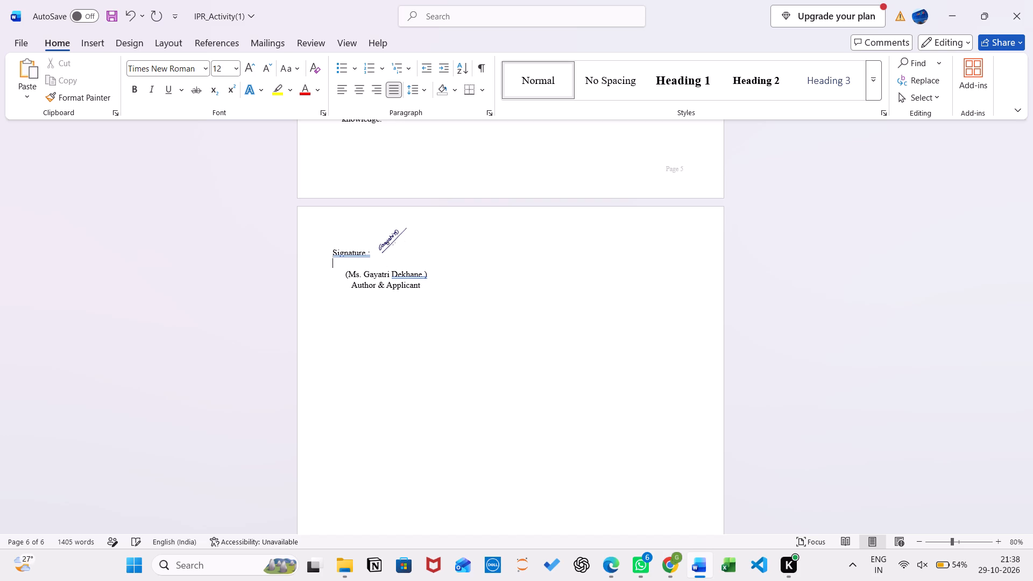
{"action": "key", "text": "BackSpace"}
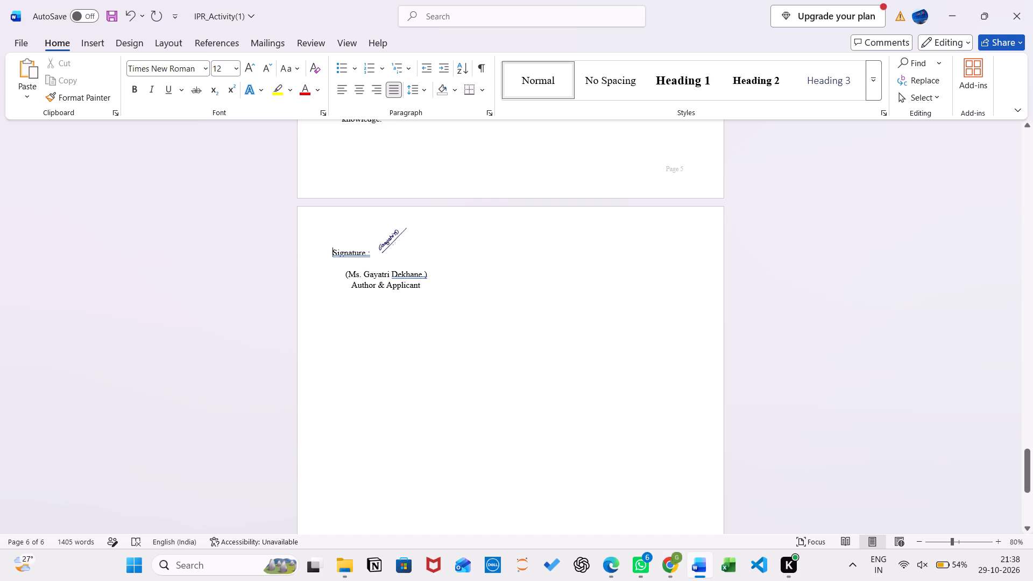
Move the signature picture from beside the Signature label onto the line directly above the applicant's name.
{"action": "left_click", "coordinate": [399, 243]}
{"action": "left_click_drag", "start_coordinate": [391, 242], "coordinate": [395, 250]}
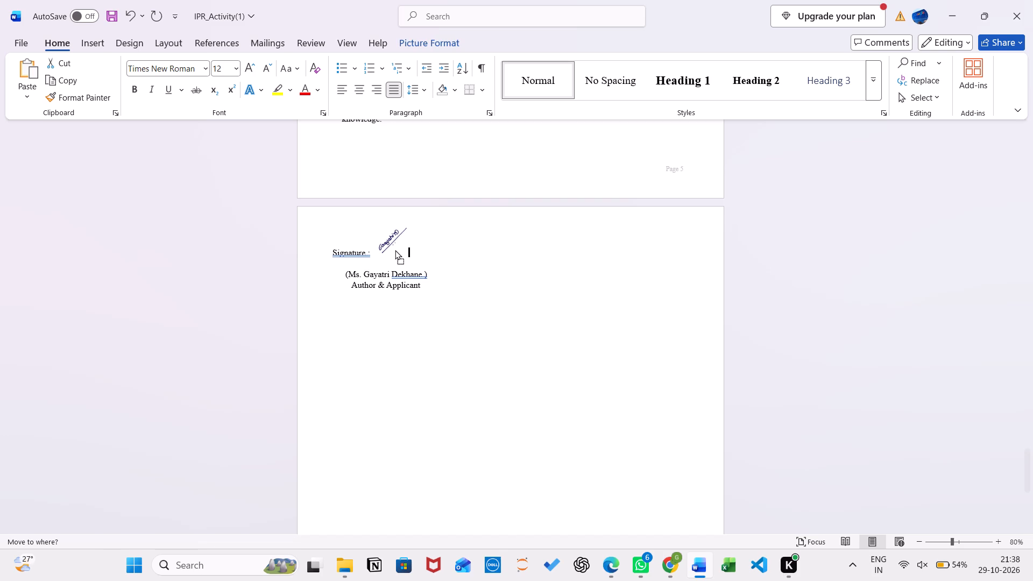
{"action": "left_click_drag", "start_coordinate": [395, 250], "coordinate": [397, 260]}
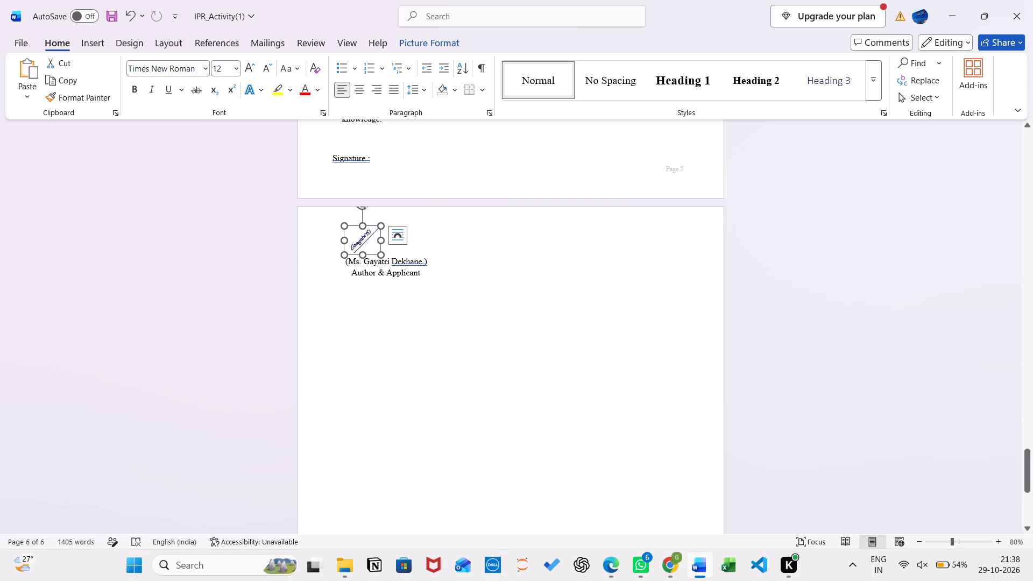
{"action": "left_click", "coordinate": [405, 311]}
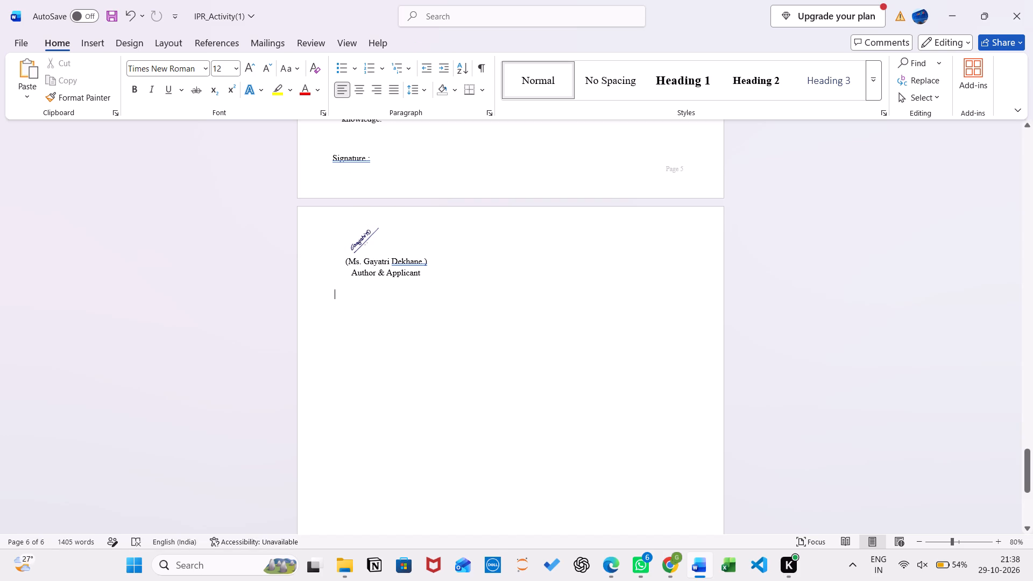
Insert a blank line before the Signature label so it sits above the signature picture on the last page.
{"action": "left_click", "coordinate": [331, 153]}
{"action": "key", "text": "Return"}
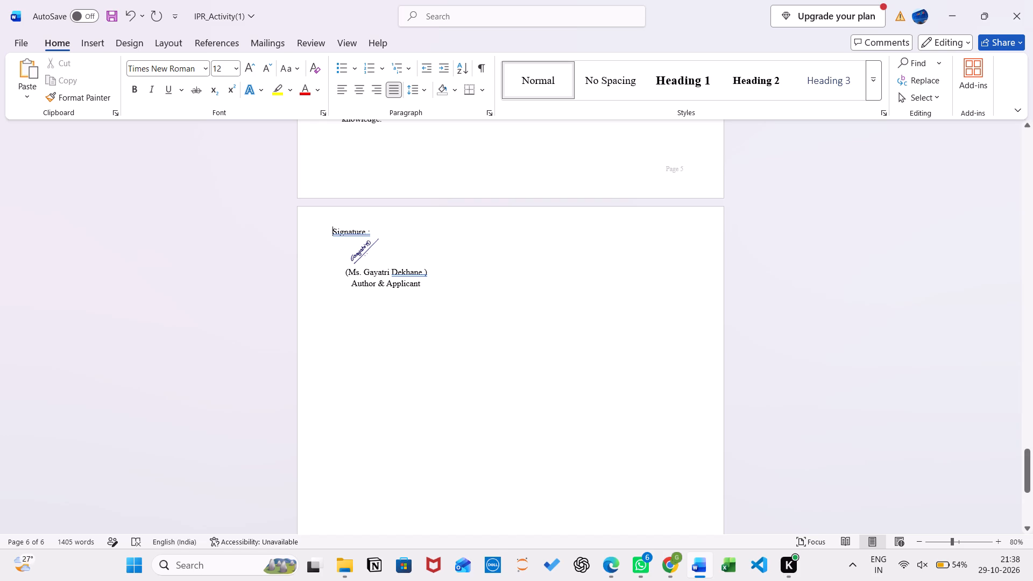
Enlarge the signature picture slightly, keeping its proportions.
{"action": "left_click", "coordinate": [346, 255]}
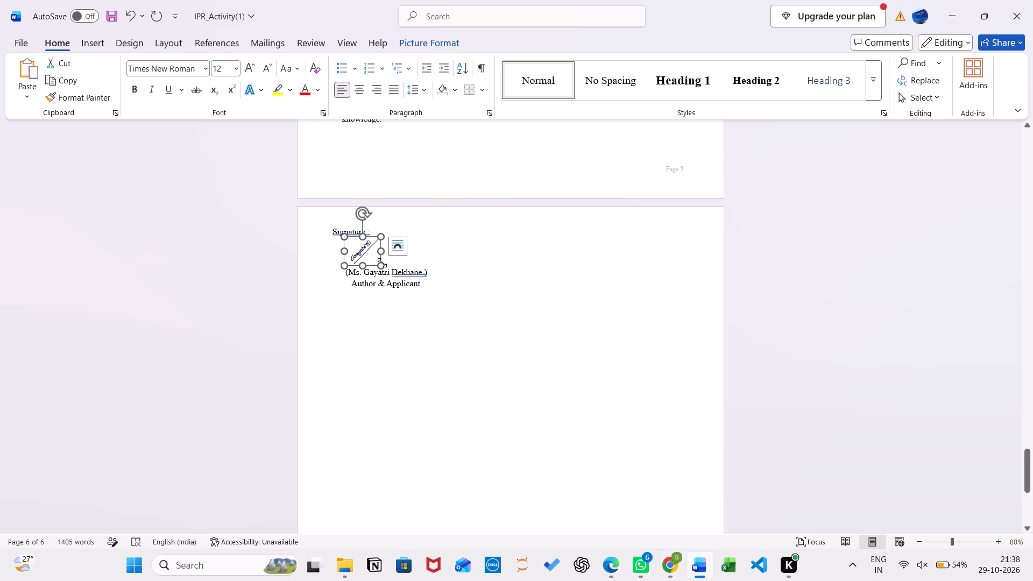
{"action": "left_click_drag", "start_coordinate": [383, 263], "coordinate": [393, 271]}
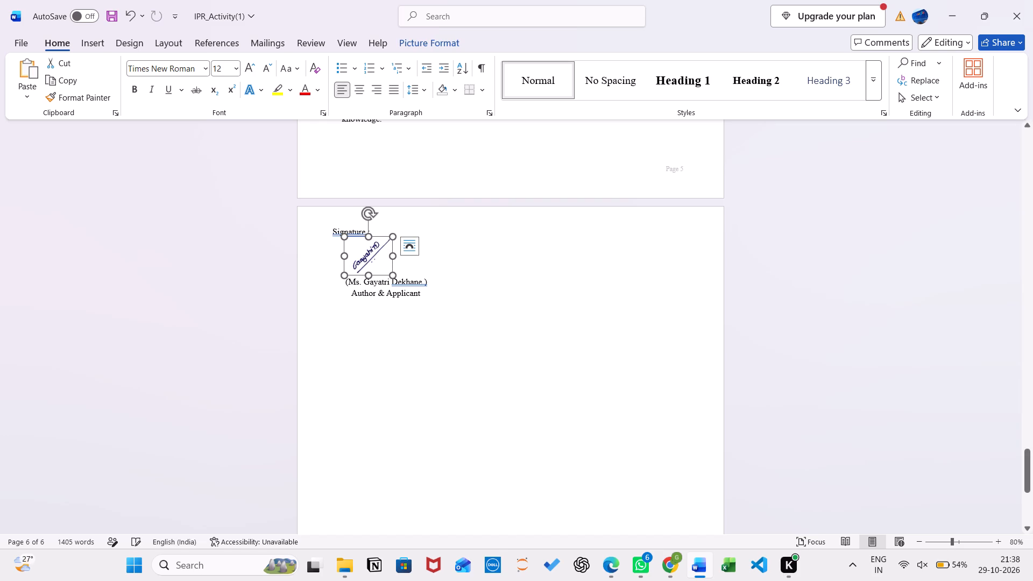
Remove three spaces from the indent in front of the applicant's name.
{"action": "left_click", "coordinate": [344, 283]}
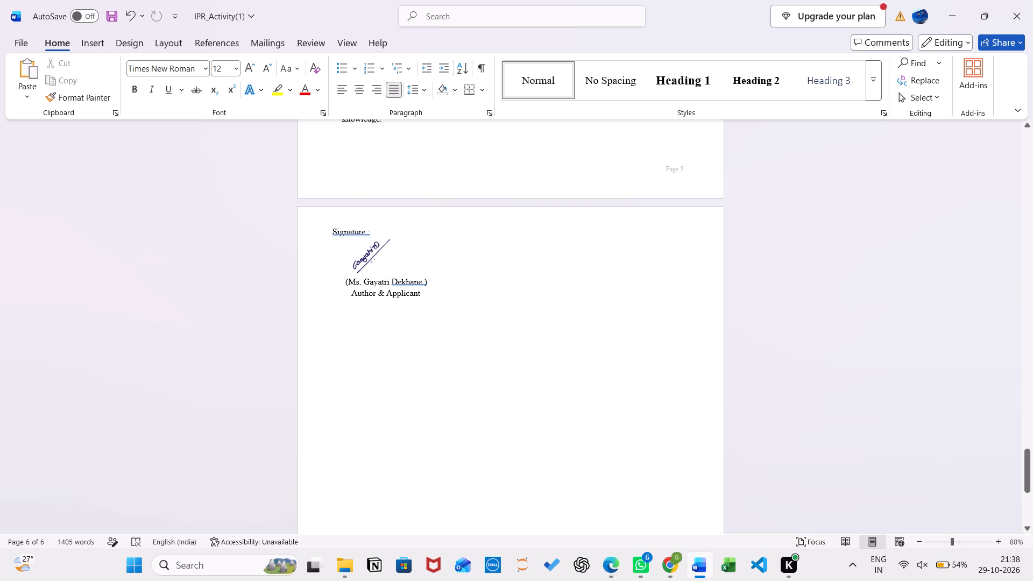
{"action": "key", "text": "BackSpace"}
{"action": "key", "text": "BackSpace"}
{"action": "key", "text": "BackSpace"}
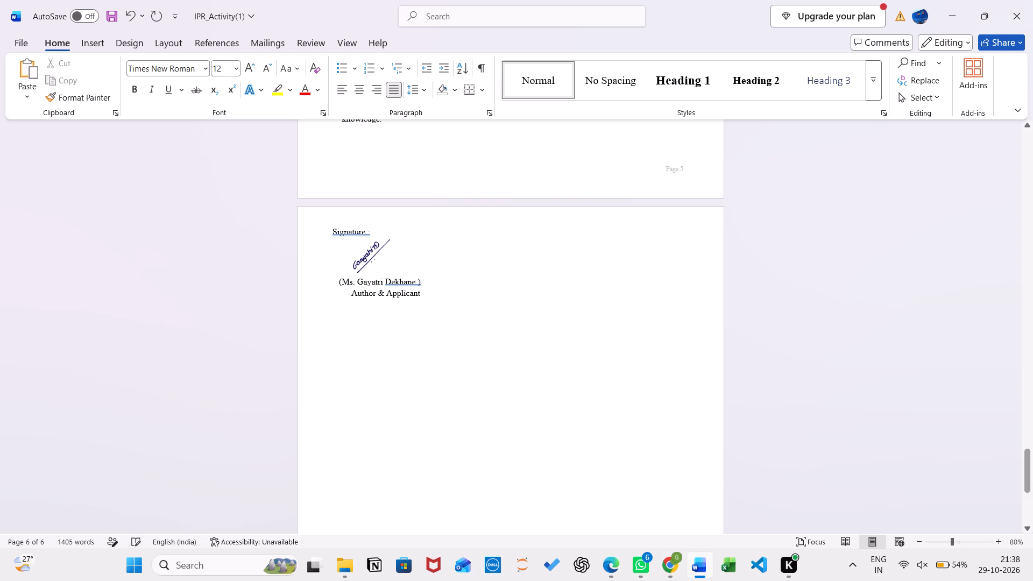
Indent the Signature label with eleven spaces so it sits above the signature picture.
{"action": "left_click", "coordinate": [331, 231]}
{"action": "key", "text": "space"}
{"action": "key", "text": "space"}
{"action": "key", "text": "space"}
{"action": "key", "text": "space"}
{"action": "key", "text": "space"}
{"action": "key", "text": "space"}
{"action": "key", "text": "space"}
{"action": "key", "text": "space"}
{"action": "key", "text": "space"}
{"action": "key", "text": "space"}
{"action": "key", "text": "space"}
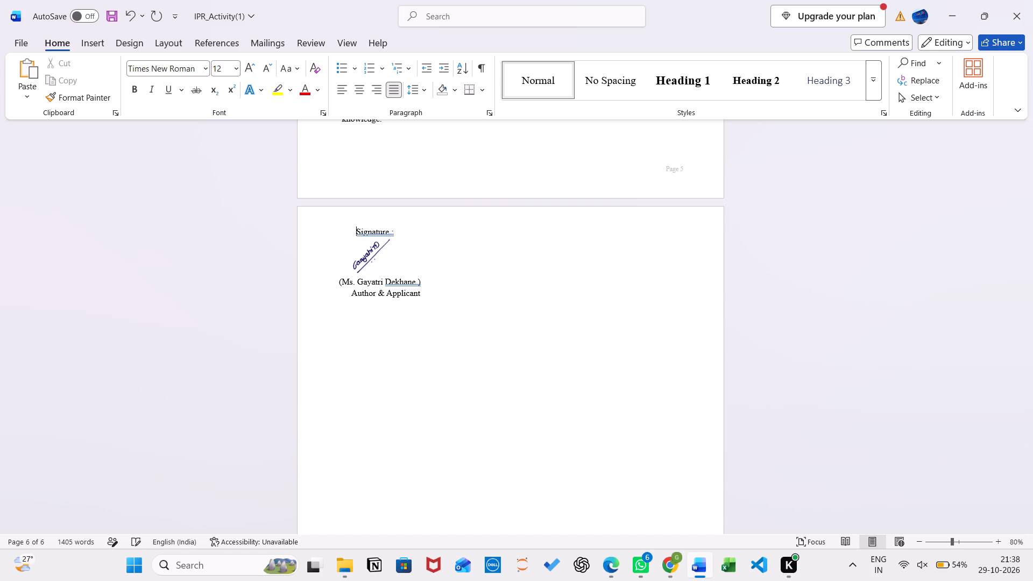
Reduce the indent of the Author & Applicant line by three spaces so it is centred under the applicant's name.
{"action": "left_click", "coordinate": [350, 295]}
{"action": "key", "text": "BackSpace"}
{"action": "key", "text": "BackSpace"}
{"action": "key", "text": "BackSpace"}
{"action": "key", "text": "BackSpace"}
{"action": "key", "text": "space"}
Indent the signature picture with four spaces so it lines up between the Signature label and the applicant's name.
{"action": "scroll", "coordinate": [352, 295], "scroll_direction": "up", "scroll_amount": 3}
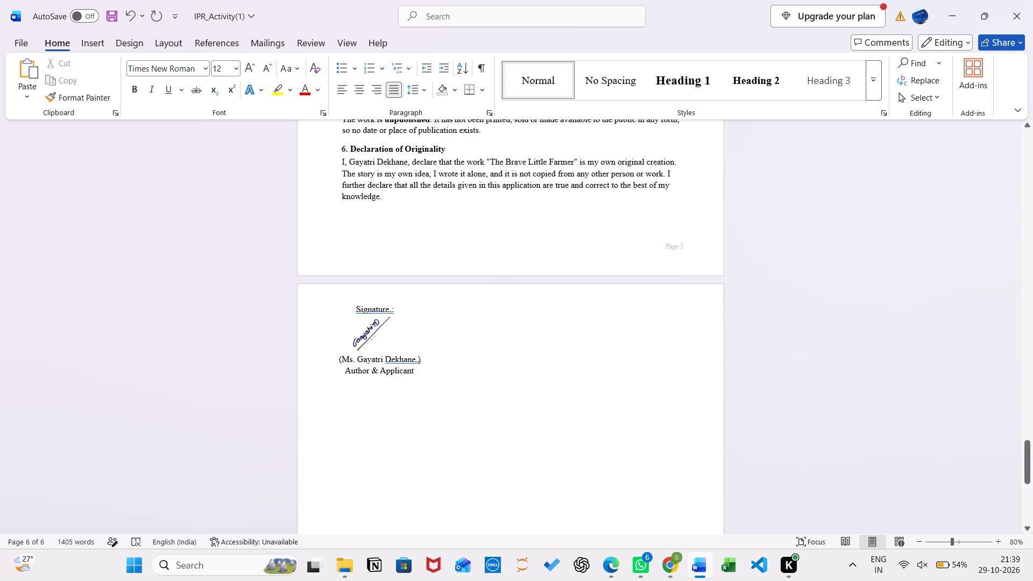
{"action": "scroll", "coordinate": [404, 351], "scroll_direction": "up", "scroll_amount": 2, "text": "ctrl"}
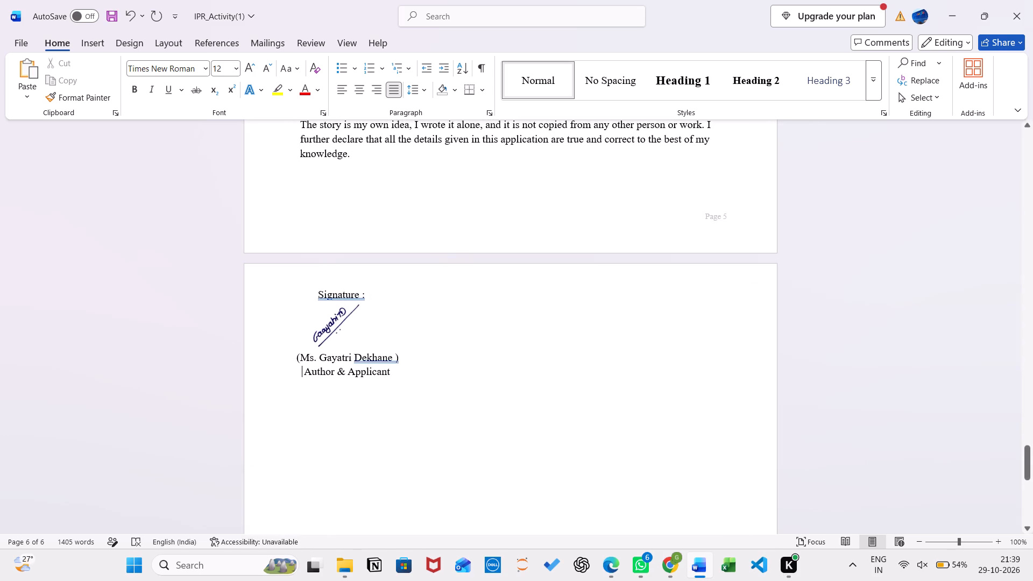
{"action": "left_click", "coordinate": [313, 331]}
{"action": "left_click", "coordinate": [295, 324]}
{"action": "key", "text": "space"}
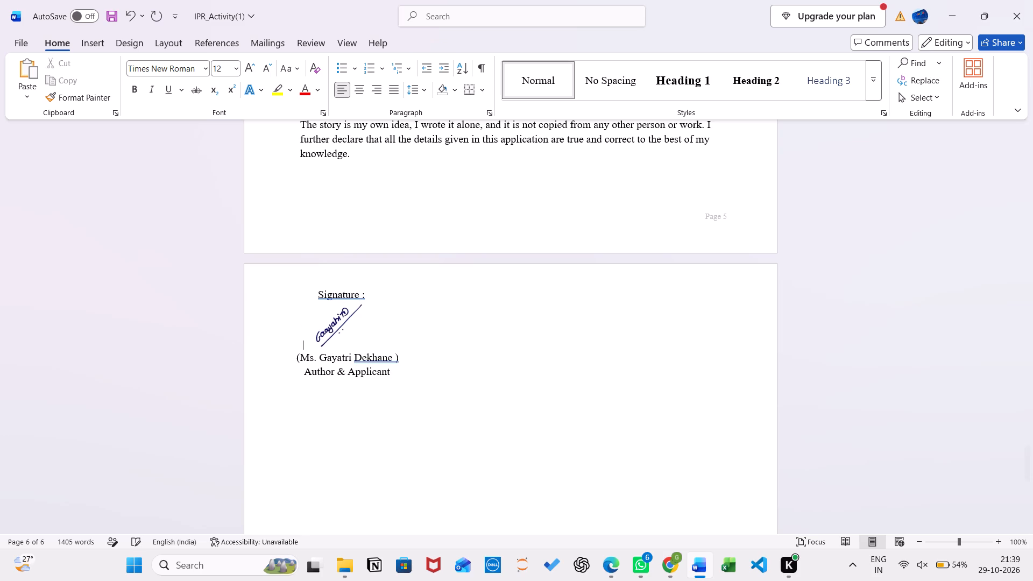
{"action": "key", "text": "space"}
{"action": "key", "text": "space"}
{"action": "key", "text": "space"}
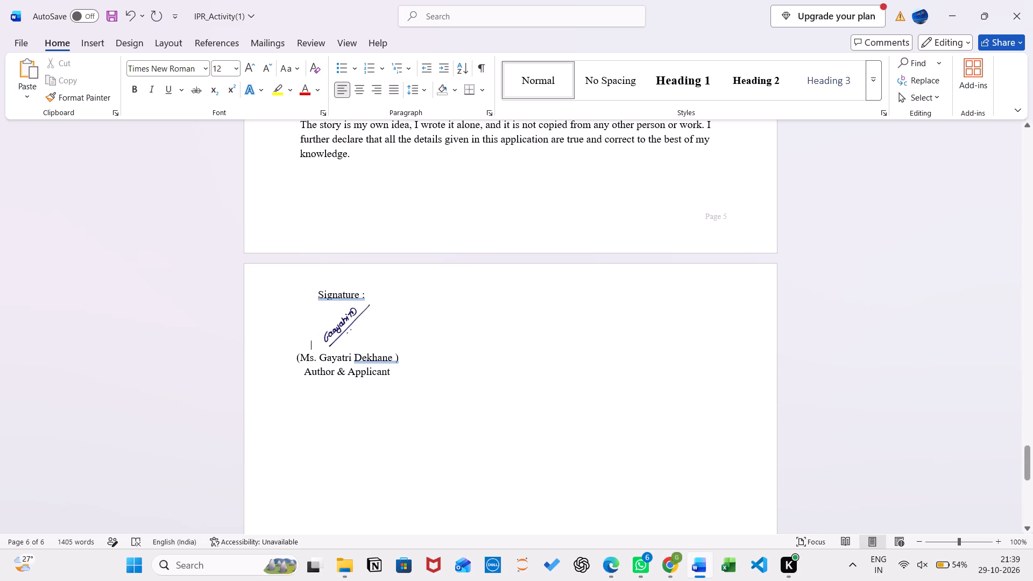
Add "Date : 30 Oct 2026" on the Signature label's line, spaced out with blanks towards the page's right margin.
{"action": "scroll", "coordinate": [459, 283], "scroll_direction": "up", "scroll_amount": 3}
{"action": "scroll", "coordinate": [459, 283], "scroll_direction": "down", "scroll_amount": 1, "text": "ctrl"}
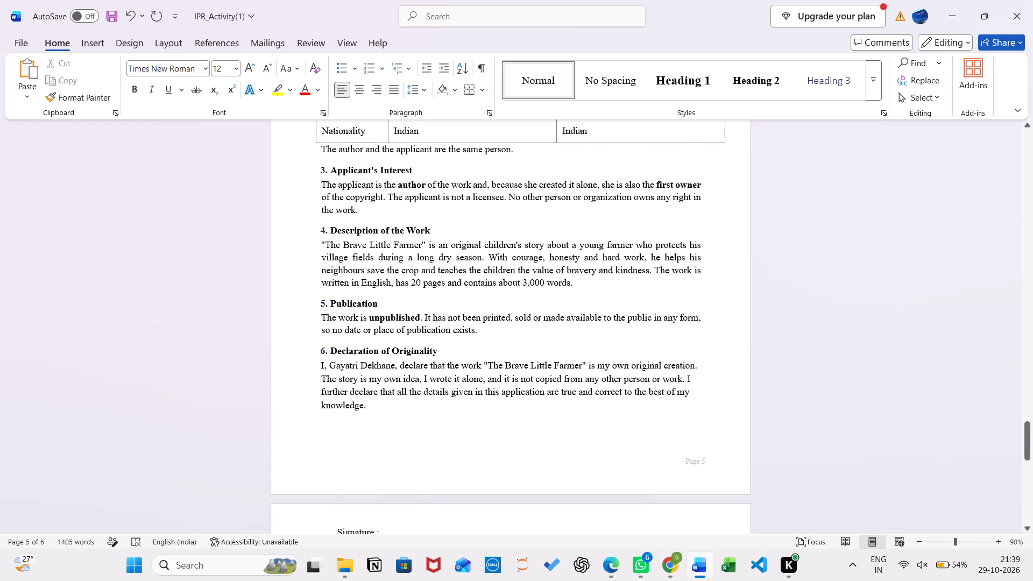
{"action": "scroll", "coordinate": [459, 283], "scroll_direction": "down", "scroll_amount": 3}
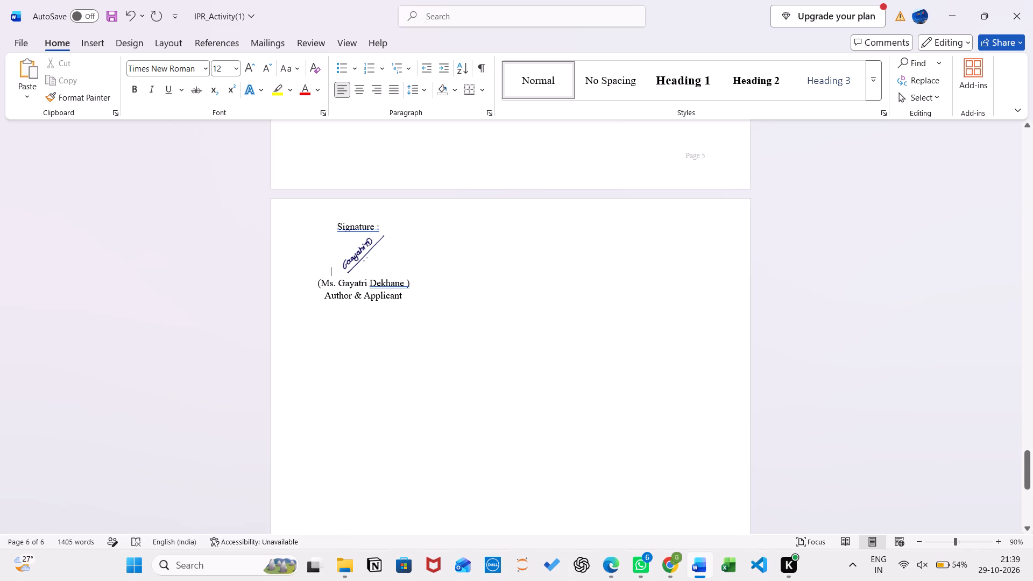
{"action": "left_click", "coordinate": [462, 224]}
{"action": "key", "text": "space"}
{"action": "key", "text": "space"}
{"action": "key", "text": "space"}
{"action": "key", "text": "space"}
{"action": "key", "text": "space"}
{"action": "key", "text": "space"}
{"action": "key", "text": "space"}
{"action": "key", "text": "space"}
{"action": "key", "text": "space"}
{"action": "key", "text": "space"}
{"action": "key", "text": "space"}
{"action": "key", "text": "space"}
{"action": "key", "text": "space"}
{"action": "key", "text": "space"}
{"action": "key", "text": "space"}
{"action": "key", "text": "space"}
{"action": "key", "text": "space"}
{"action": "key", "text": "space"}
{"action": "key", "text": "space"}
{"action": "key", "text": "space"}
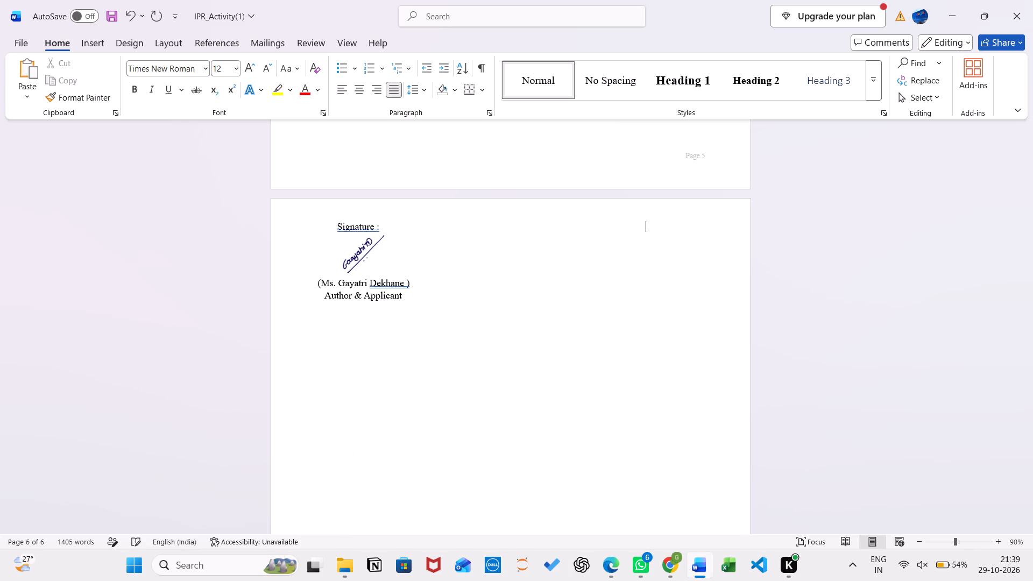
{"action": "type", "text": "Date"}
{"action": "key", "text": "space"}
{"action": "type", "text": ":"}
{"action": "key", "text": "space"}
{"action": "type", "text": "30 Oc"}
{"action": "key", "text": "t"}
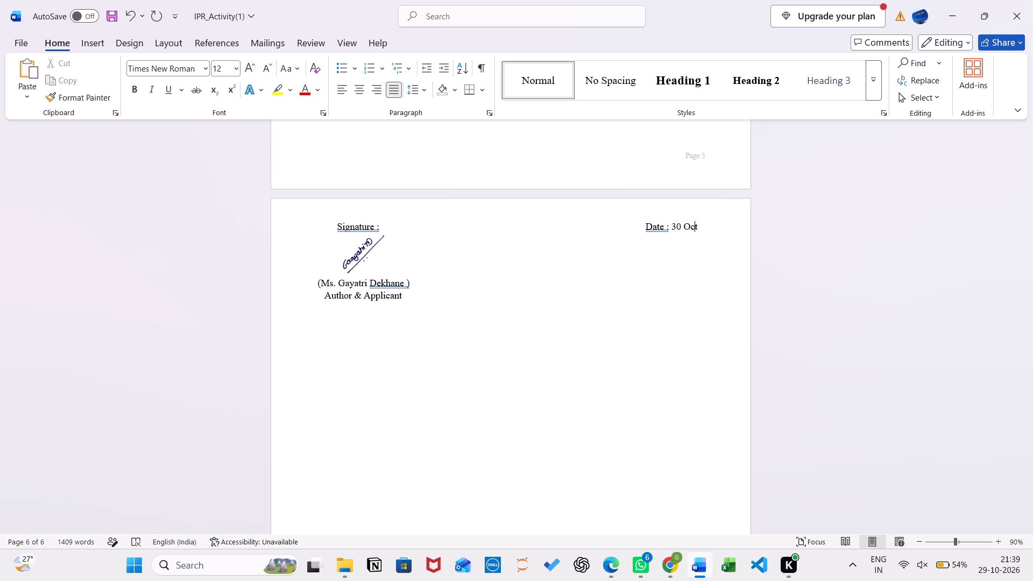
{"action": "key", "text": "space"}
{"action": "type", "text": "2026"}
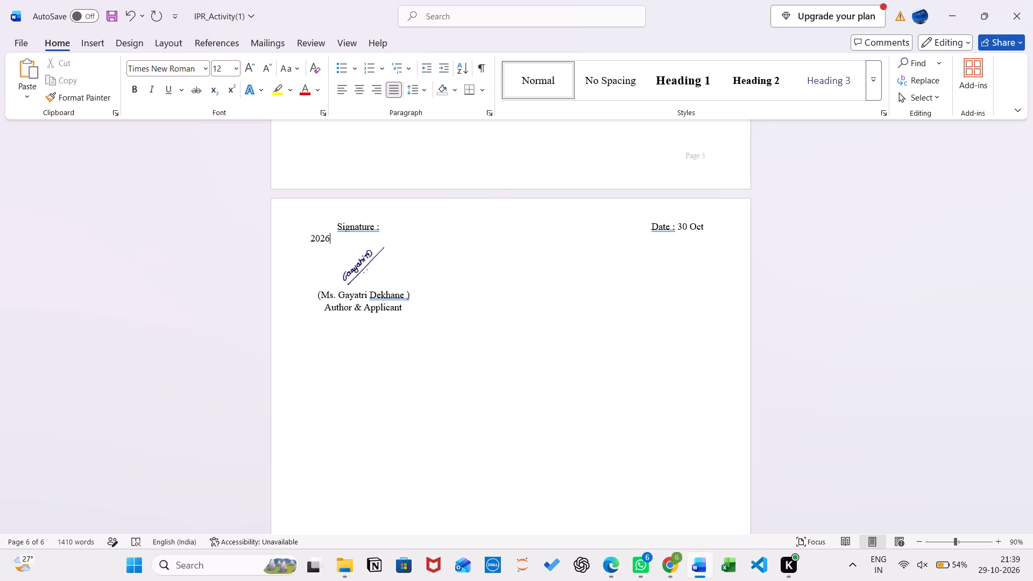
Remove seven spaces in front of the Date label so the full date fits on the Signature line.
{"action": "left_click", "coordinate": [653, 228]}
{"action": "key", "text": "BackSpace"}
{"action": "key", "text": "BackSpace"}
{"action": "key", "text": "BackSpace"}
{"action": "key", "text": "BackSpace"}
{"action": "key", "text": "BackSpace"}
{"action": "key", "text": "BackSpace"}
{"action": "key", "text": "BackSpace"}
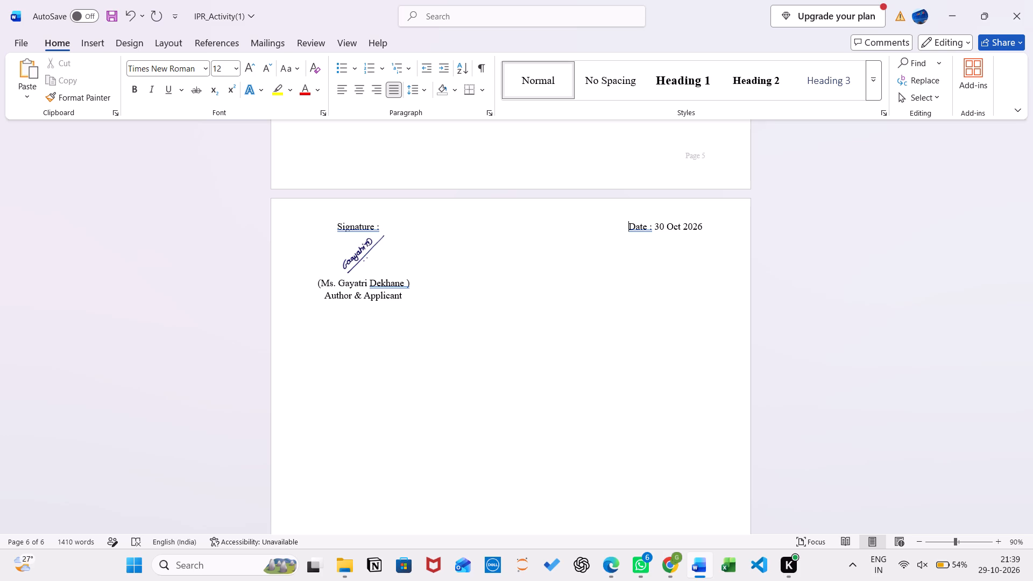
Retype the end of the Date label as "e :" with an extra space before 30 Oct 2026.
{"action": "left_click", "coordinate": [653, 228]}
{"action": "key", "text": "BackSpace"}
{"action": "key", "text": "BackSpace"}
{"action": "key", "text": "BackSpace"}
{"action": "key", "text": "w"}
{"action": "key", "text": "BackSpace"}
{"action": "type", "text": "e :"}
{"action": "key", "text": "space"}
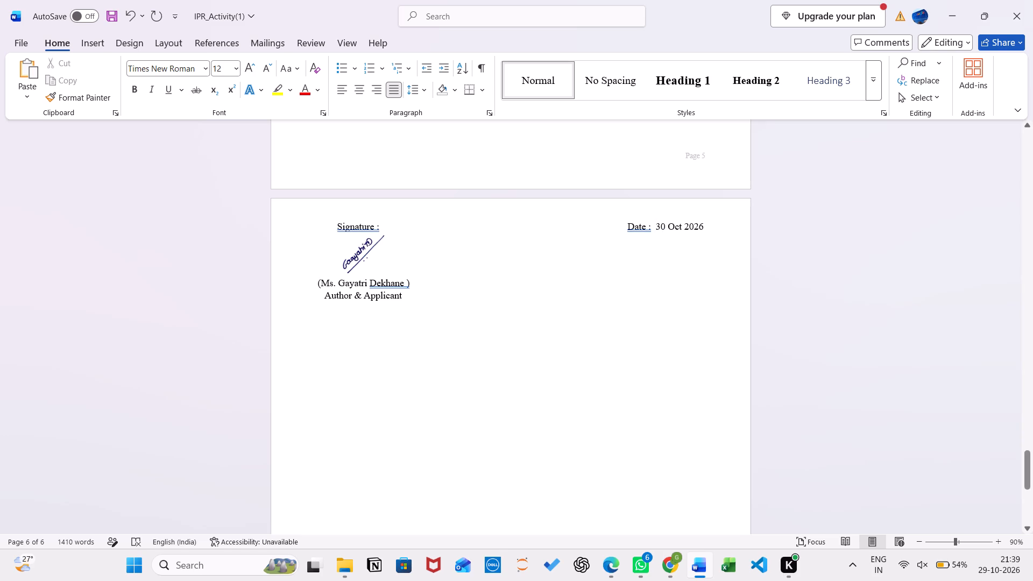
Review the cover page from the university header and title to the submission details.
{"action": "left_click", "coordinate": [443, 314]}
{"action": "scroll", "coordinate": [443, 314], "scroll_direction": "up", "scroll_amount": 20}
{"action": "scroll", "coordinate": [443, 314], "scroll_direction": "up", "scroll_amount": 20}
{"action": "scroll", "coordinate": [443, 314], "scroll_direction": "up", "scroll_amount": 14}
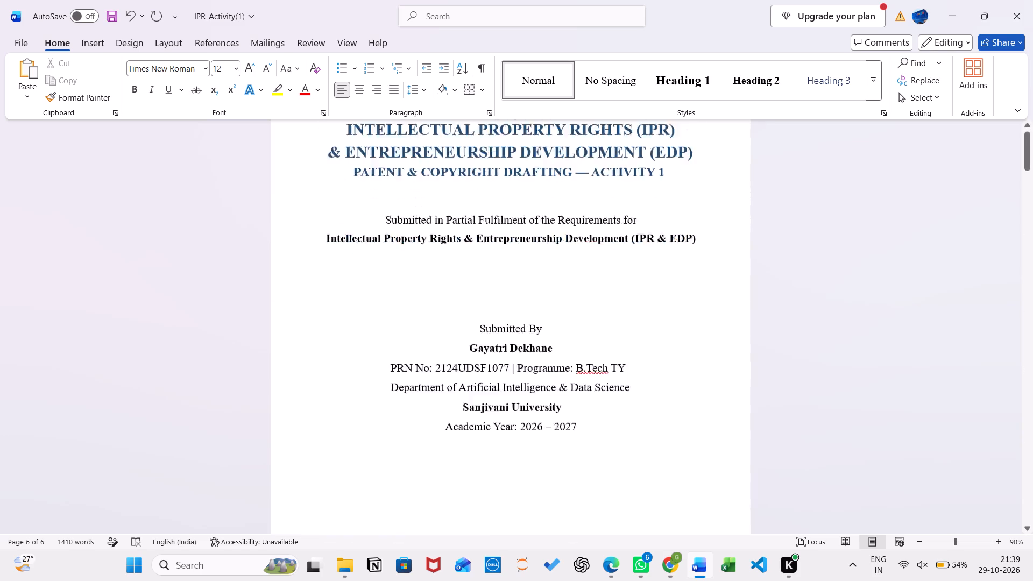
{"action": "scroll", "coordinate": [443, 314], "scroll_direction": "up", "scroll_amount": 19}
{"action": "scroll", "coordinate": [443, 314], "scroll_direction": "up", "scroll_amount": 4}
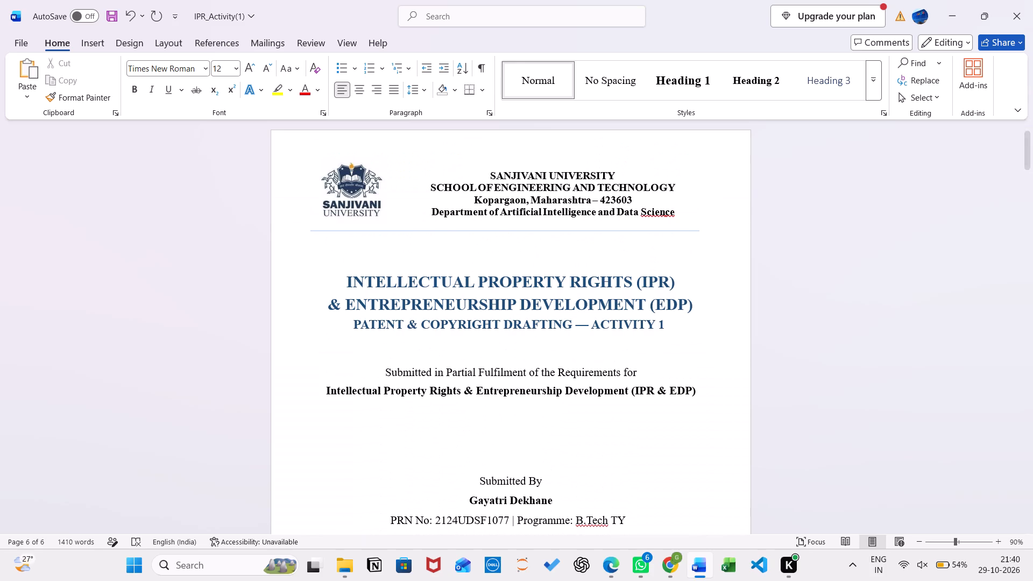
{"action": "scroll", "coordinate": [443, 314], "scroll_direction": "down", "scroll_amount": 1}
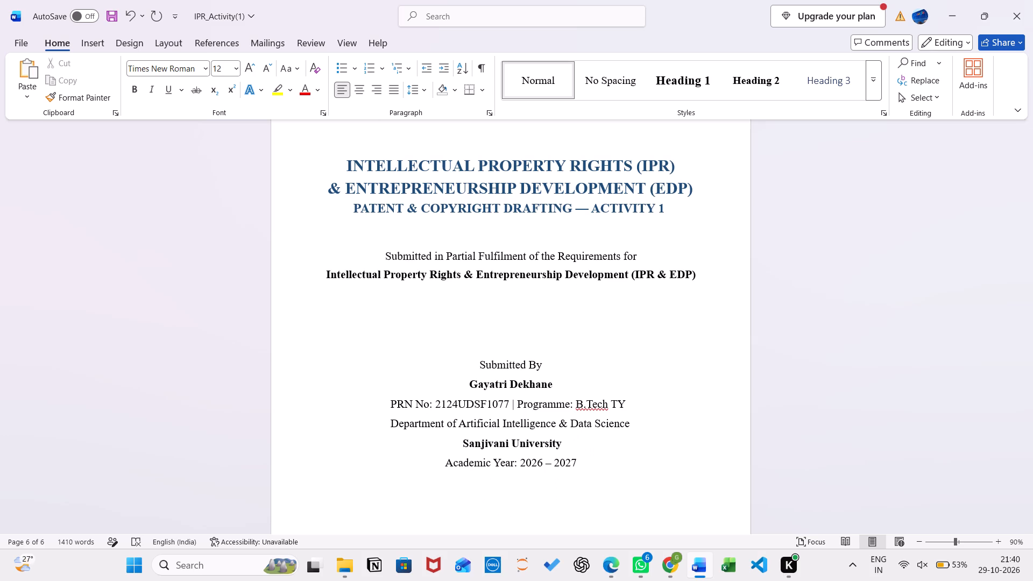
{"action": "scroll", "coordinate": [443, 314], "scroll_direction": "down", "scroll_amount": 2}
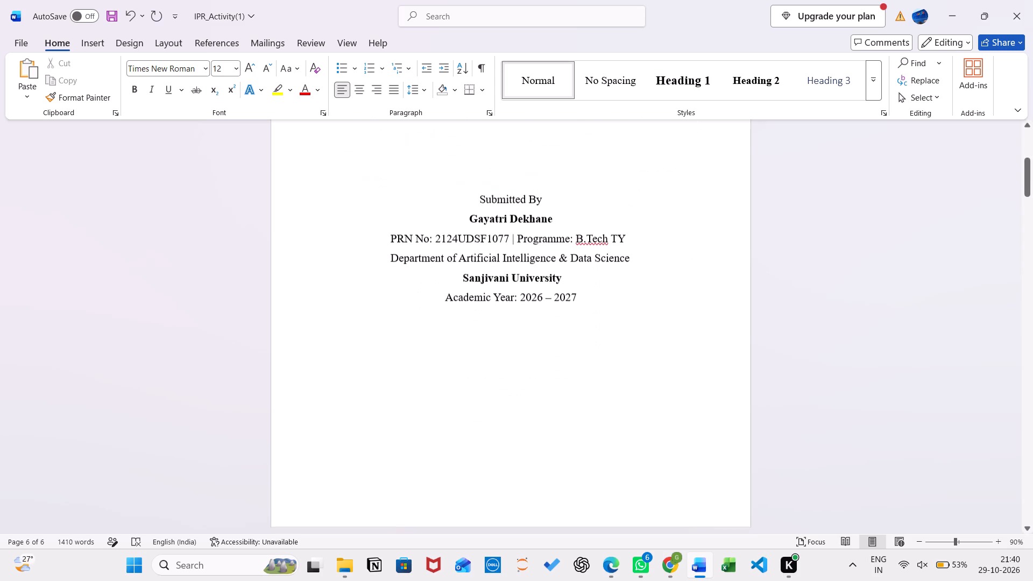
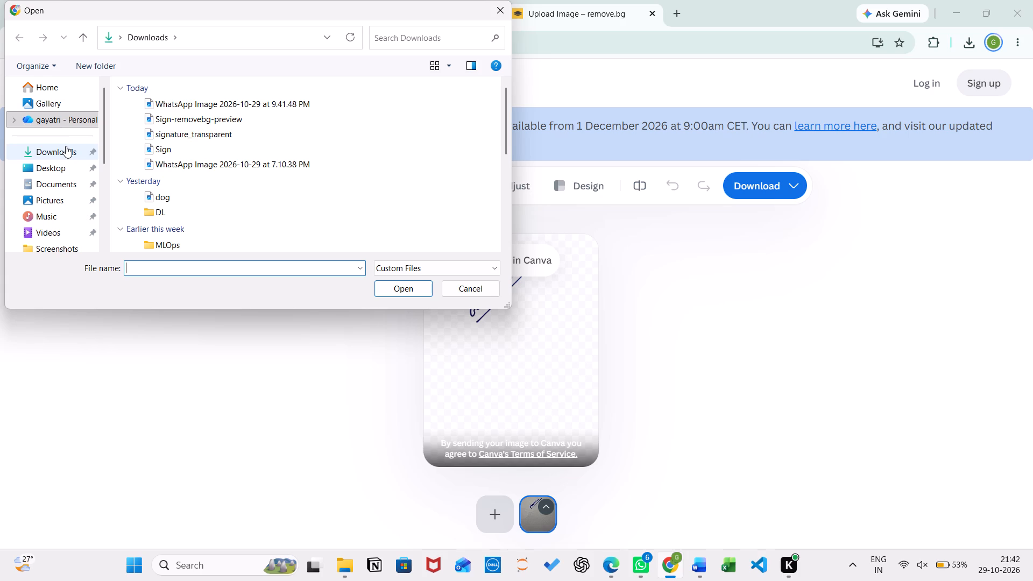
{"action": "left_click", "coordinate": [181, 97]}
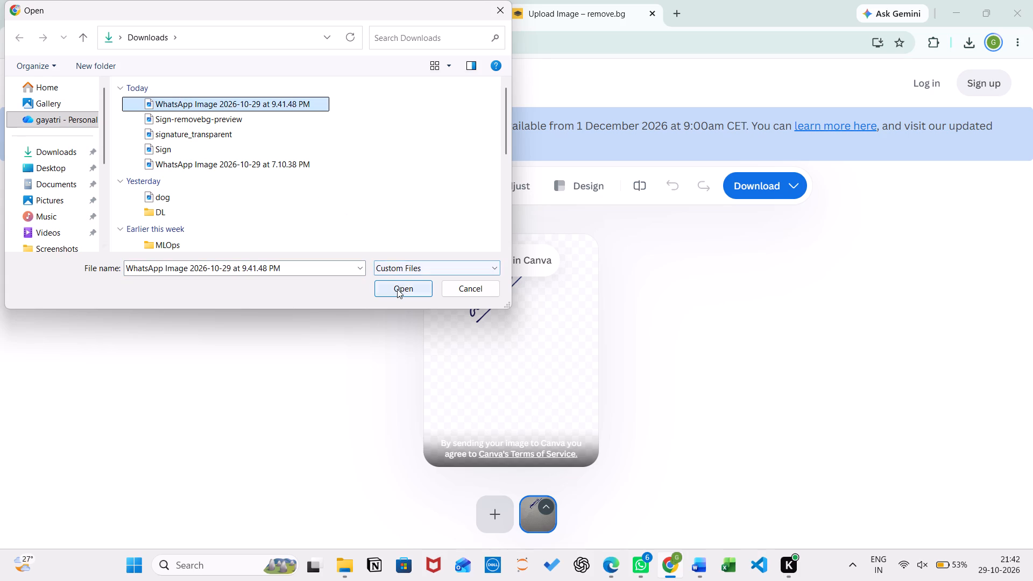
{"action": "left_click", "coordinate": [397, 289]}
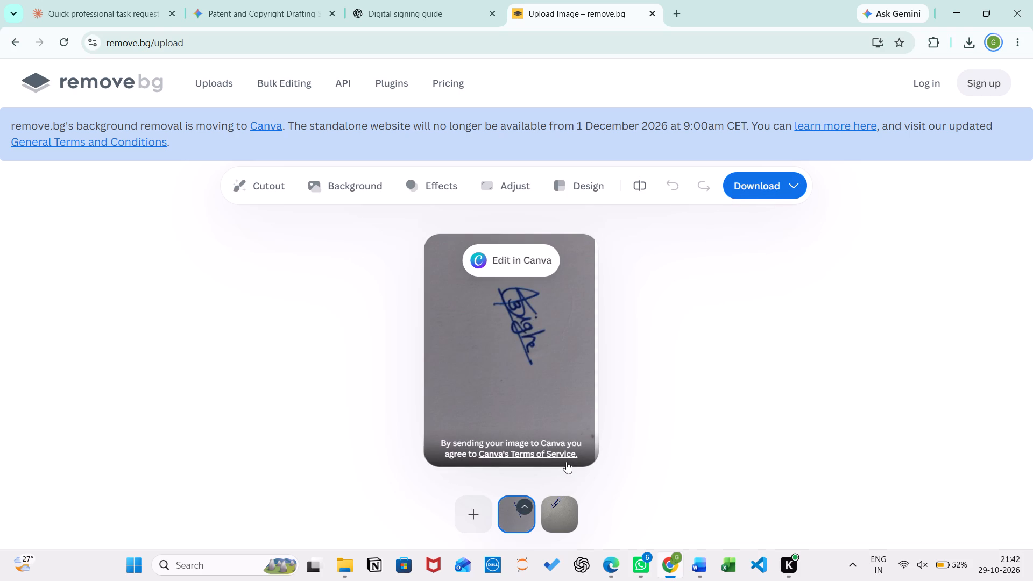
{"action": "left_click", "coordinate": [761, 190]}
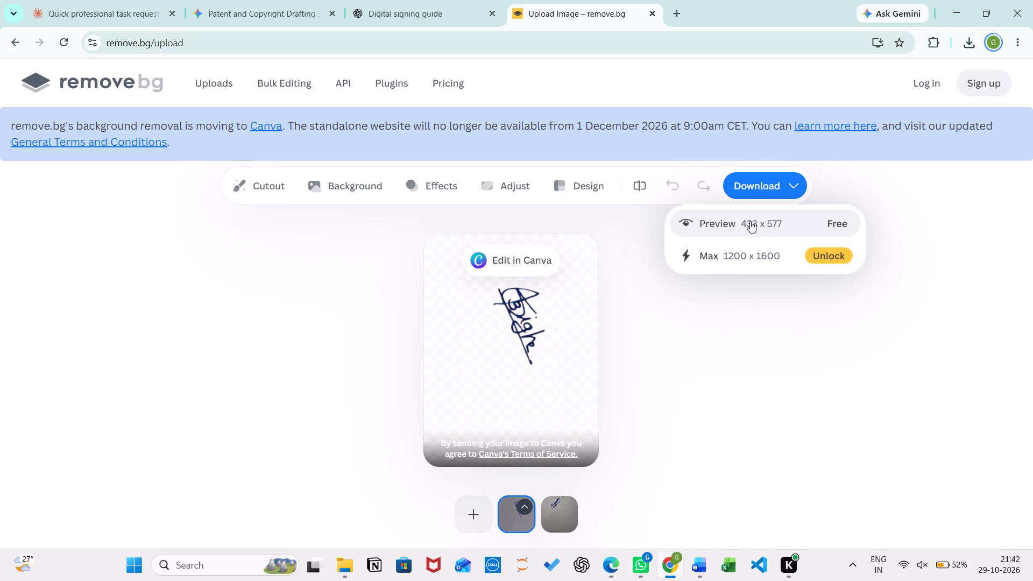
{"action": "left_click", "coordinate": [750, 221]}
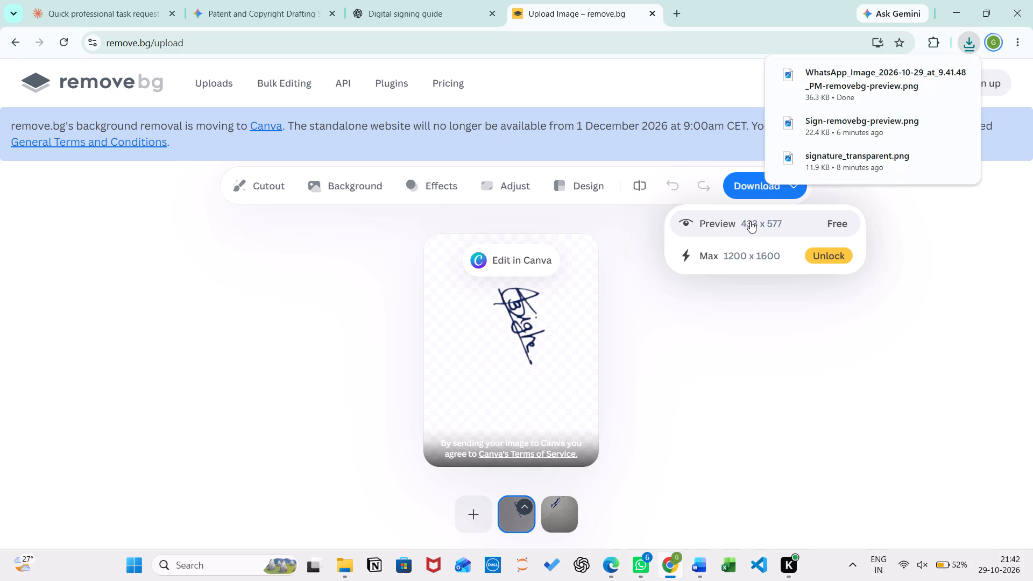
{"action": "left_click", "coordinate": [657, 10]}
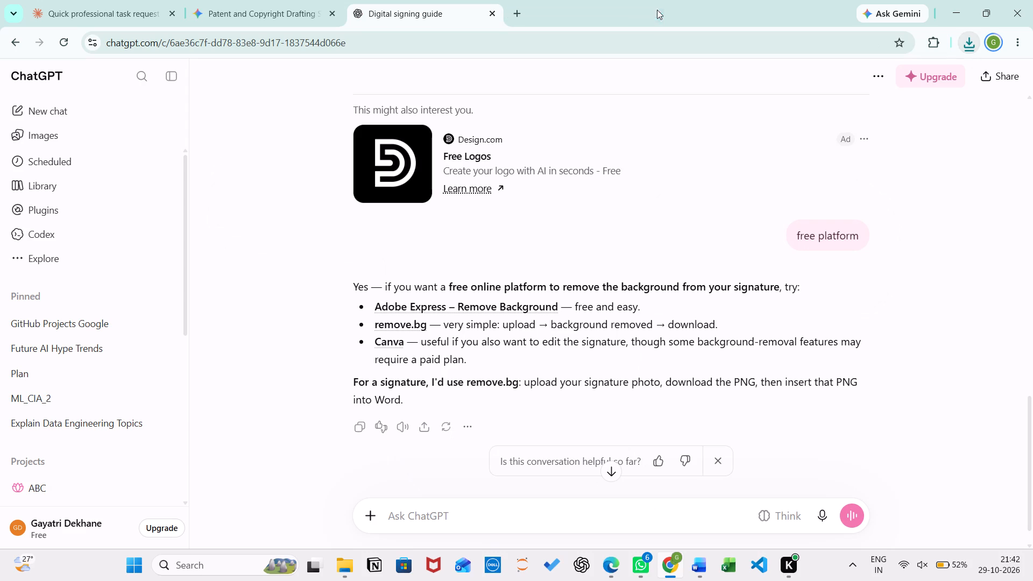
In File Explorer, copy the background-free 9.41.48 PM signature PNG from the Downloads folder.
{"action": "left_click", "coordinate": [350, 568]}
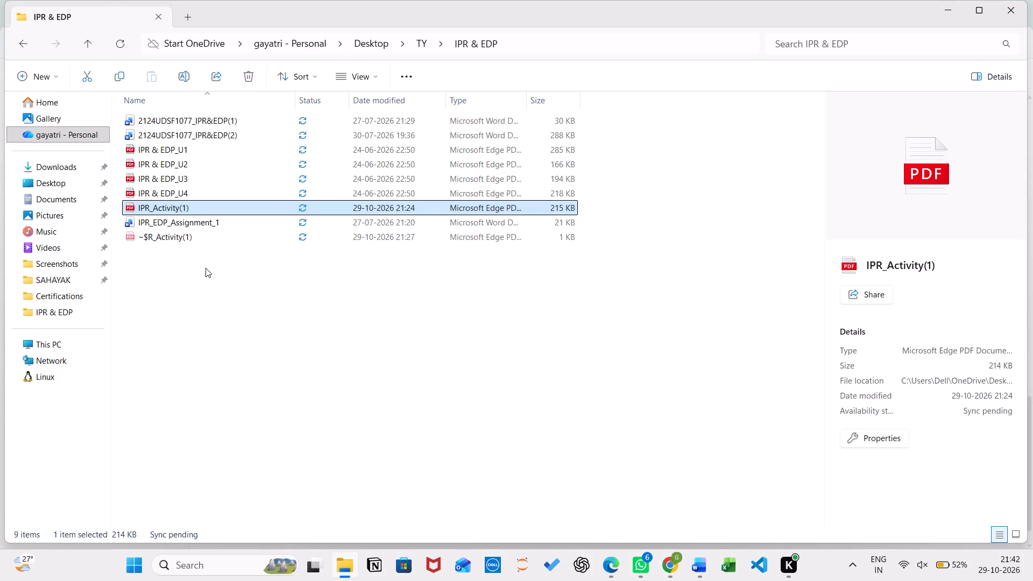
{"action": "double_click", "coordinate": [80, 164]}
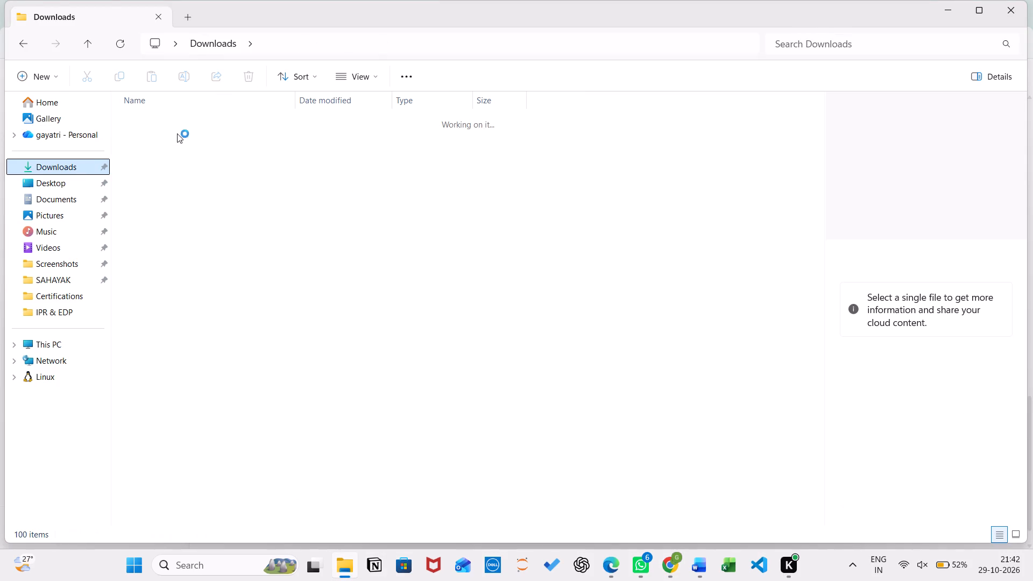
{"action": "left_click", "coordinate": [195, 137]}
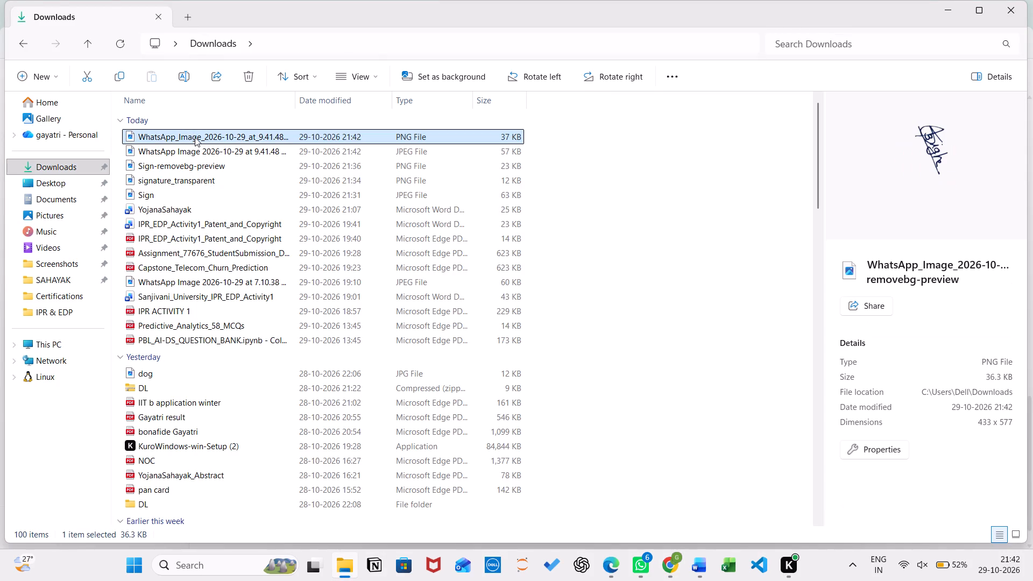
{"action": "key", "text": "ctrl+c"}
{"action": "double_click", "coordinate": [84, 166]}
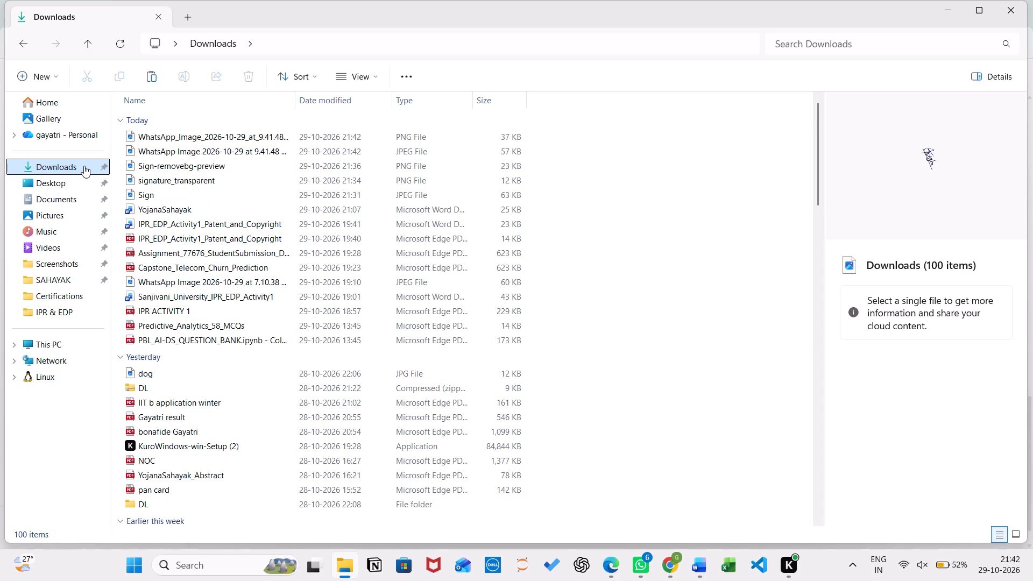
{"action": "left_click", "coordinate": [212, 141]}
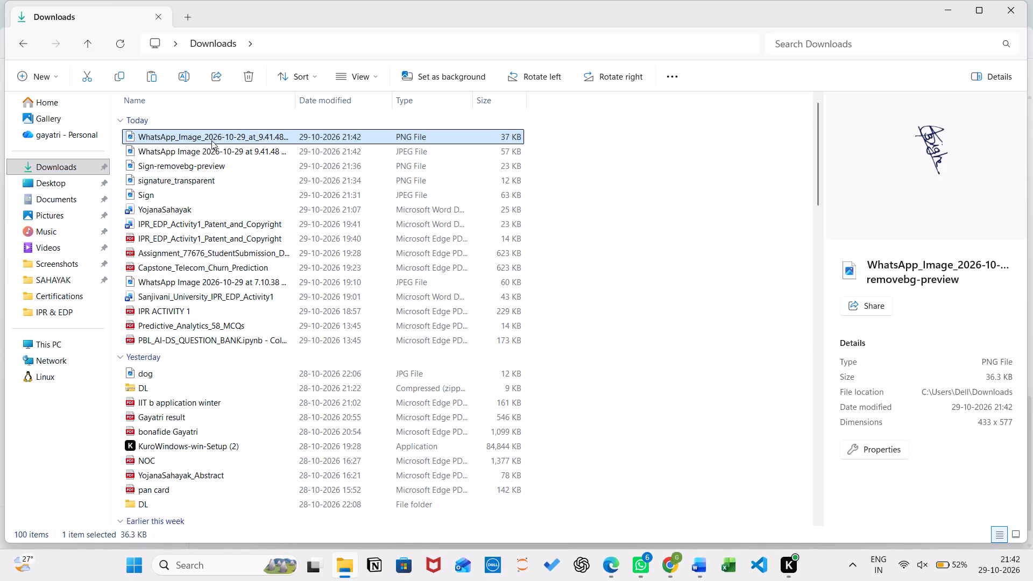
{"action": "key", "text": "ctrl+c"}
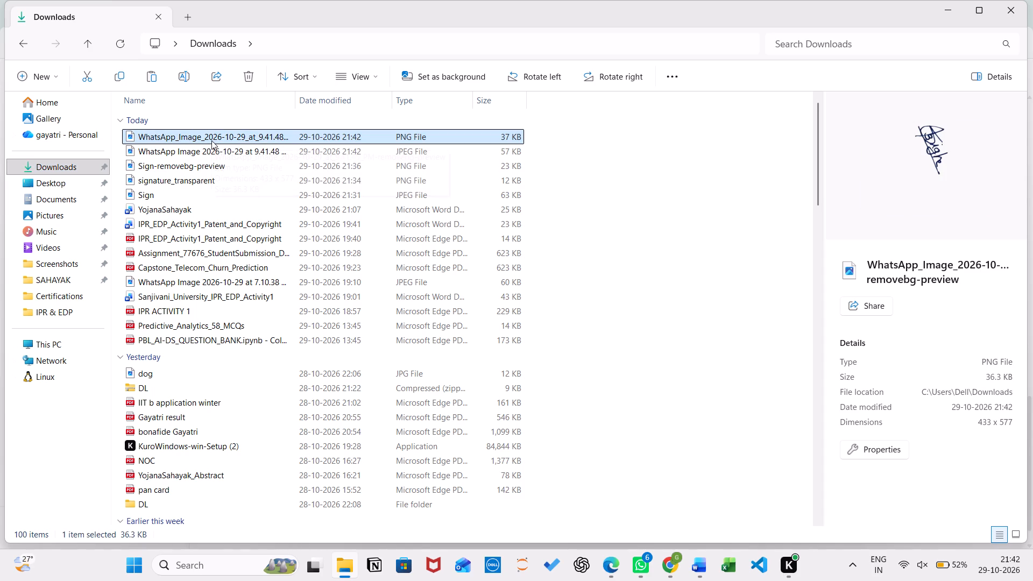
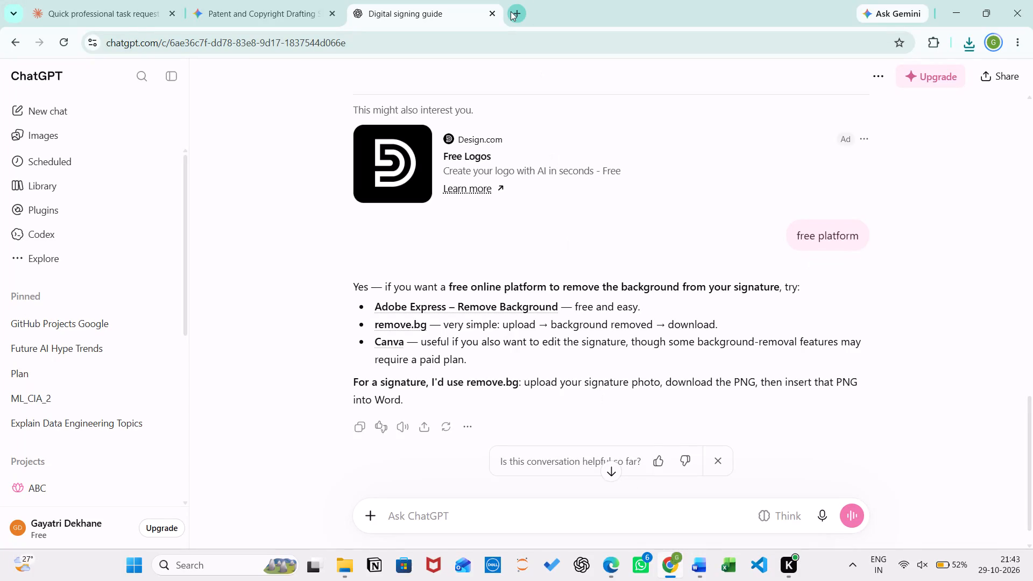
Open a new blank tab in Google Chrome beside the Digital signing guide conversation.
{"action": "left_click", "coordinate": [511, 11]}
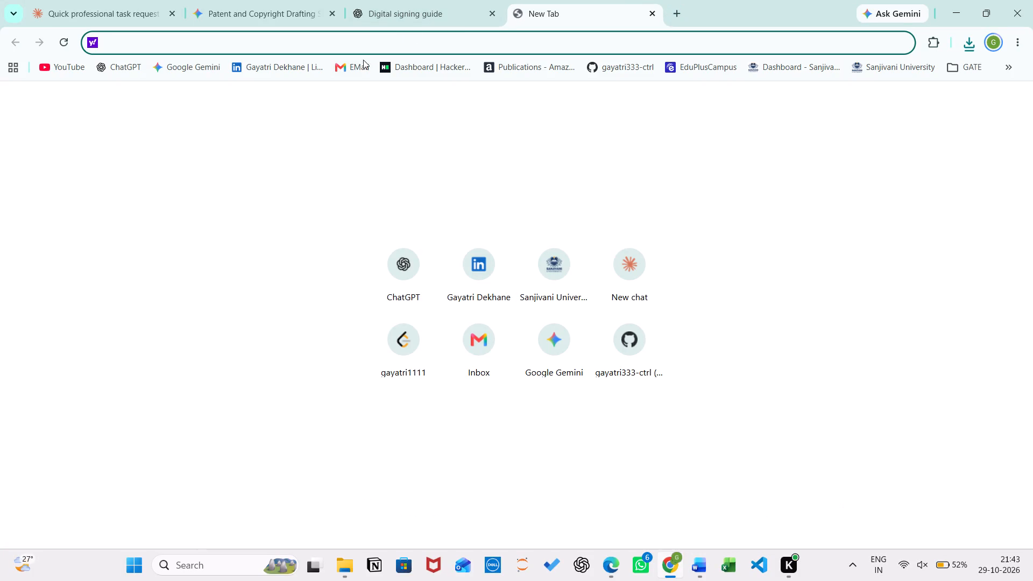
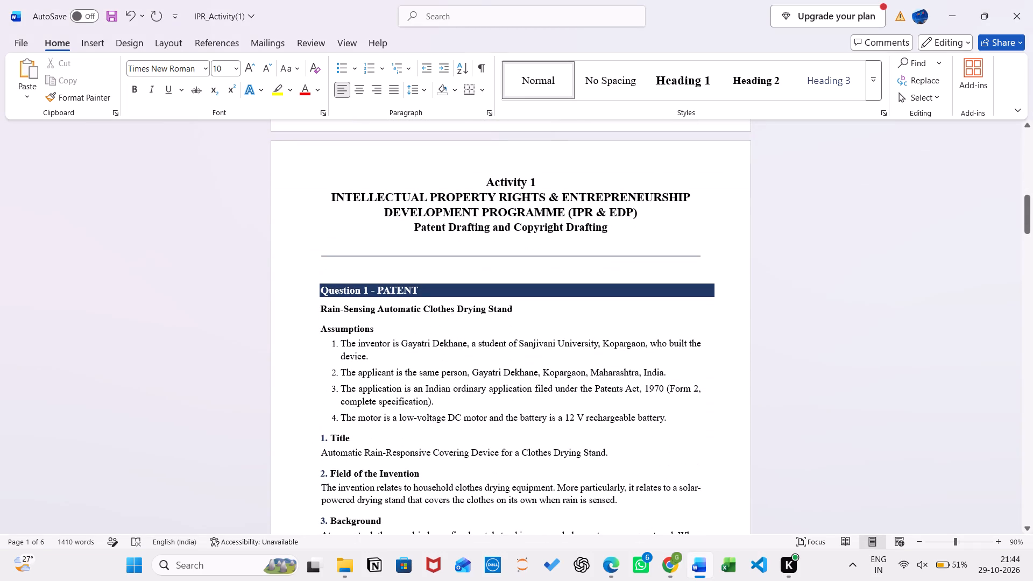
Delete the extra blank space between the title block's horizontal rule and the Question 1 - PATENT heading.
{"action": "left_click", "coordinate": [316, 274]}
{"action": "key", "text": "BackSpace"}
{"action": "key", "text": "BackSpace"}
Review the patent section from the Field of the Invention through the parts of the device and the block diagram.
{"action": "scroll", "coordinate": [316, 274], "scroll_direction": "down", "scroll_amount": 3}
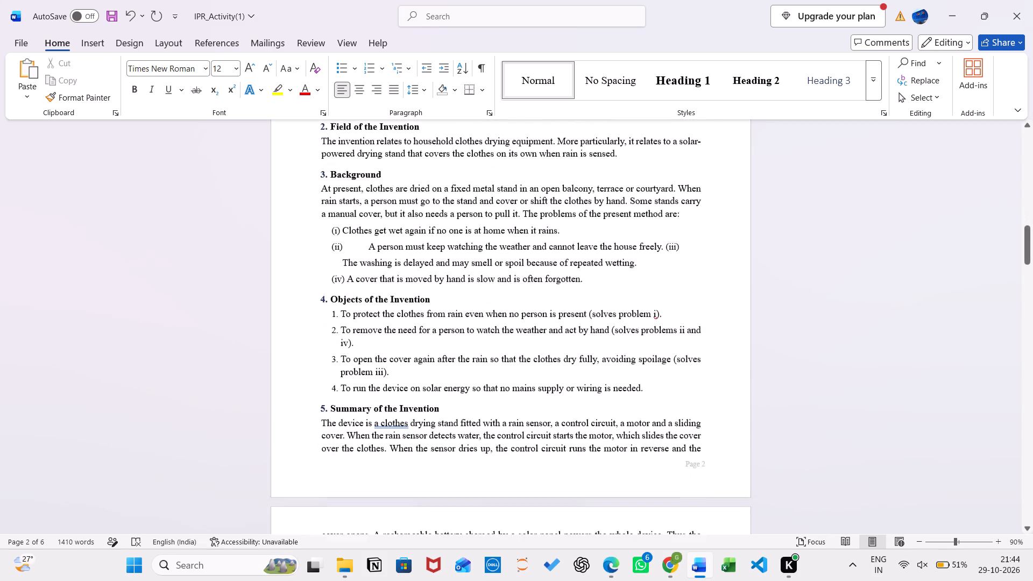
{"action": "scroll", "coordinate": [316, 274], "scroll_direction": "down", "scroll_amount": 4}
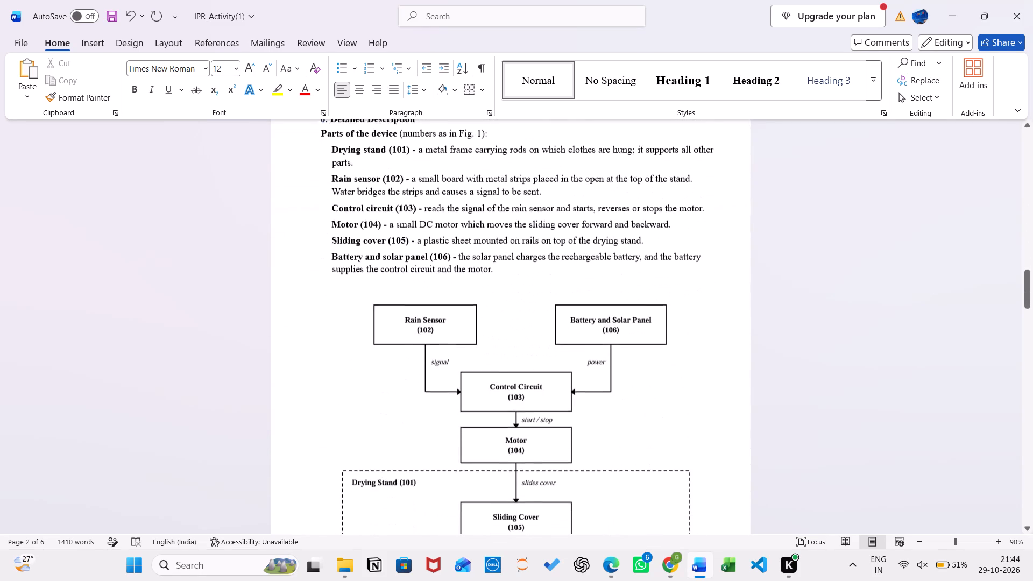
{"action": "left_click_drag", "start_coordinate": [460, 222], "coordinate": [362, 190]}
{"action": "left_click", "coordinate": [353, 236]}
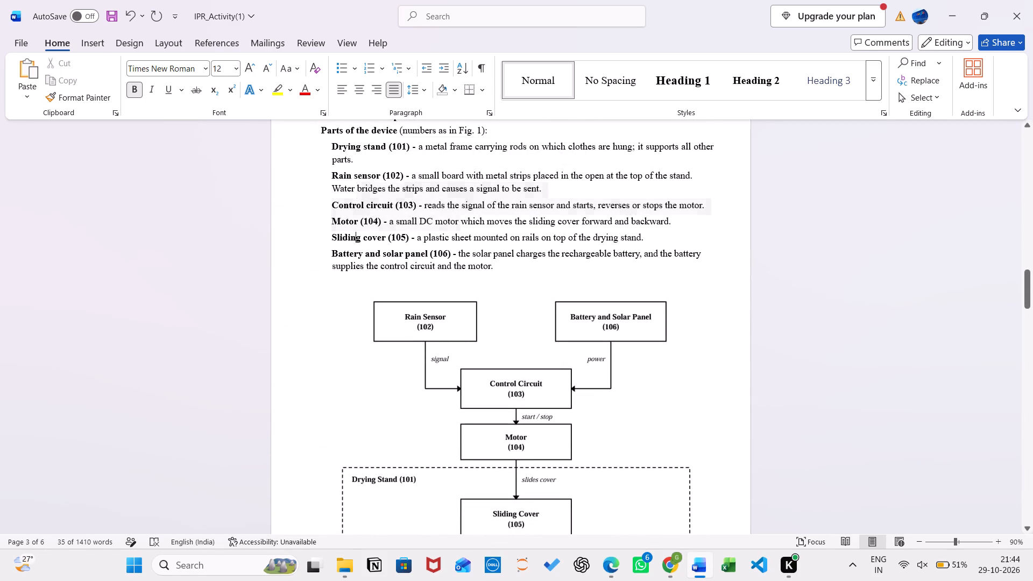
Move the "Working of the device (step by step):" heading onto the next page by adding two blank lines before it.
{"action": "scroll", "coordinate": [353, 236], "scroll_direction": "down", "scroll_amount": 4}
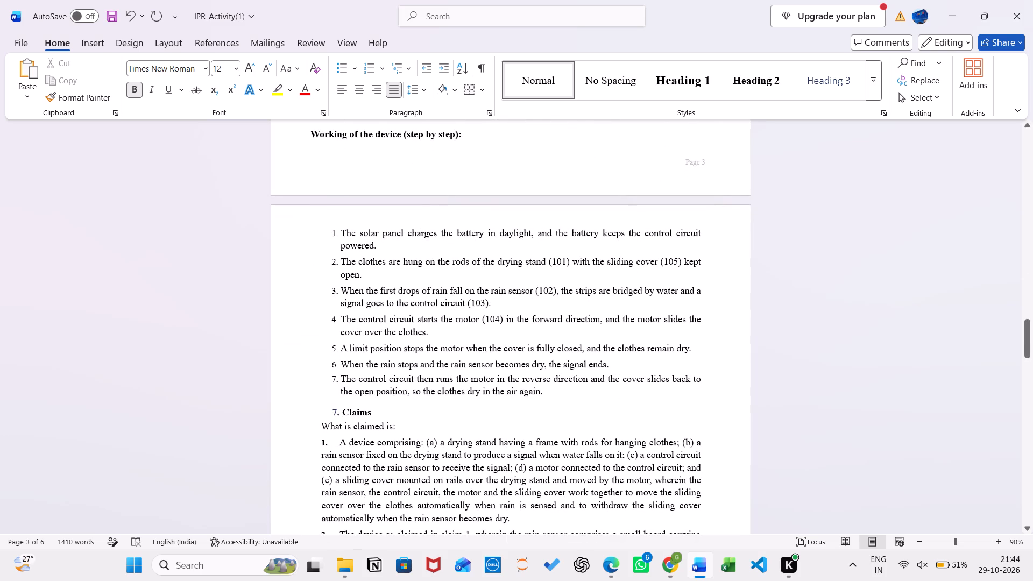
{"action": "left_click", "coordinate": [308, 136]}
{"action": "key", "text": "Return"}
{"action": "key", "text": "Return"}
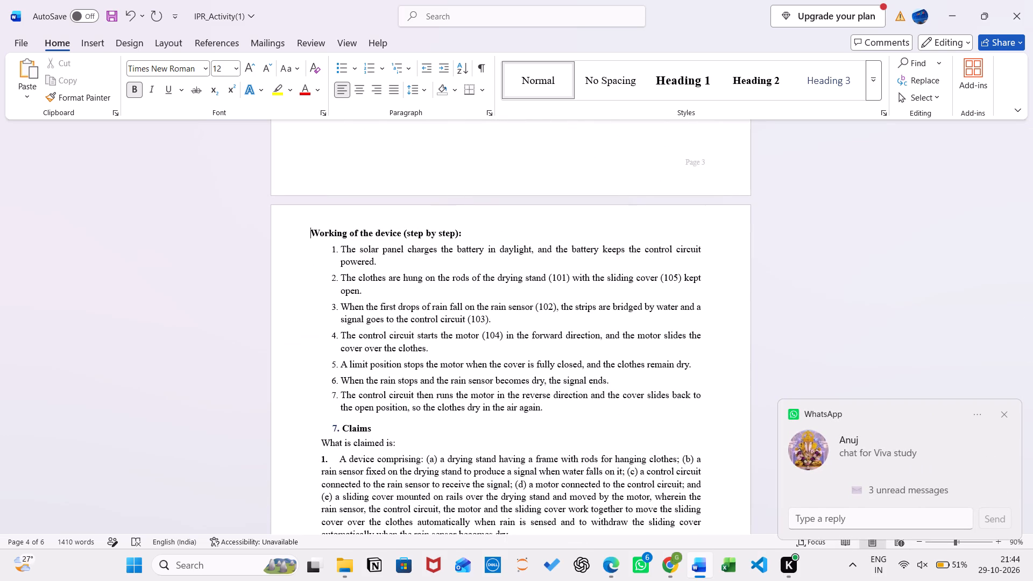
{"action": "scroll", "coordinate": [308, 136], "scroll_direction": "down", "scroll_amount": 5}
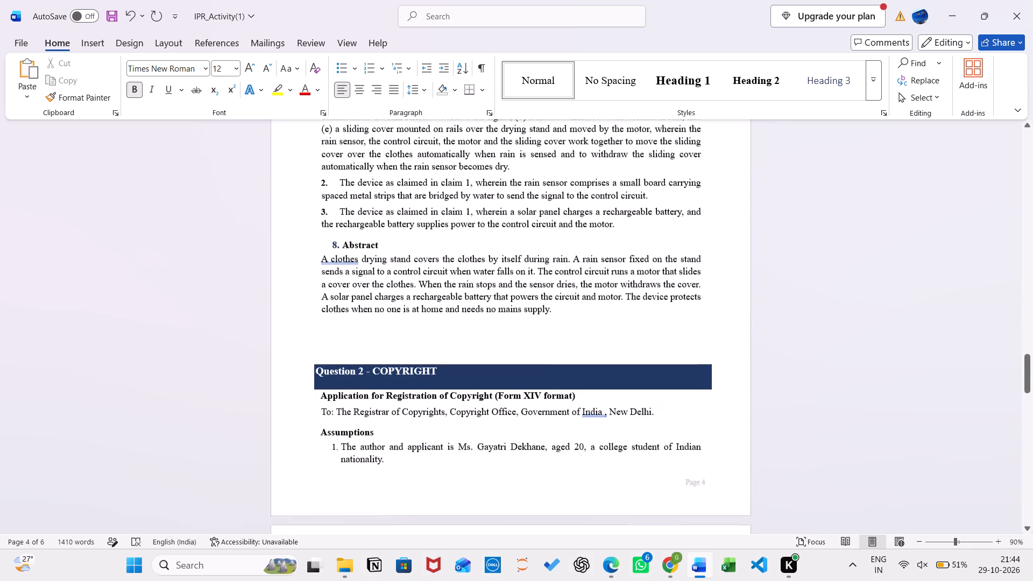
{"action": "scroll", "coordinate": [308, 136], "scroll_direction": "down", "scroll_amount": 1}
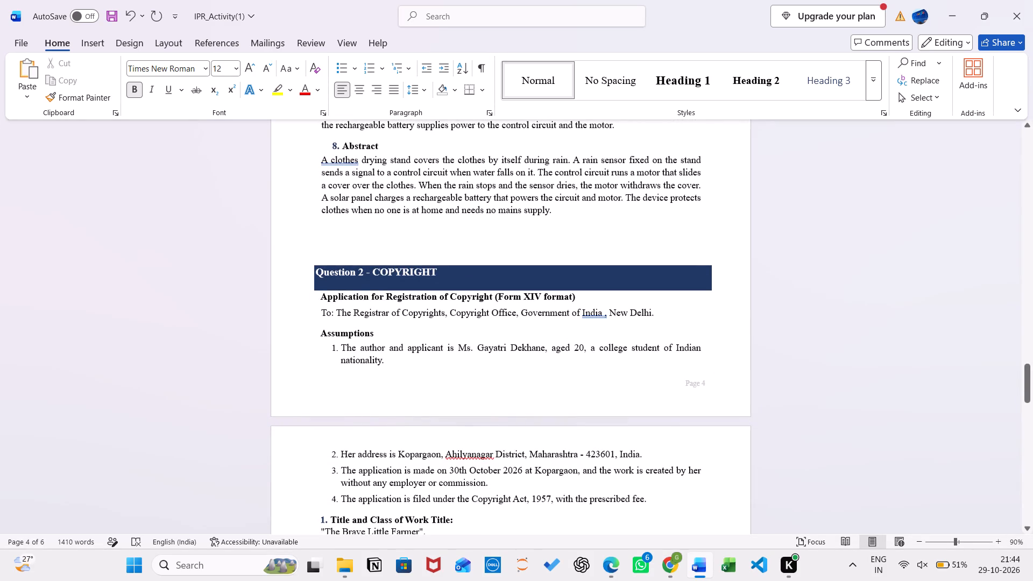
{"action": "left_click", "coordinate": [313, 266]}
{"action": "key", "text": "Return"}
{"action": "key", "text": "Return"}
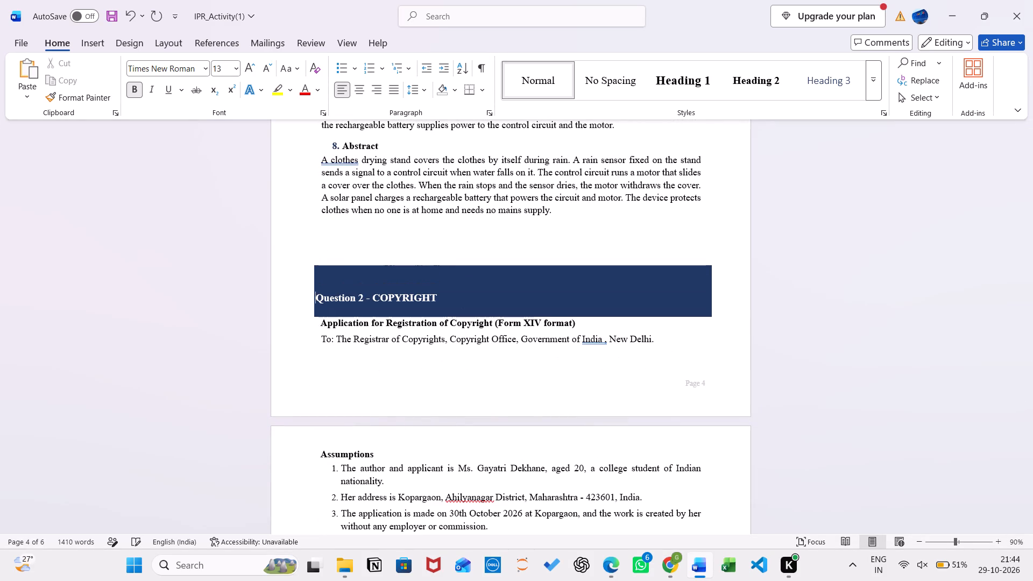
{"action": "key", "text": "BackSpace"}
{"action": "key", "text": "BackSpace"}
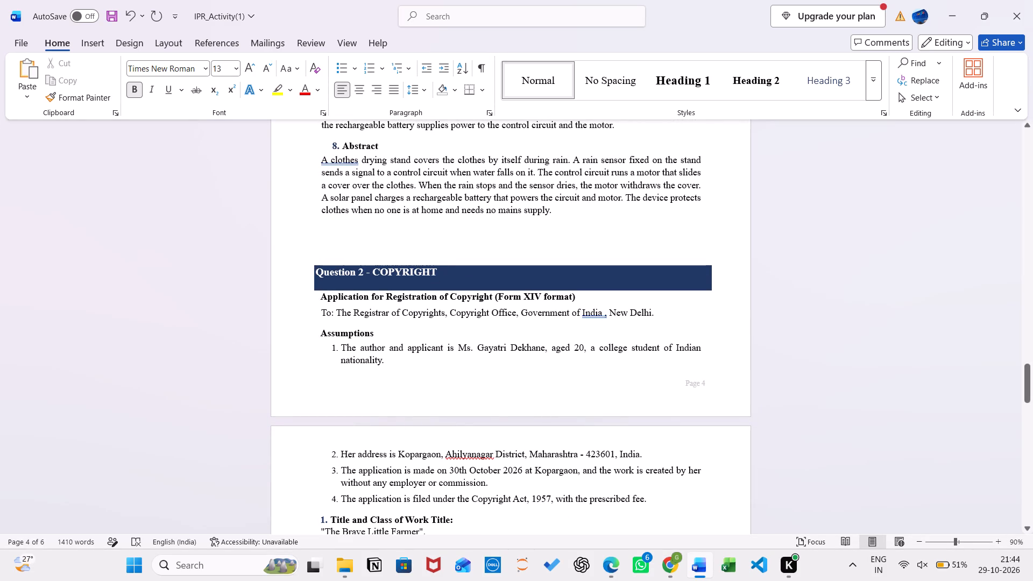
Insert ten blank lines above the "Question 2 - COPYRIGHT" banner to push it to the top of page 5.
{"action": "left_click", "coordinate": [326, 253]}
{"action": "key", "text": "Return"}
{"action": "key", "text": "Return"}
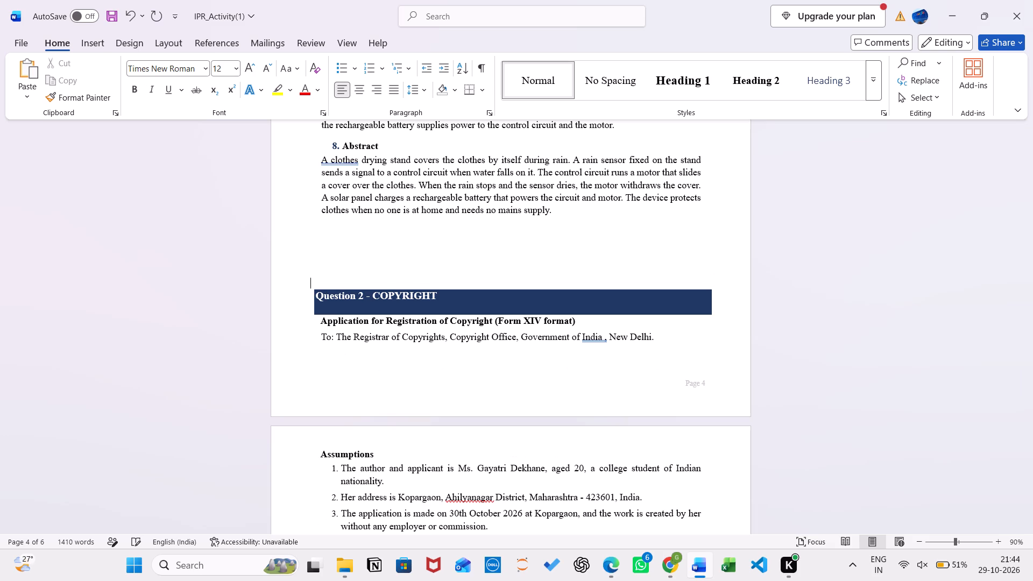
{"action": "key", "text": "Return"}
{"action": "key", "text": "Return"}
{"action": "key", "text": "Return"}
{"action": "key", "text": "Return"}
{"action": "key", "text": "Return"}
{"action": "key", "text": "Return"}
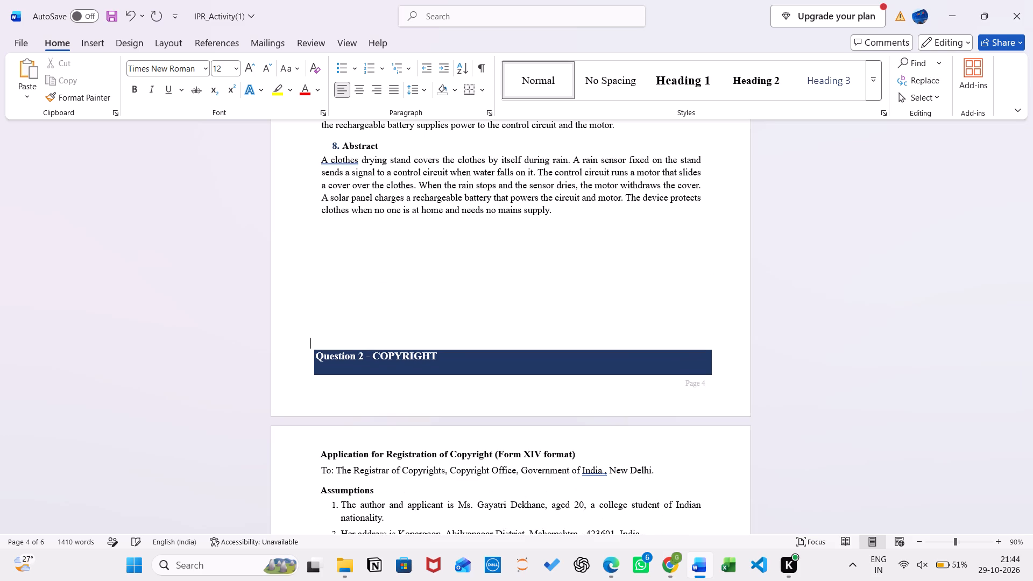
{"action": "key", "text": "Return"}
{"action": "key", "text": "Return"}
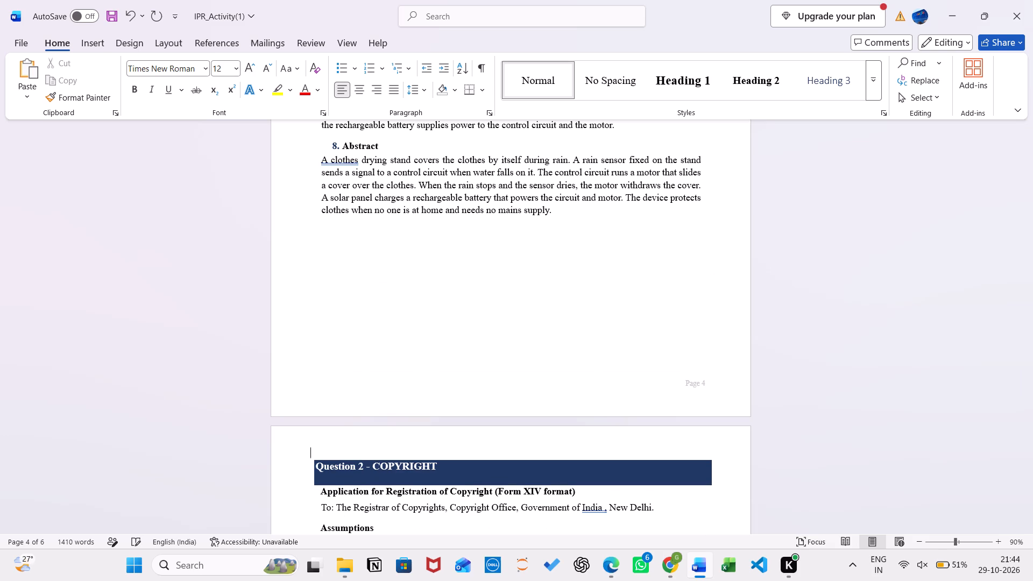
Add one leading space before the "Question 2 - COPYRIGHT" heading inside its banner.
{"action": "scroll", "coordinate": [326, 253], "scroll_direction": "down", "scroll_amount": 1}
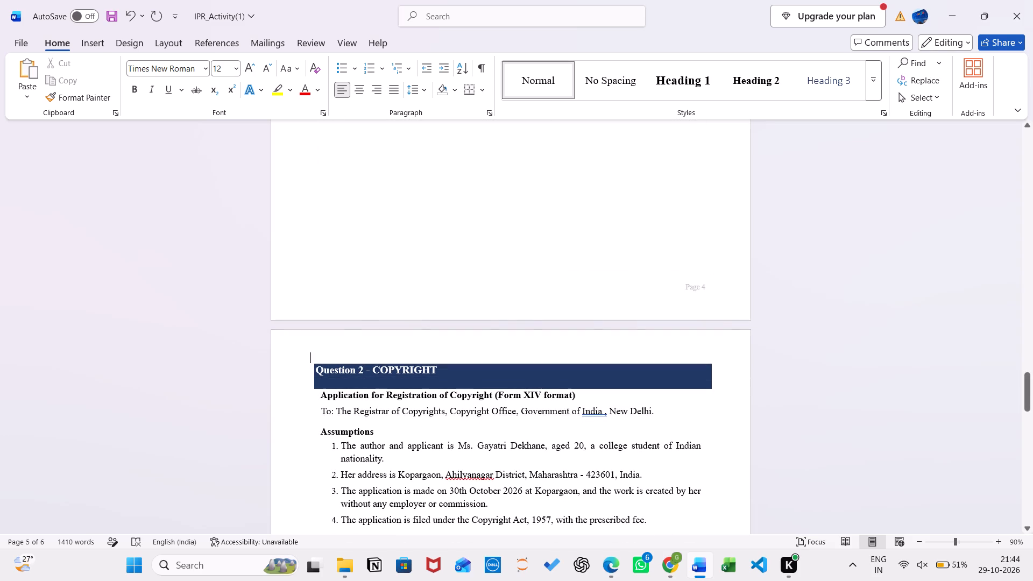
{"action": "left_click", "coordinate": [315, 373]}
{"action": "key", "text": "space"}
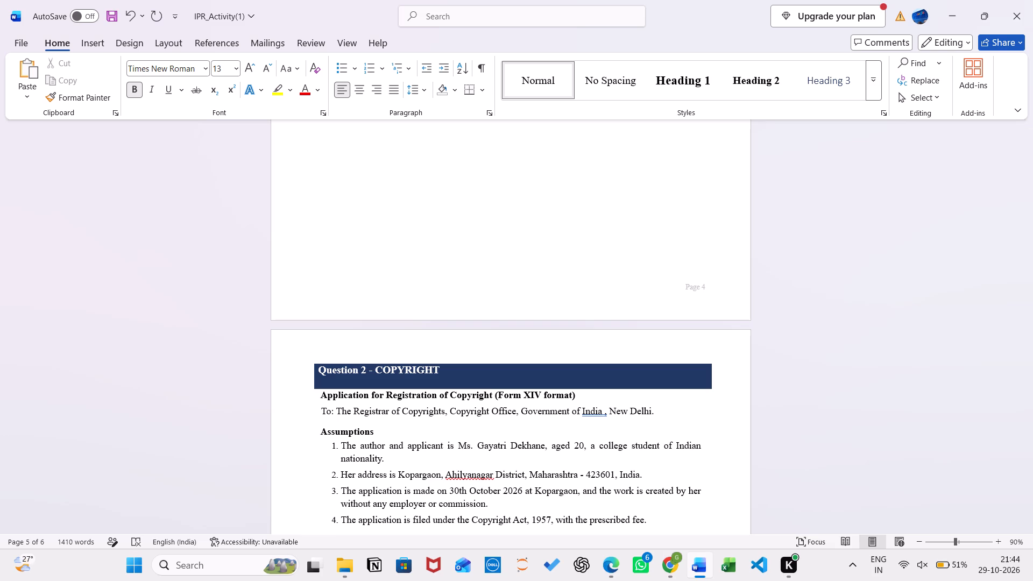
{"action": "key", "text": "Return"}
{"action": "key", "text": "BackSpace"}
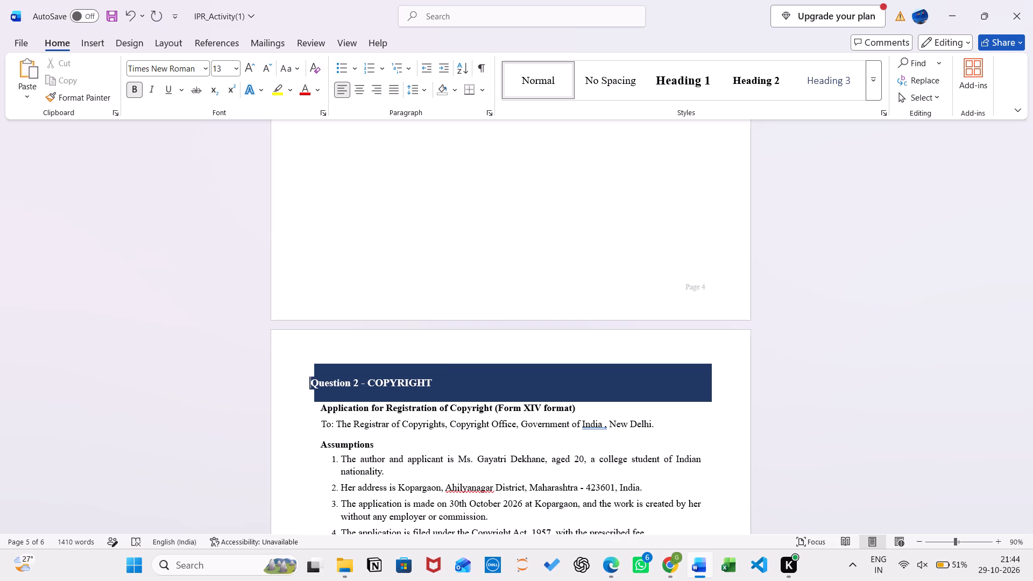
{"action": "key", "text": "space"}
{"action": "key", "text": "BackSpace"}
{"action": "key", "text": "BackSpace"}
Check the page layout from the patent application's assumptions through the block diagram to the copyright application.
{"action": "scroll", "coordinate": [448, 295], "scroll_direction": "up", "scroll_amount": 2}
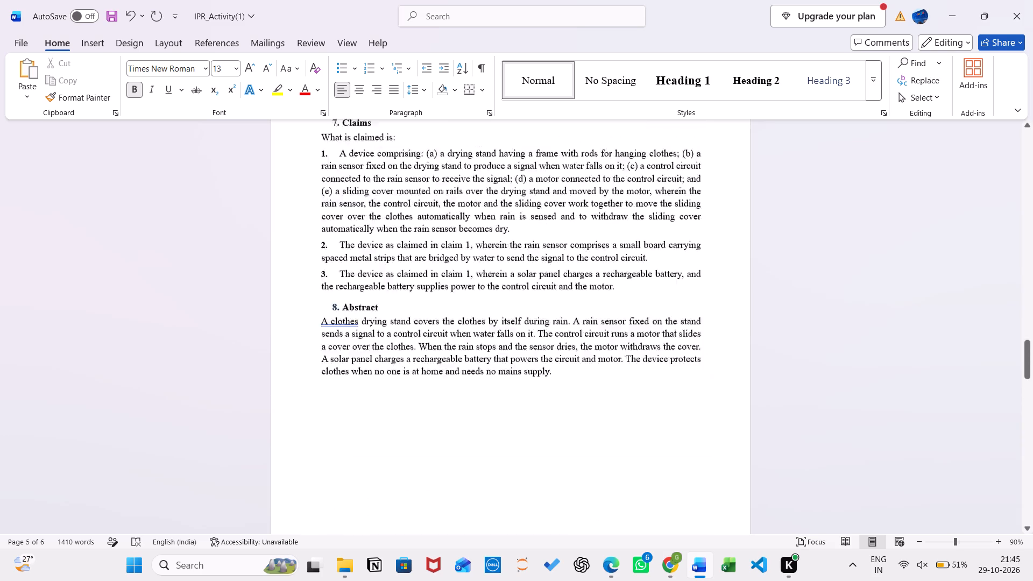
{"action": "scroll", "coordinate": [448, 295], "scroll_direction": "up", "scroll_amount": 9}
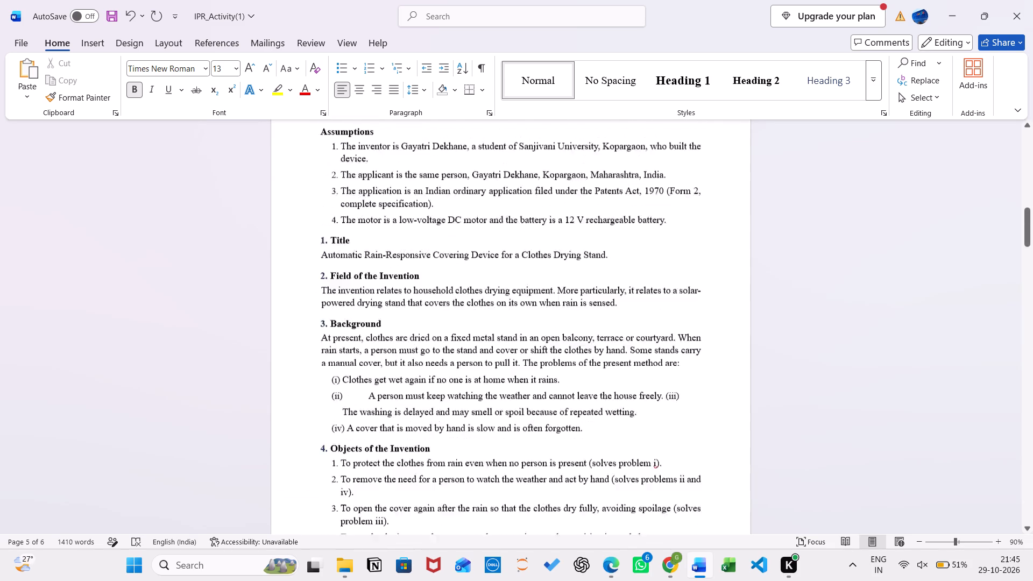
{"action": "scroll", "coordinate": [448, 295], "scroll_direction": "up", "scroll_amount": 3}
{"action": "scroll", "coordinate": [448, 295], "scroll_direction": "down", "scroll_amount": 13}
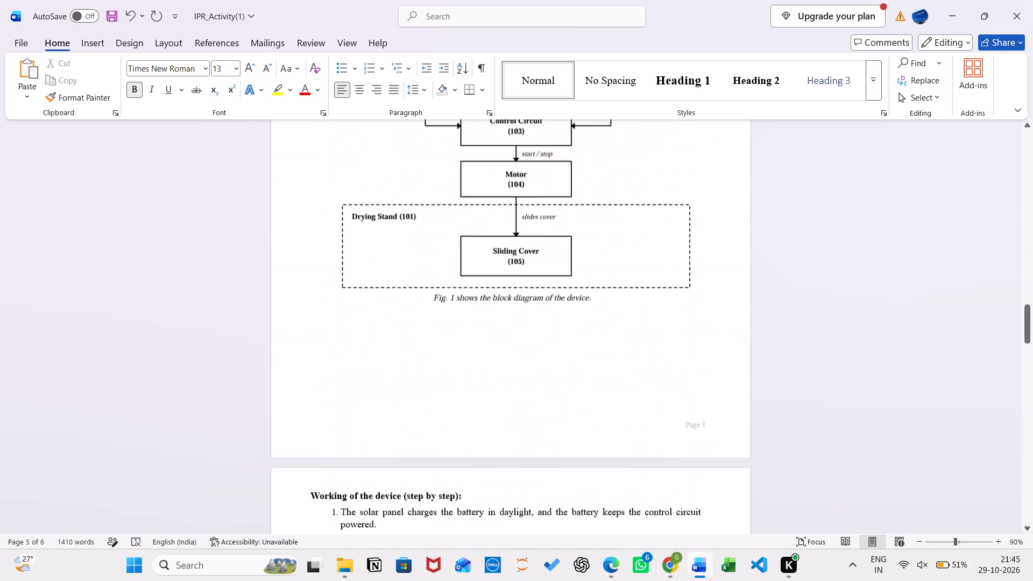
{"action": "scroll", "coordinate": [448, 295], "scroll_direction": "down", "scroll_amount": 4}
{"action": "scroll", "coordinate": [448, 295], "scroll_direction": "up", "scroll_amount": 3}
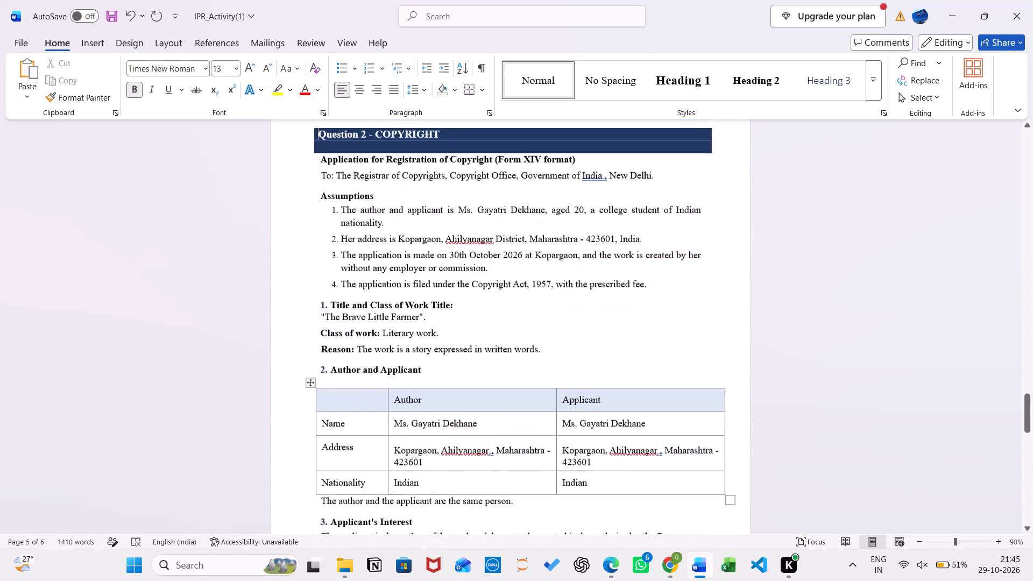
Remove the empty line below the heading text inside the "Question 2 - COPYRIGHT" banner, leaving it one line high.
{"action": "scroll", "coordinate": [448, 295], "scroll_direction": "up", "scroll_amount": 2}
{"action": "left_click", "coordinate": [411, 226]}
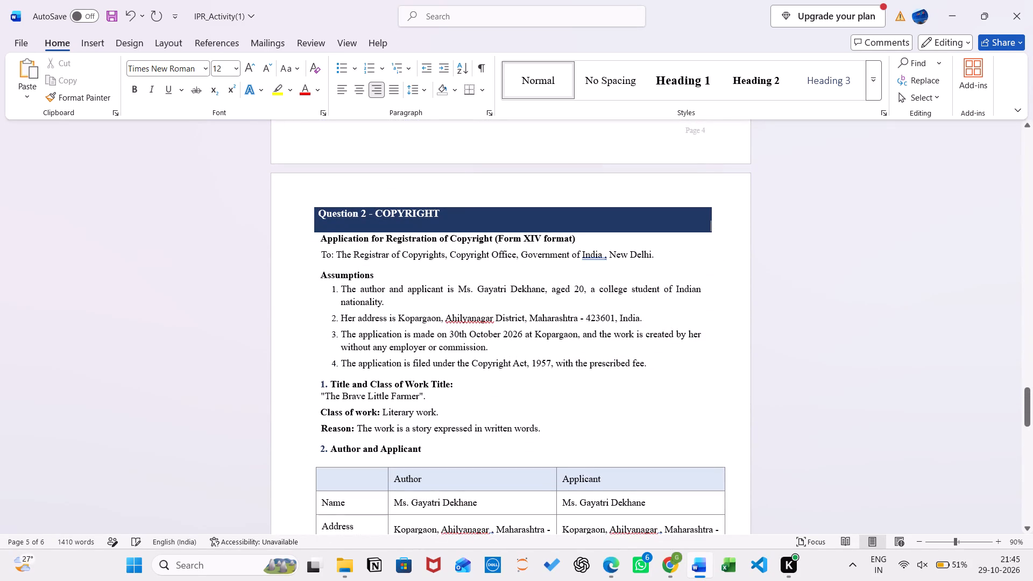
{"action": "left_click", "coordinate": [651, 226]}
{"action": "key", "text": "BackSpace"}
{"action": "key", "text": "BackSpace"}
{"action": "key", "text": "BackSpace"}
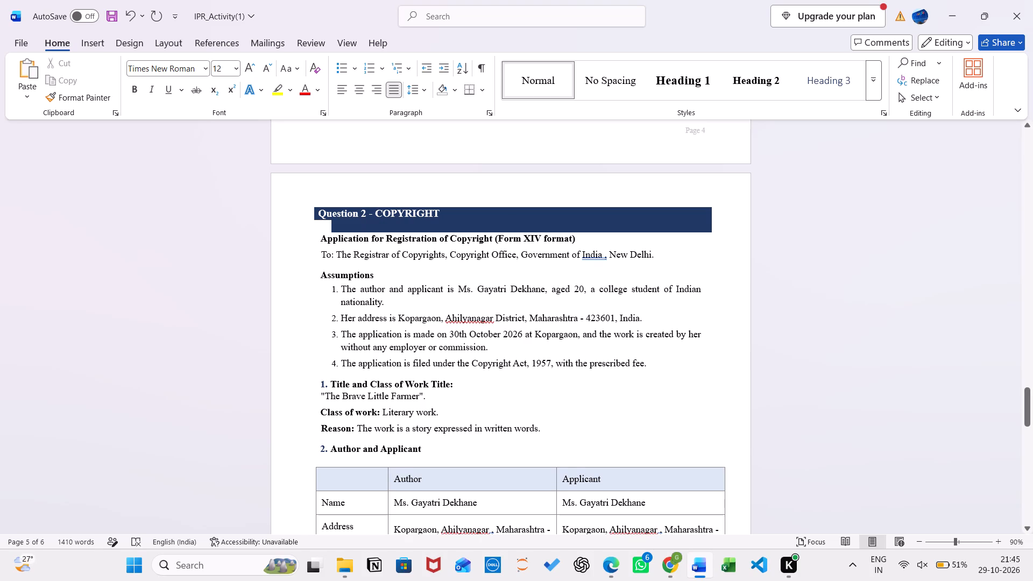
{"action": "key", "text": "BackSpace"}
{"action": "key", "text": "BackSpace"}
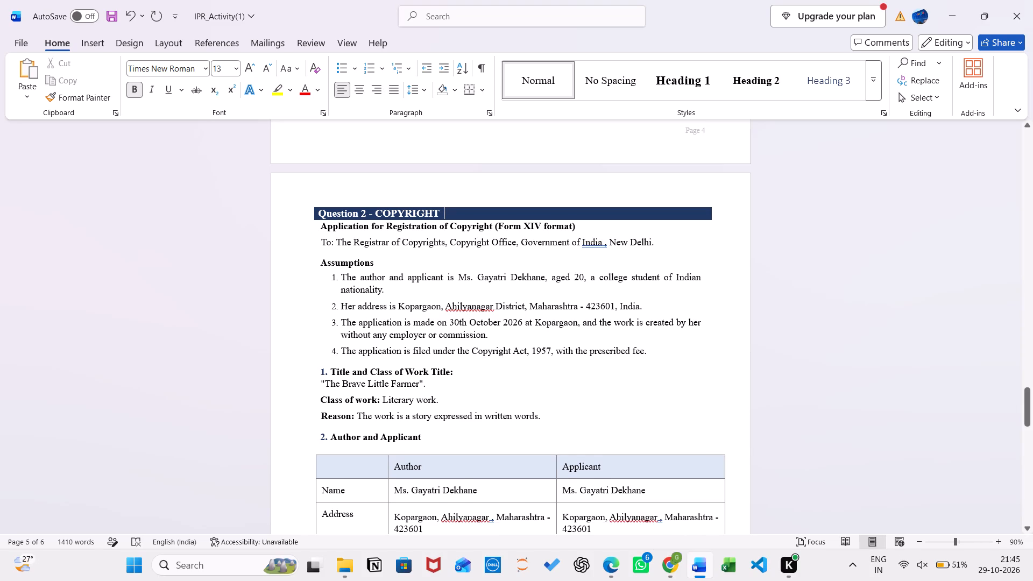
Add two leading spaces before "Application for Registration of Copyright (Form XIV format)".
{"action": "left_click", "coordinate": [322, 226]}
{"action": "key", "text": "space"}
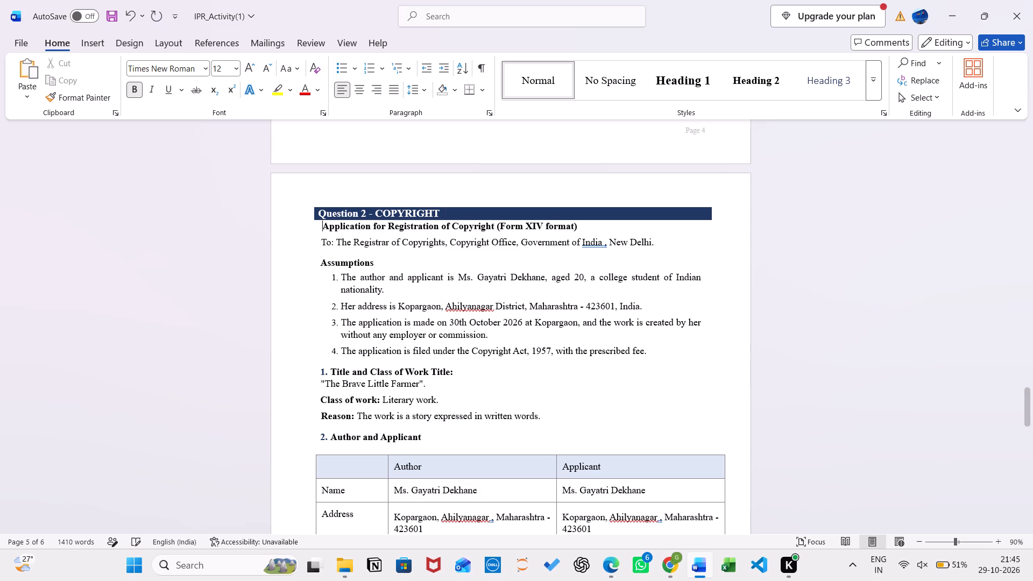
{"action": "key", "text": "space"}
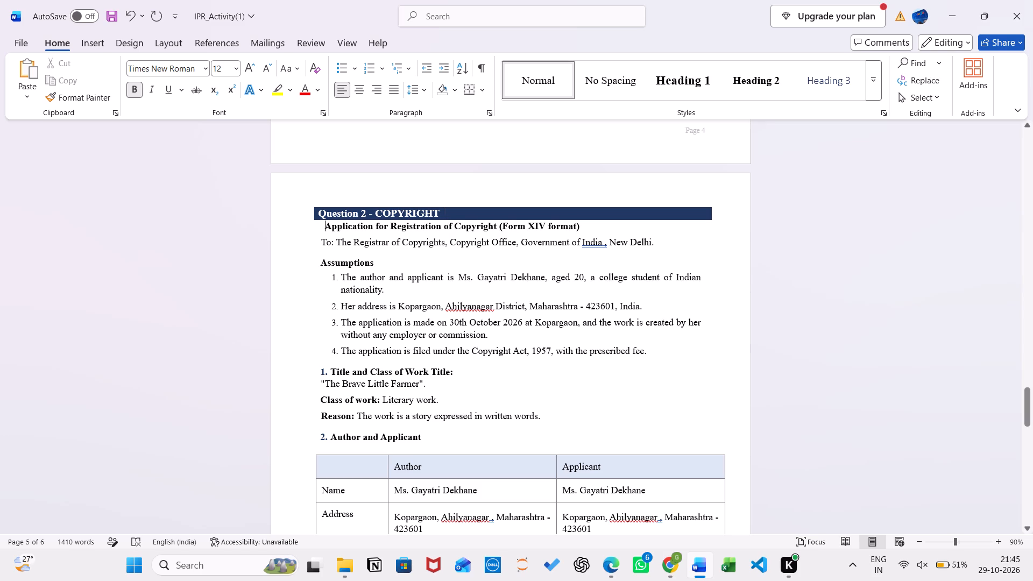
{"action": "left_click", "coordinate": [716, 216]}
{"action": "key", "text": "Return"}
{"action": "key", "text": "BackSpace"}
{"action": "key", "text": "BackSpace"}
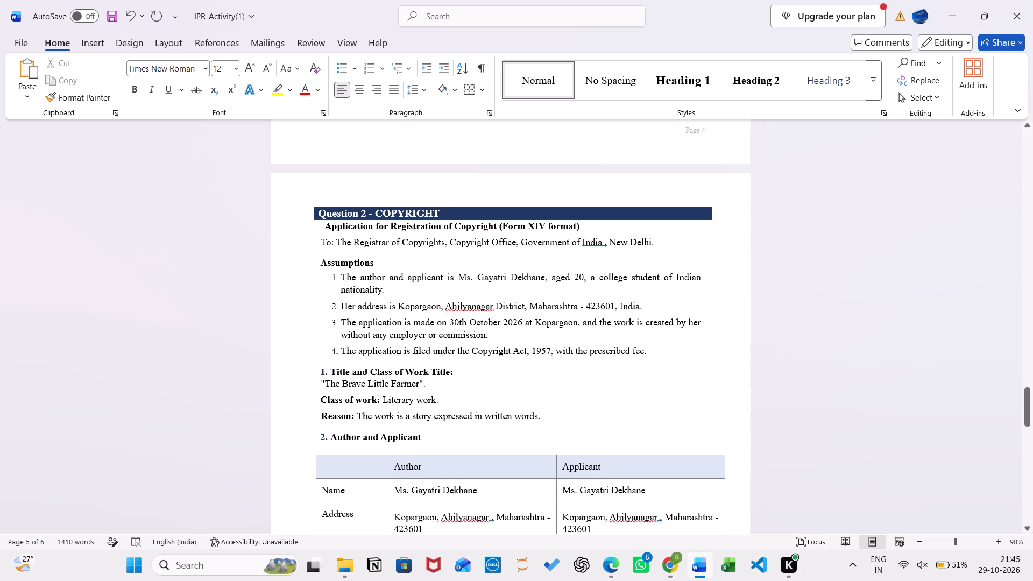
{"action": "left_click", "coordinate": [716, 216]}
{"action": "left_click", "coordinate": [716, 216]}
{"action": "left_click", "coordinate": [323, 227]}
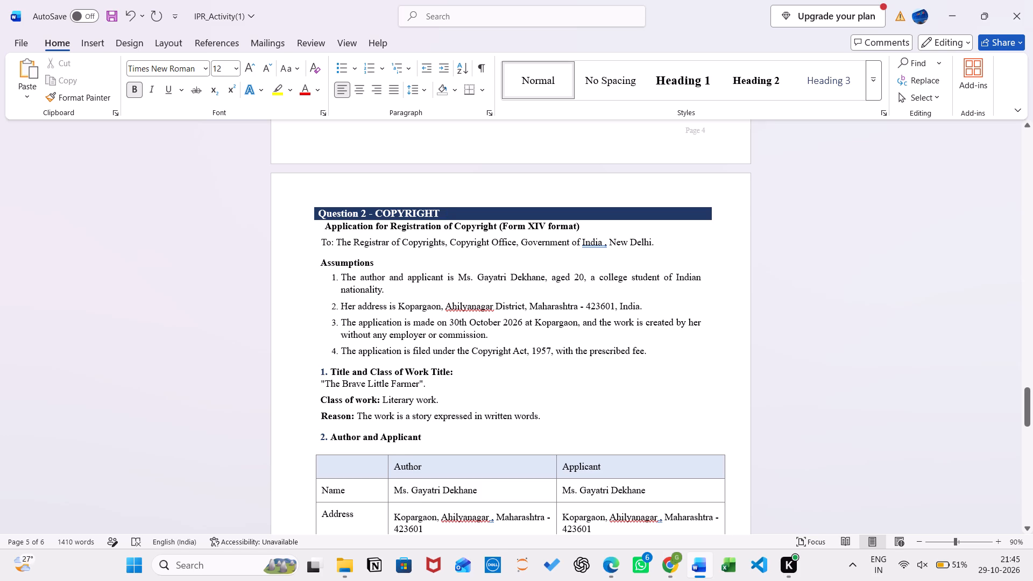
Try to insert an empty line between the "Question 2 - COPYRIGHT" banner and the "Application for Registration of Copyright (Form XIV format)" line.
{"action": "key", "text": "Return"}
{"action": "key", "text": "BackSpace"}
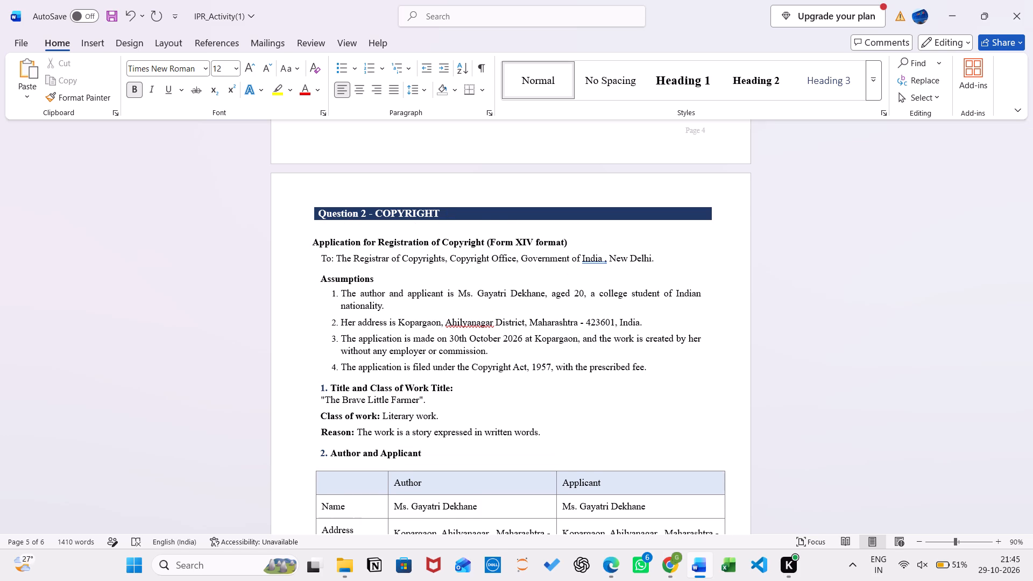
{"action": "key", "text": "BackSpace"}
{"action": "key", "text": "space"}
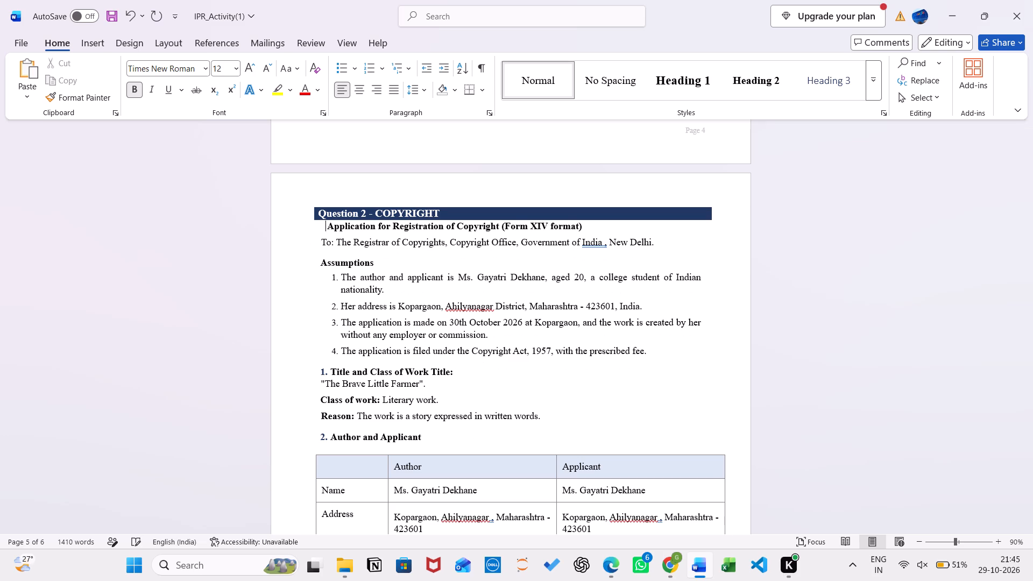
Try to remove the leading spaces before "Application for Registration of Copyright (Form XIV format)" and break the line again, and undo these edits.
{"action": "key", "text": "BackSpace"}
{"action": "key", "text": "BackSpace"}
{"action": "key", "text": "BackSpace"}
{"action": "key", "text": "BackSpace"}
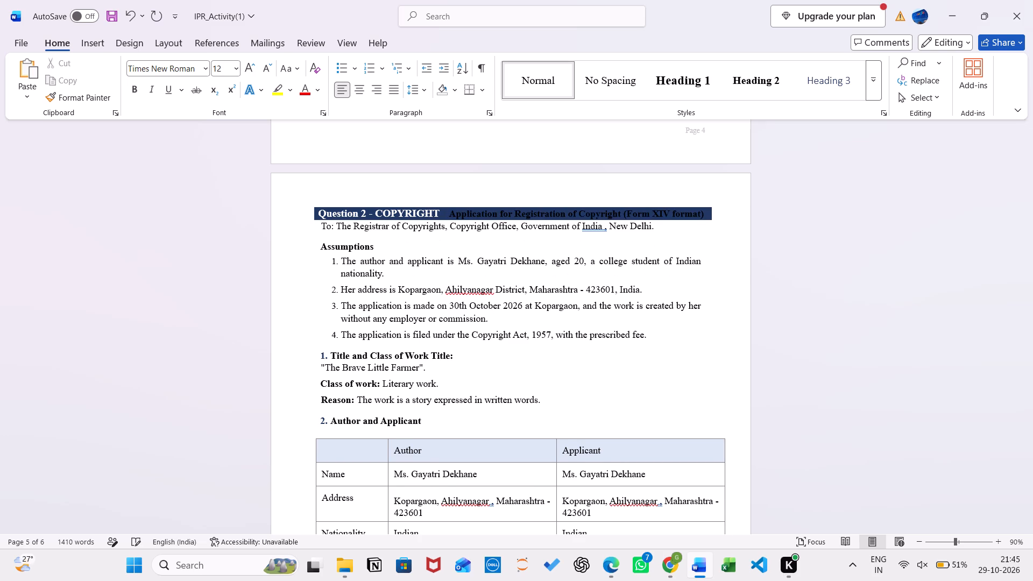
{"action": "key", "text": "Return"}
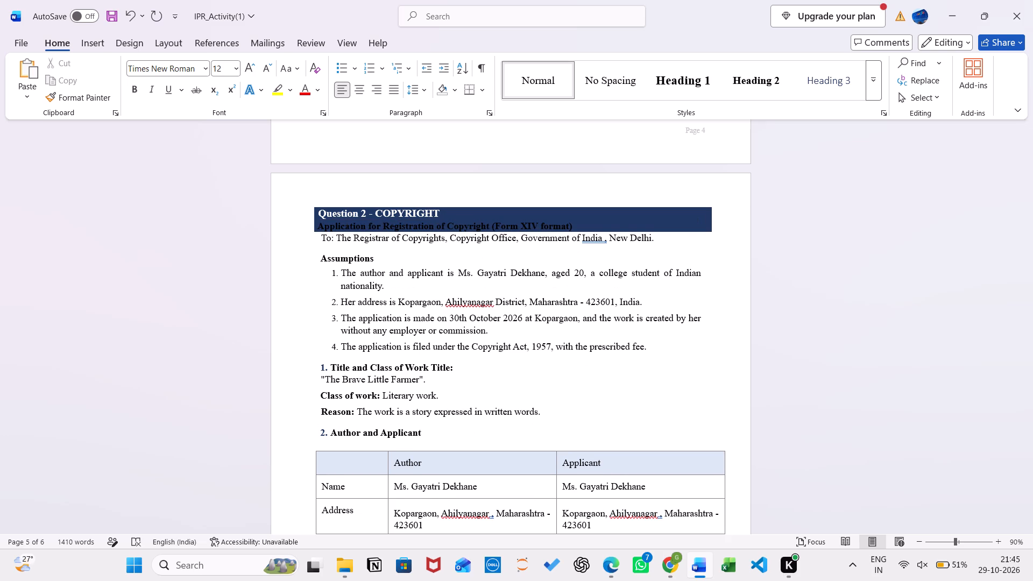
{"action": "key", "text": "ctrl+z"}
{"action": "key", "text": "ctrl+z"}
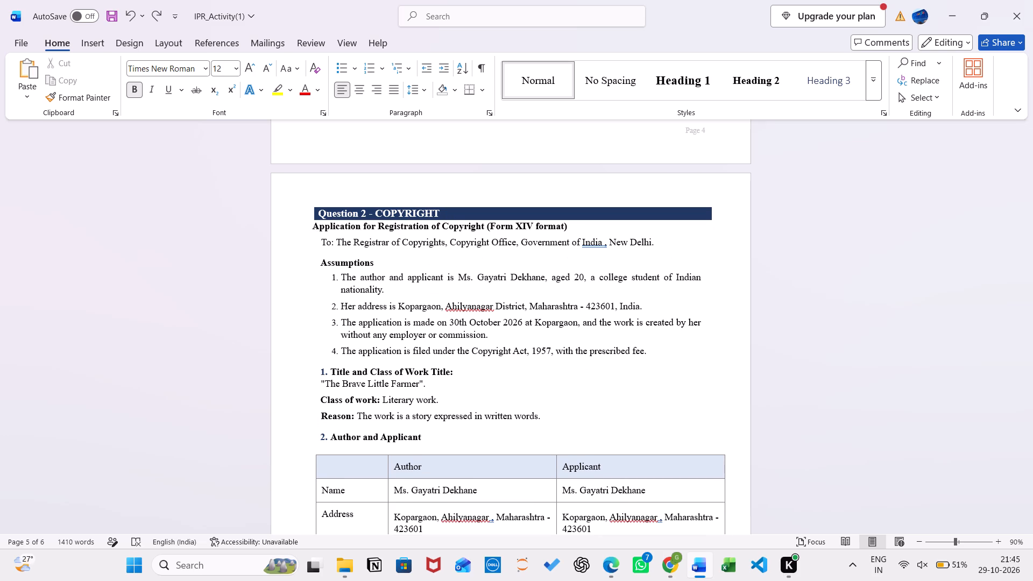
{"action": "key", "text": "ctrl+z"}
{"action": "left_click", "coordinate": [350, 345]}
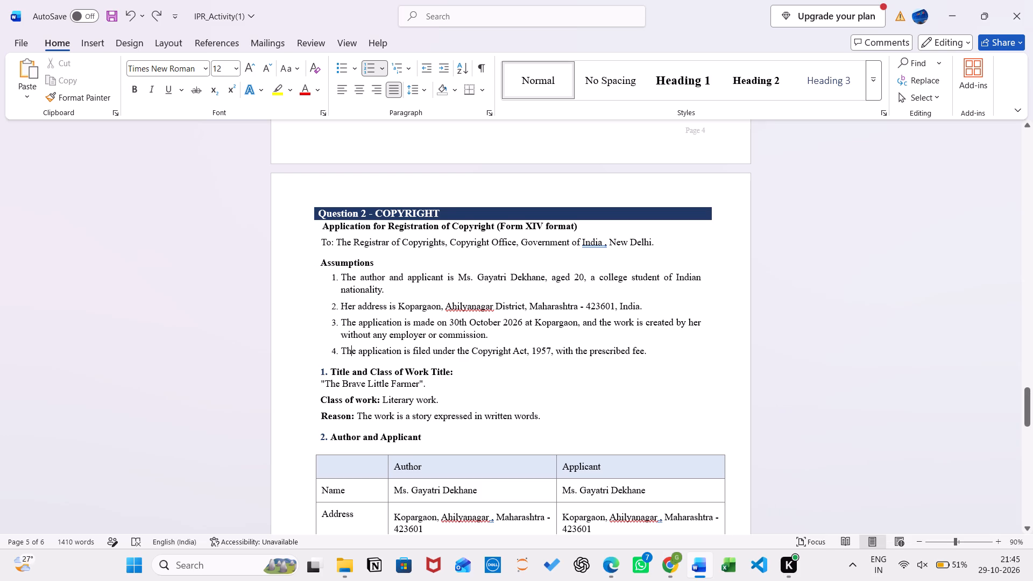
Reduce the empty space between the last paragraph of the originality declaration and the Signature and Date row of the copyright application.
{"action": "scroll", "coordinate": [353, 405], "scroll_direction": "down", "scroll_amount": 5}
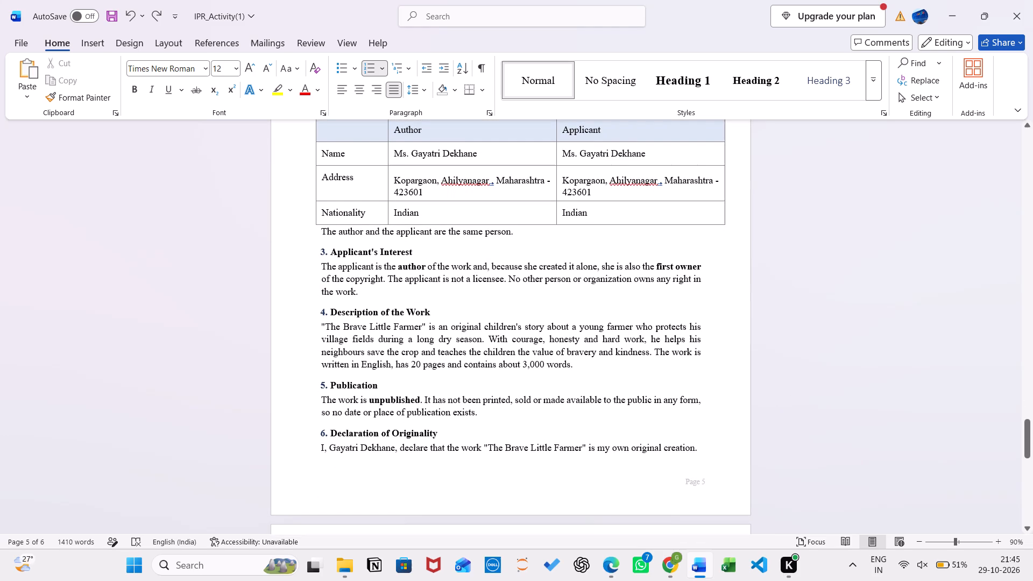
{"action": "scroll", "coordinate": [353, 405], "scroll_direction": "down", "scroll_amount": 3}
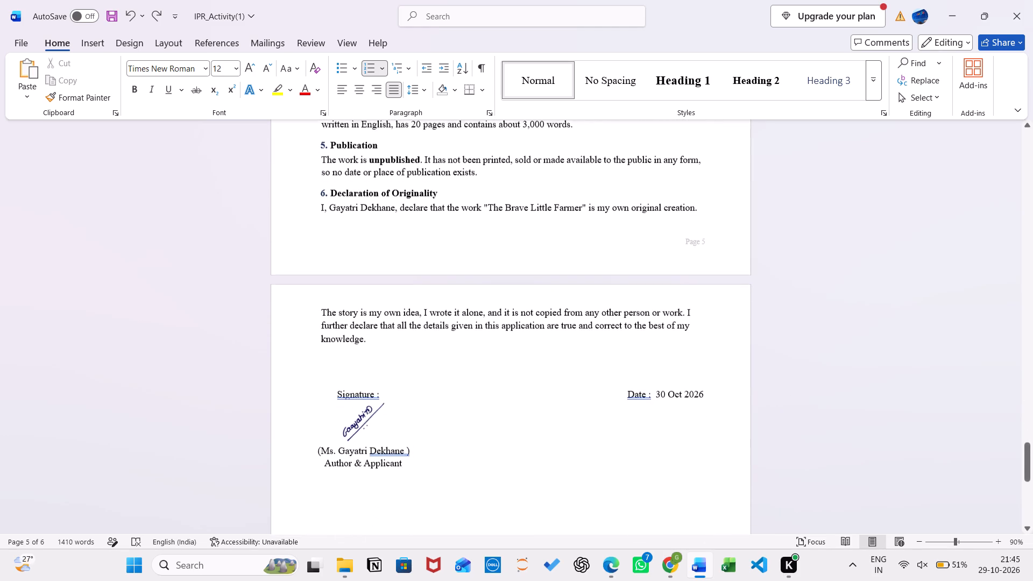
{"action": "scroll", "coordinate": [353, 405], "scroll_direction": "down", "scroll_amount": 1}
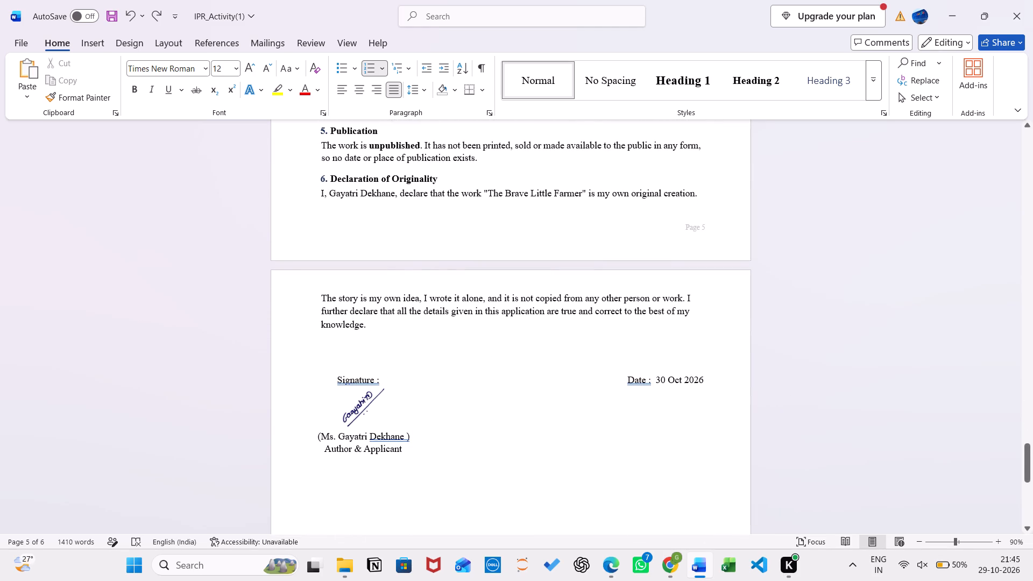
{"action": "left_click", "coordinate": [340, 353]}
{"action": "key", "text": "BackSpace"}
{"action": "key", "text": "BackSpace"}
{"action": "key", "text": "BackSpace"}
{"action": "key", "text": "BackSpace"}
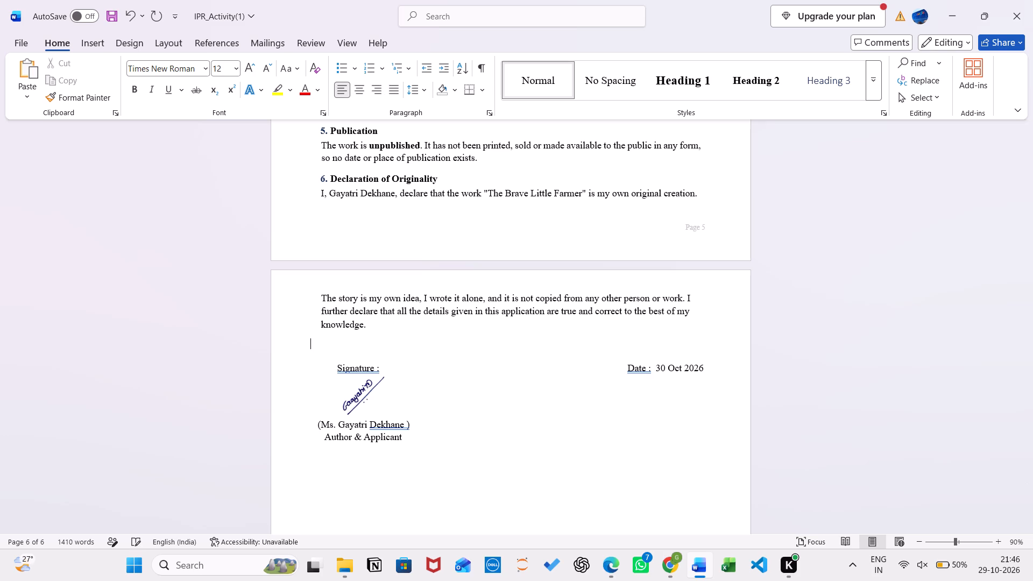
{"action": "key", "text": "BackSpace"}
{"action": "scroll", "coordinate": [340, 353], "scroll_direction": "up", "scroll_amount": 3}
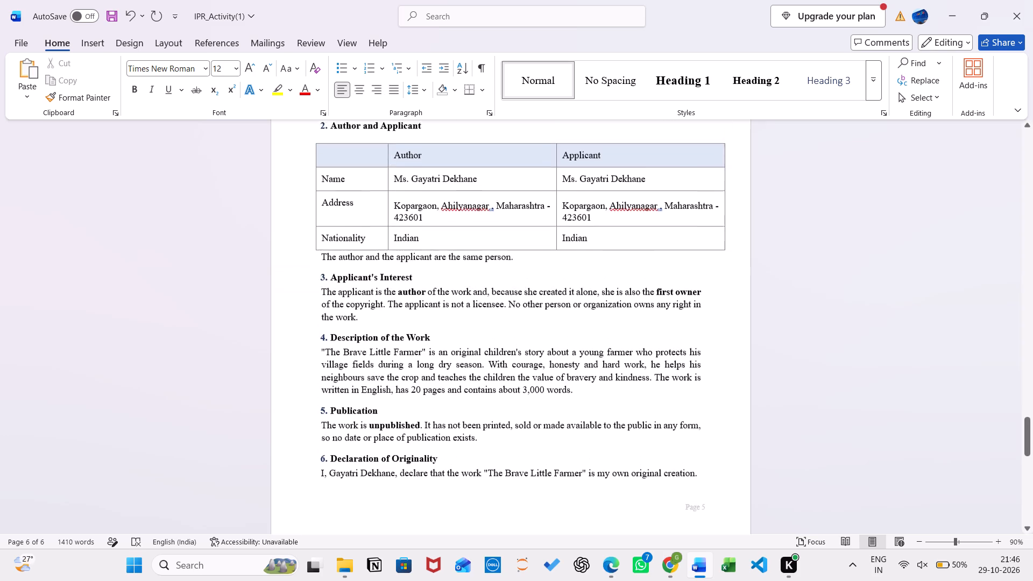
Replace the indent of the "To: The Registrar of Copyrights" line with two leading spaces.
{"action": "scroll", "coordinate": [340, 353], "scroll_direction": "up", "scroll_amount": 3}
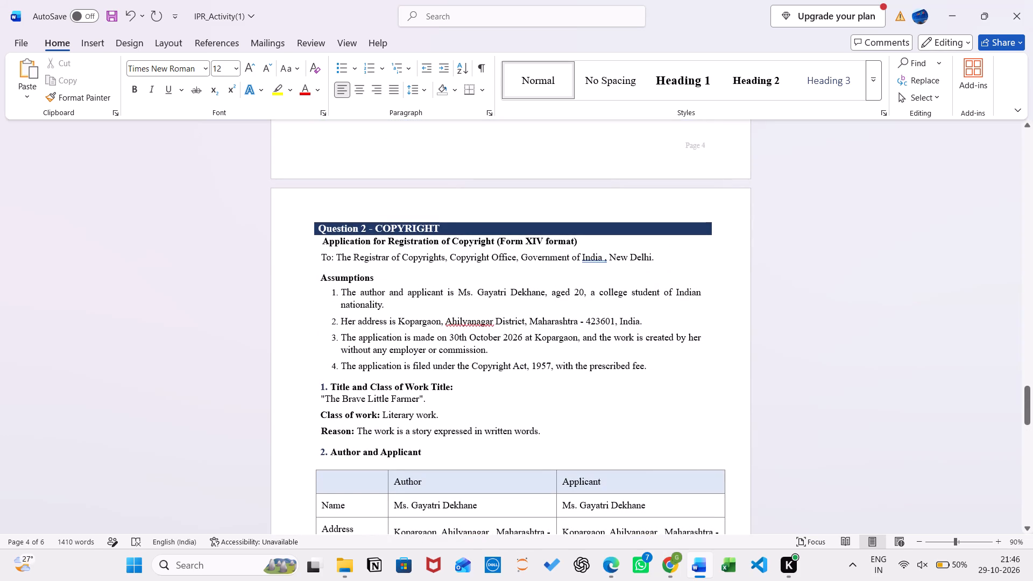
{"action": "left_click", "coordinate": [321, 257]}
{"action": "key", "text": "BackSpace"}
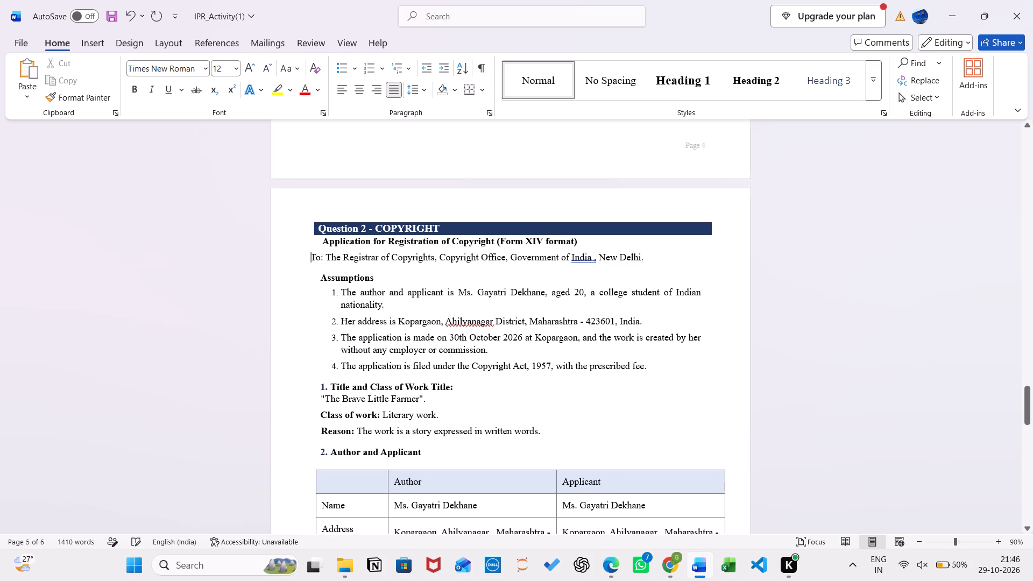
{"action": "key", "text": "space"}
{"action": "key", "text": "space"}
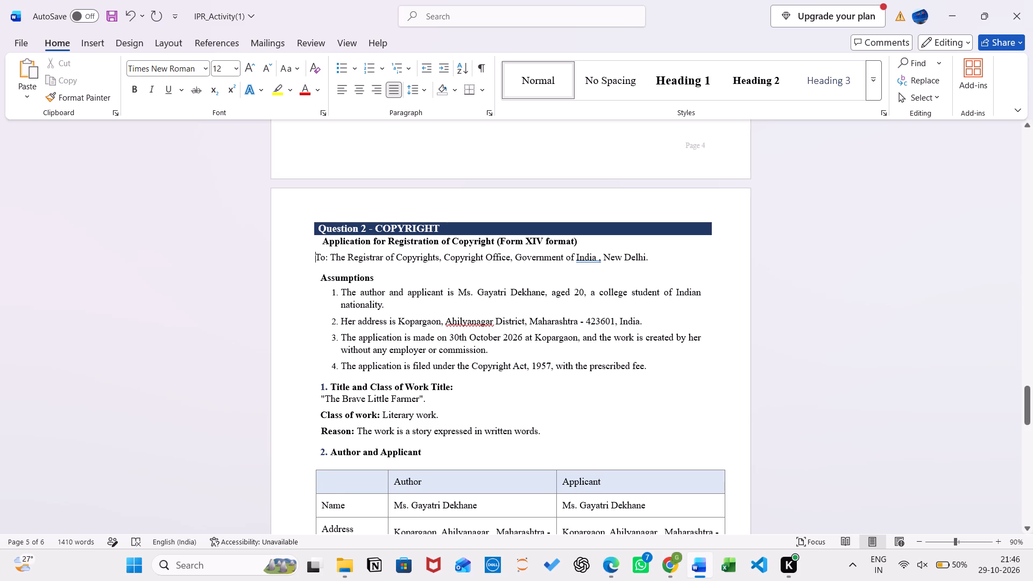
Check the copyright application through to the signature block, the cover page, and the patent section down to its Background list.
{"action": "scroll", "coordinate": [578, 248], "scroll_direction": "down", "scroll_amount": 2}
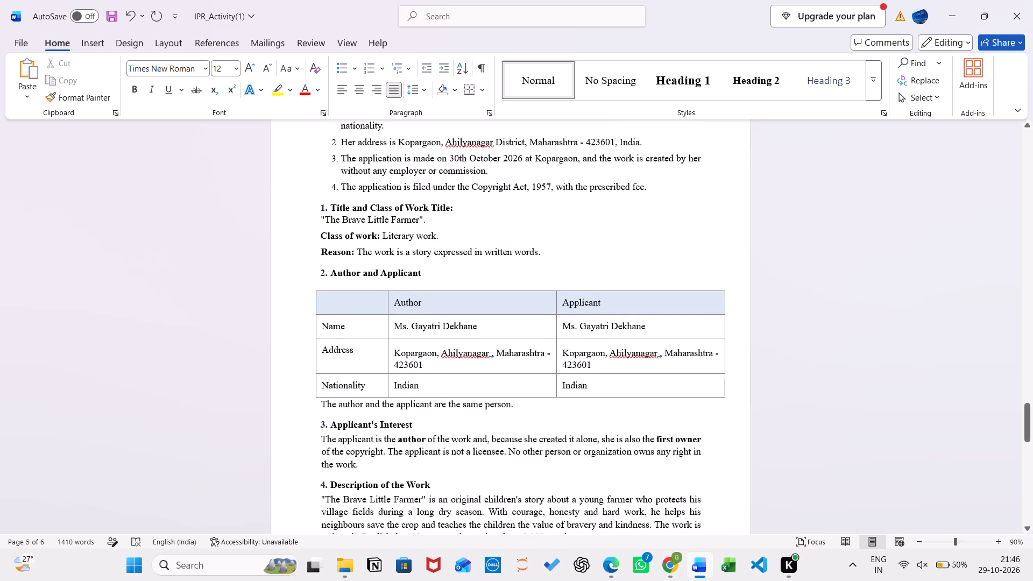
{"action": "scroll", "coordinate": [578, 248], "scroll_direction": "down", "scroll_amount": 1}
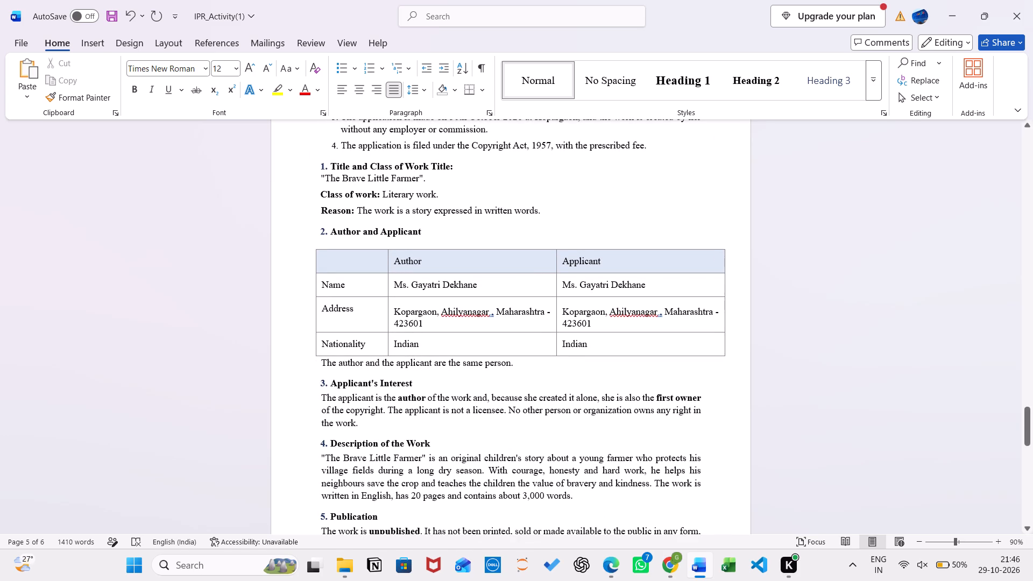
{"action": "scroll", "coordinate": [578, 248], "scroll_direction": "down", "scroll_amount": 1}
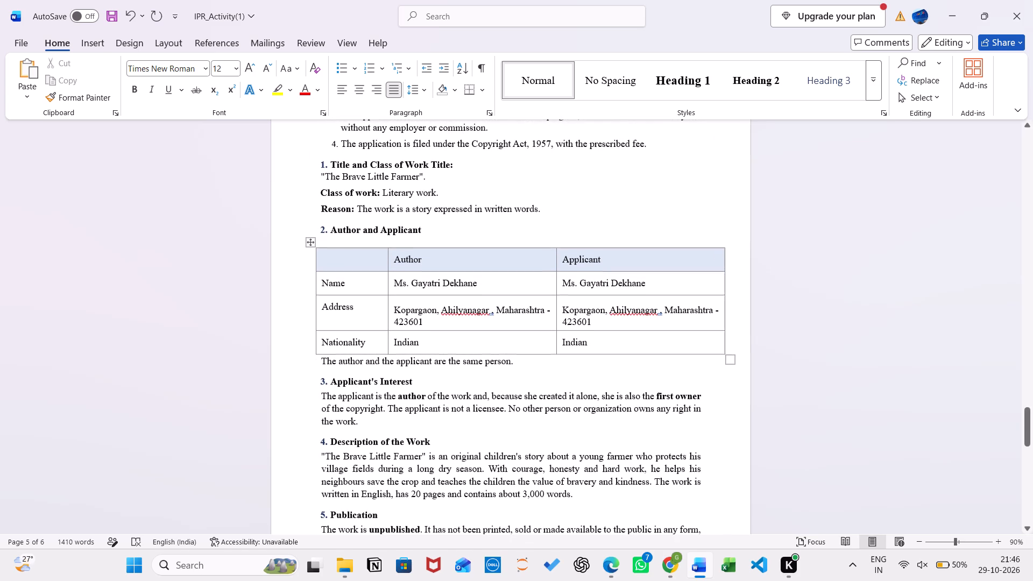
{"action": "scroll", "coordinate": [578, 248], "scroll_direction": "down", "scroll_amount": 1}
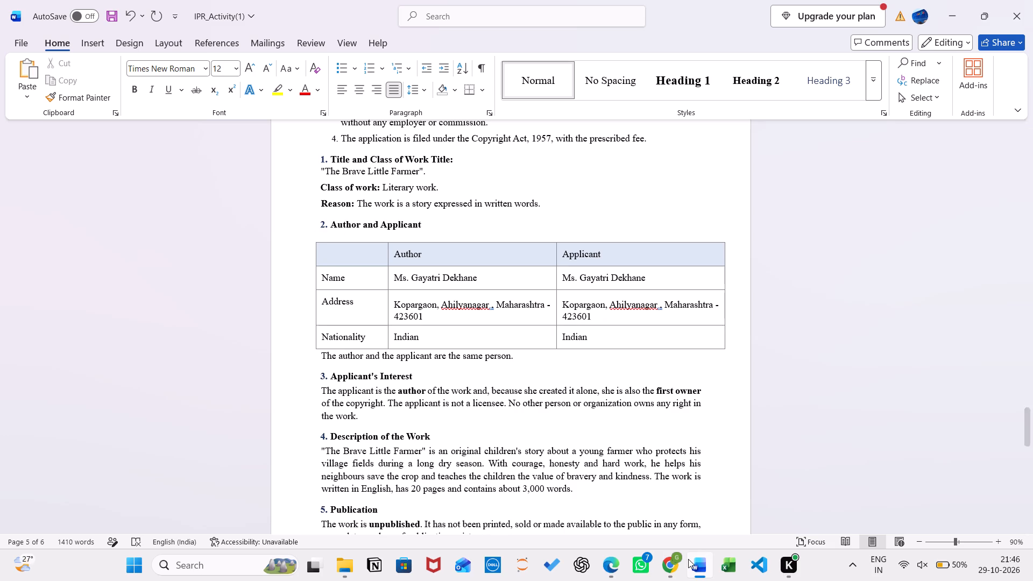
{"action": "scroll", "coordinate": [513, 309], "scroll_direction": "down", "scroll_amount": 1}
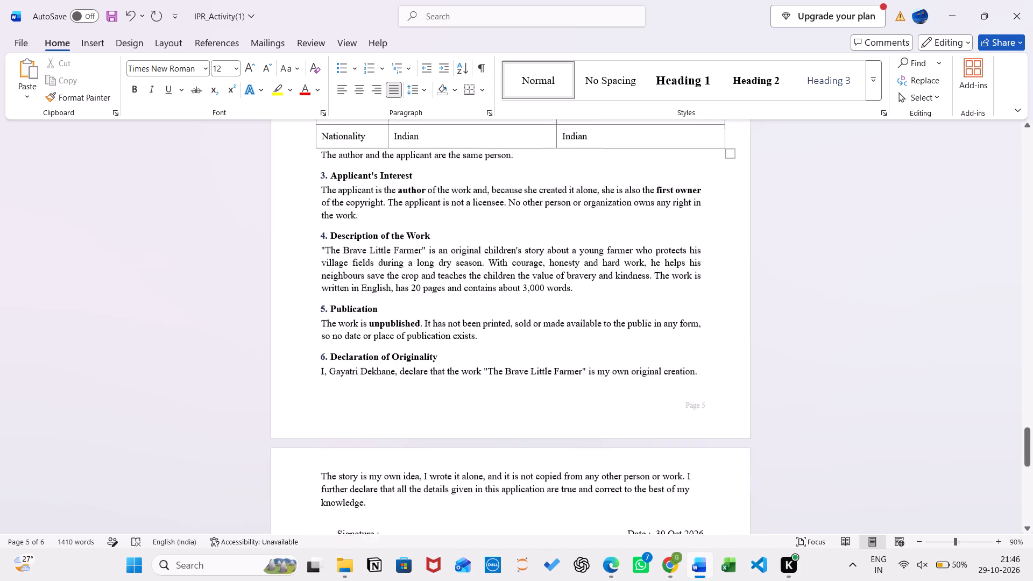
{"action": "scroll", "coordinate": [513, 309], "scroll_direction": "down", "scroll_amount": 4}
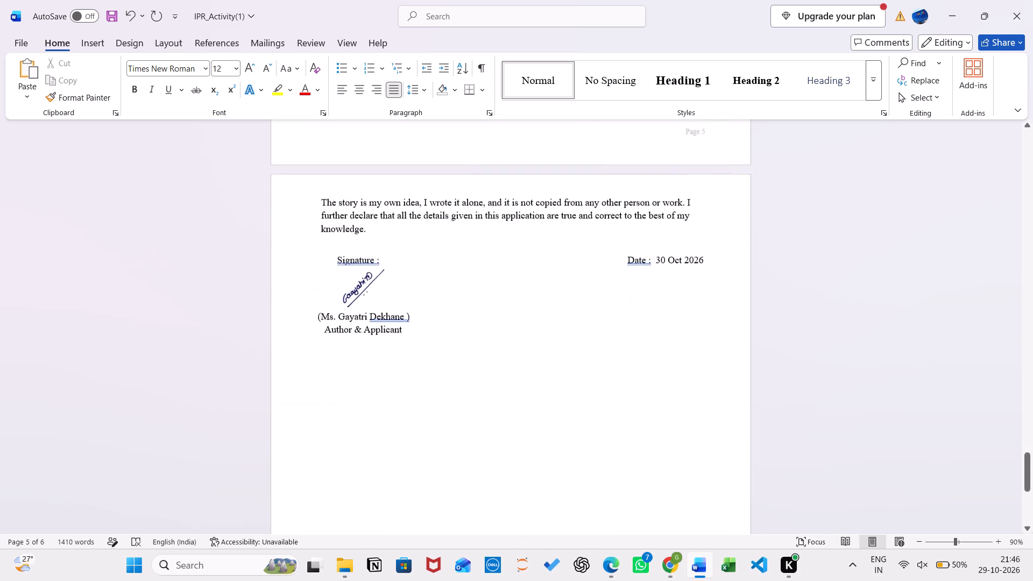
{"action": "scroll", "coordinate": [513, 309], "scroll_direction": "up", "scroll_amount": 7}
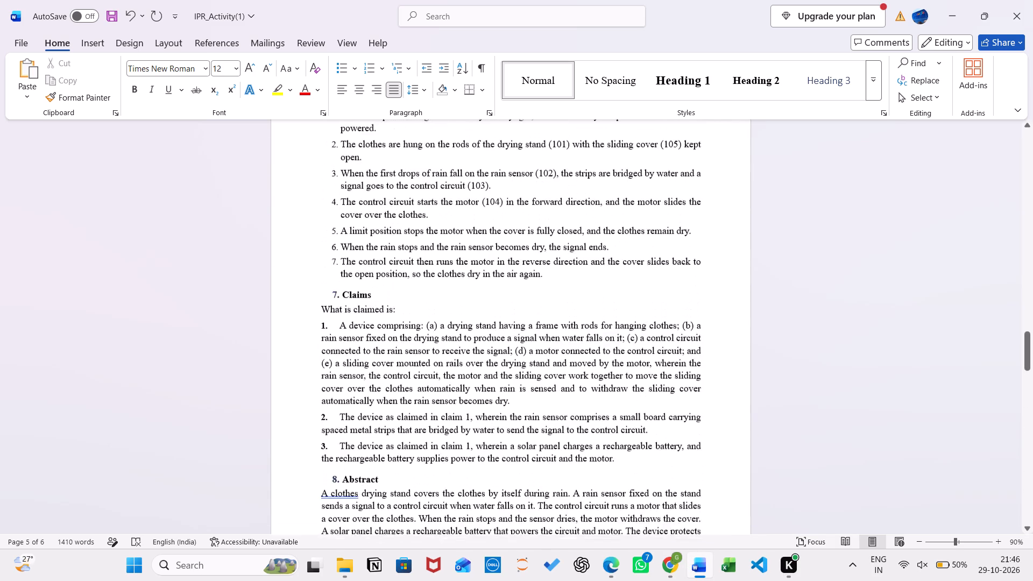
{"action": "scroll", "coordinate": [513, 309], "scroll_direction": "up", "scroll_amount": 7}
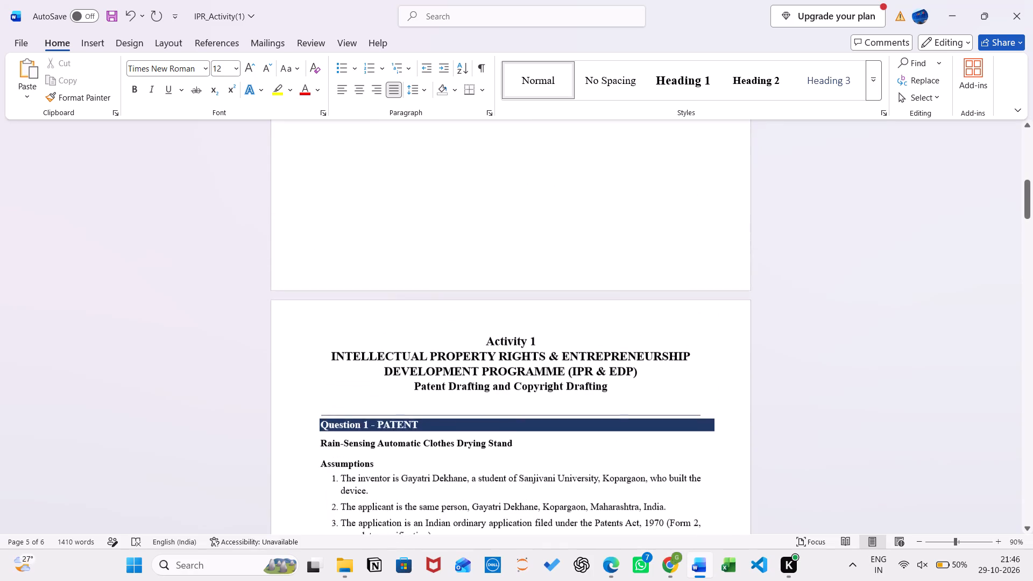
{"action": "scroll", "coordinate": [513, 309], "scroll_direction": "up", "scroll_amount": 6}
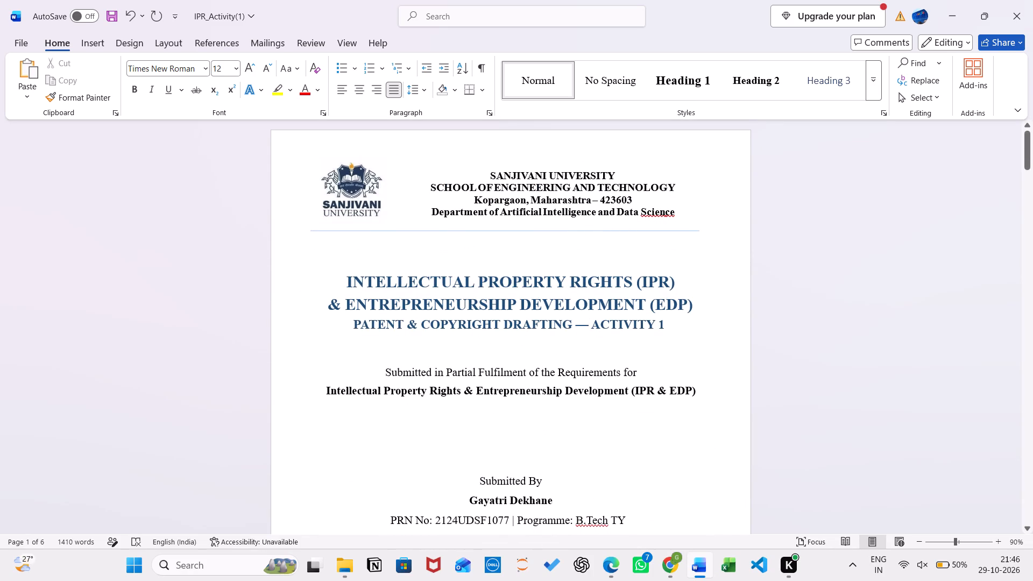
{"action": "scroll", "coordinate": [449, 346], "scroll_direction": "down", "scroll_amount": 7}
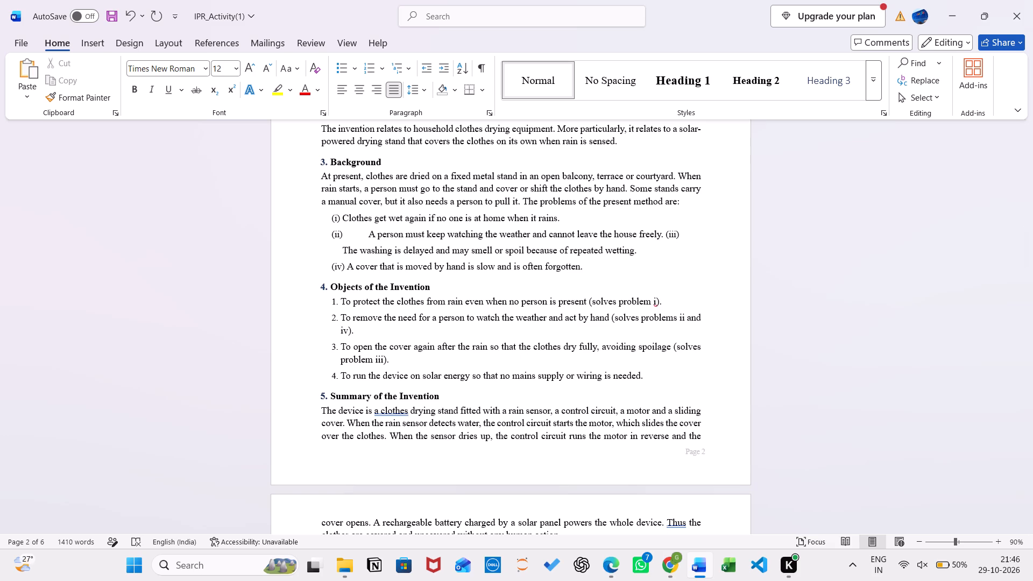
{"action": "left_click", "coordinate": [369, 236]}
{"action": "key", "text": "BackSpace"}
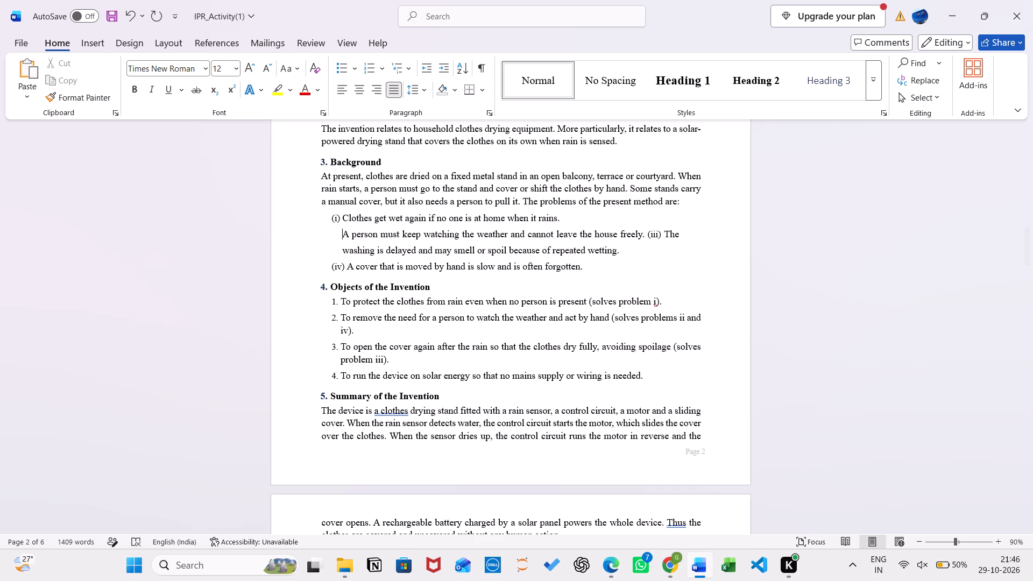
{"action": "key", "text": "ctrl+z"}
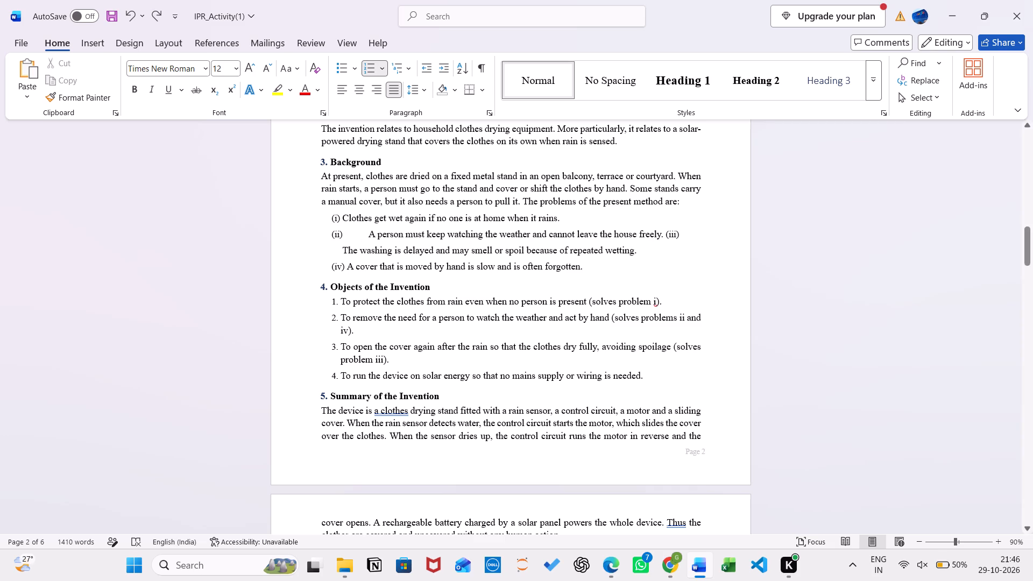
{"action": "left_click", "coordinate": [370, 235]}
Move "(iii) The washing is delayed..." onto its own line in the Background list, without automatic numbering and with eight leading spaces.
{"action": "left_click", "coordinate": [663, 235]}
{"action": "key", "text": "Return"}
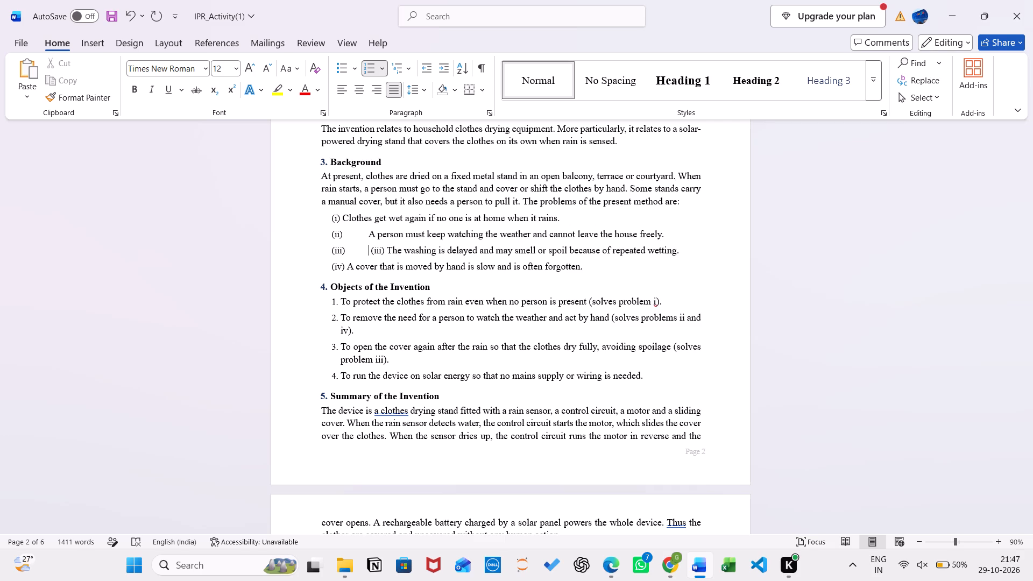
{"action": "key", "text": "BackSpace"}
{"action": "key", "text": "BackSpace"}
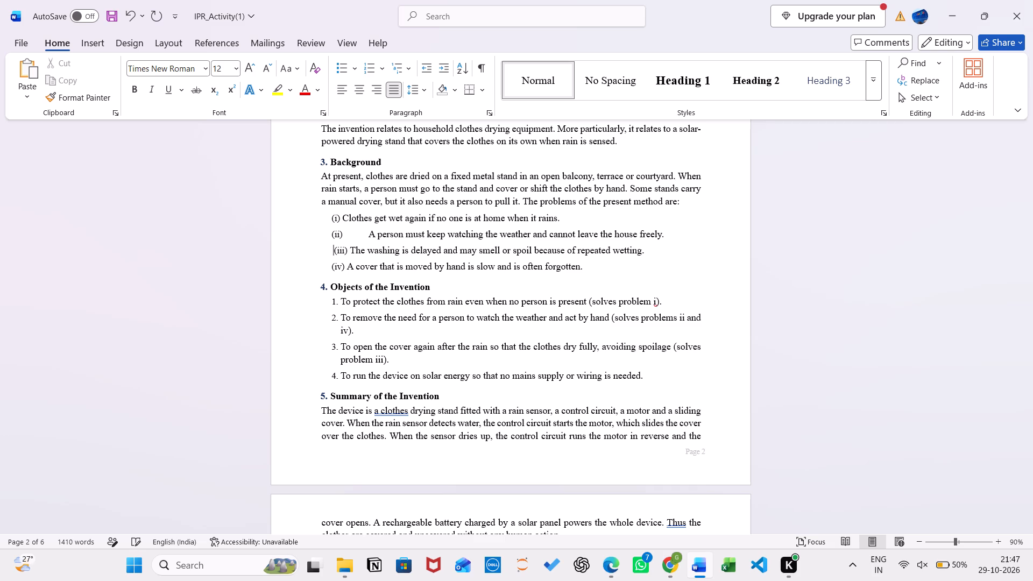
{"action": "key", "text": "BackSpace"}
{"action": "key", "text": "BackSpace"}
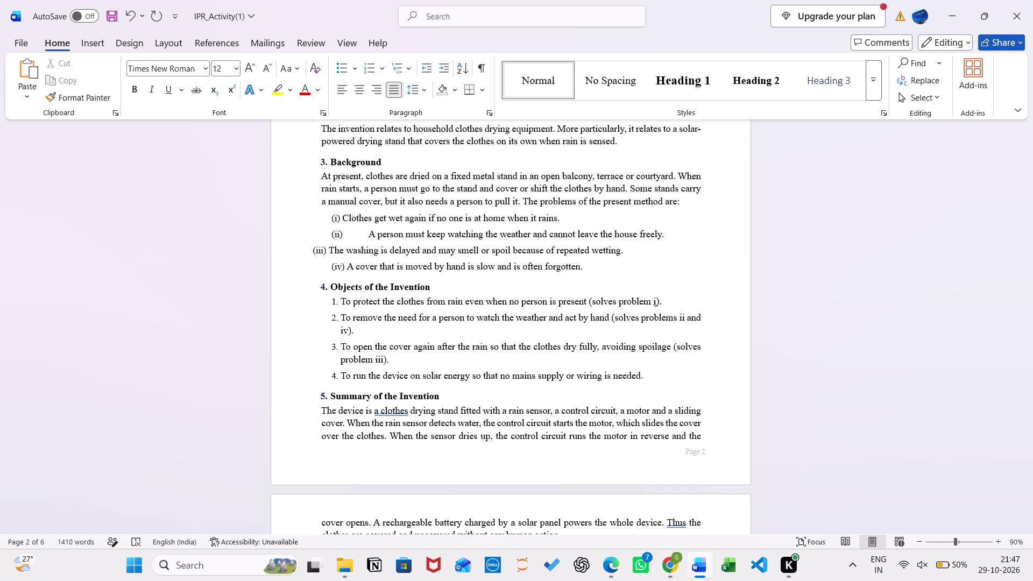
{"action": "key", "text": "space"}
{"action": "key", "text": "space"}
{"action": "key", "text": "space"}
{"action": "key", "text": "space"}
{"action": "key", "text": "space"}
{"action": "key", "text": "space"}
{"action": "key", "text": "space"}
{"action": "key", "text": "space"}
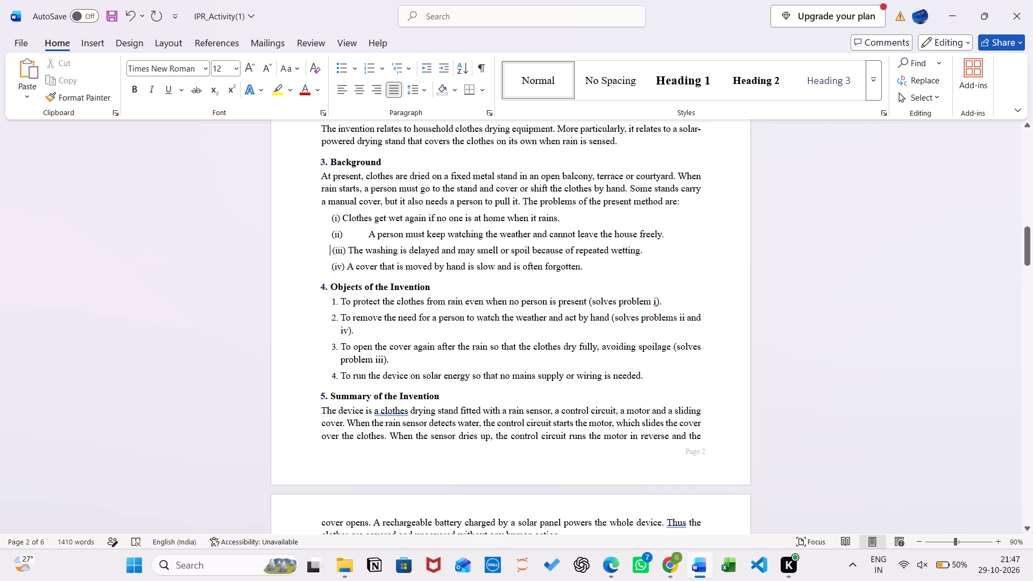
Remove the automatic number (ii) from the "A person must keep watching the weather" item.
{"action": "left_click", "coordinate": [369, 236]}
{"action": "key", "text": "BackSpace"}
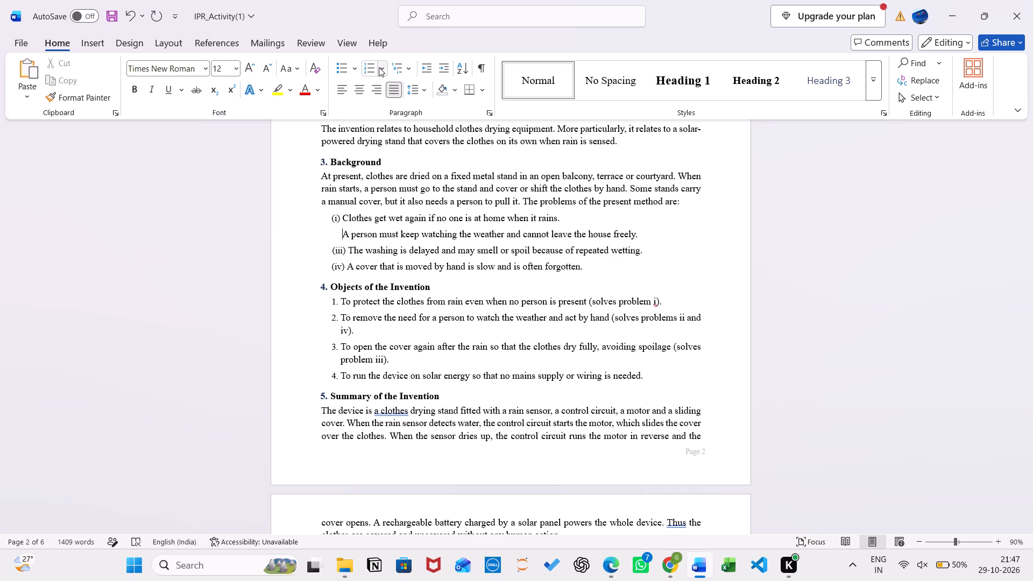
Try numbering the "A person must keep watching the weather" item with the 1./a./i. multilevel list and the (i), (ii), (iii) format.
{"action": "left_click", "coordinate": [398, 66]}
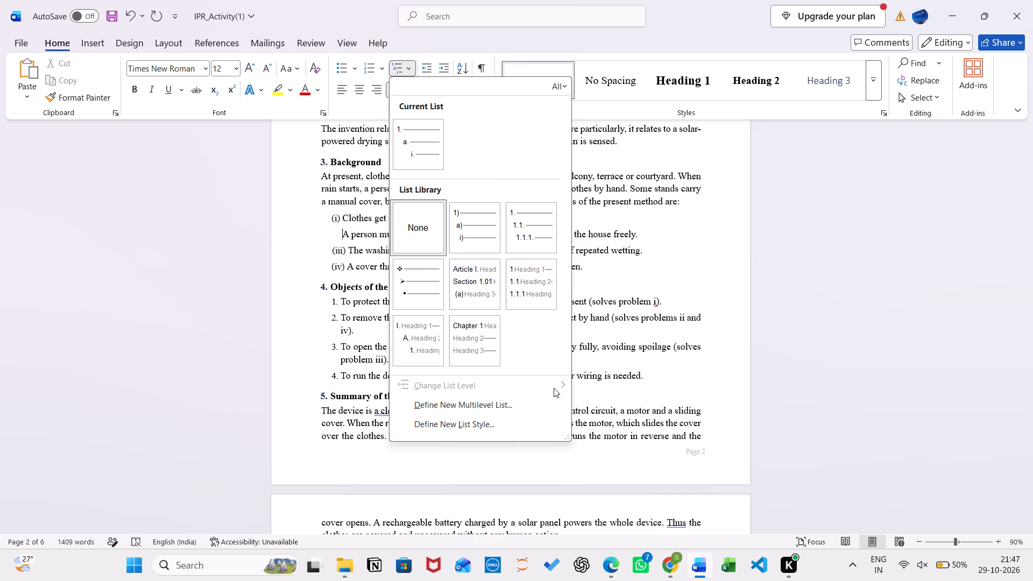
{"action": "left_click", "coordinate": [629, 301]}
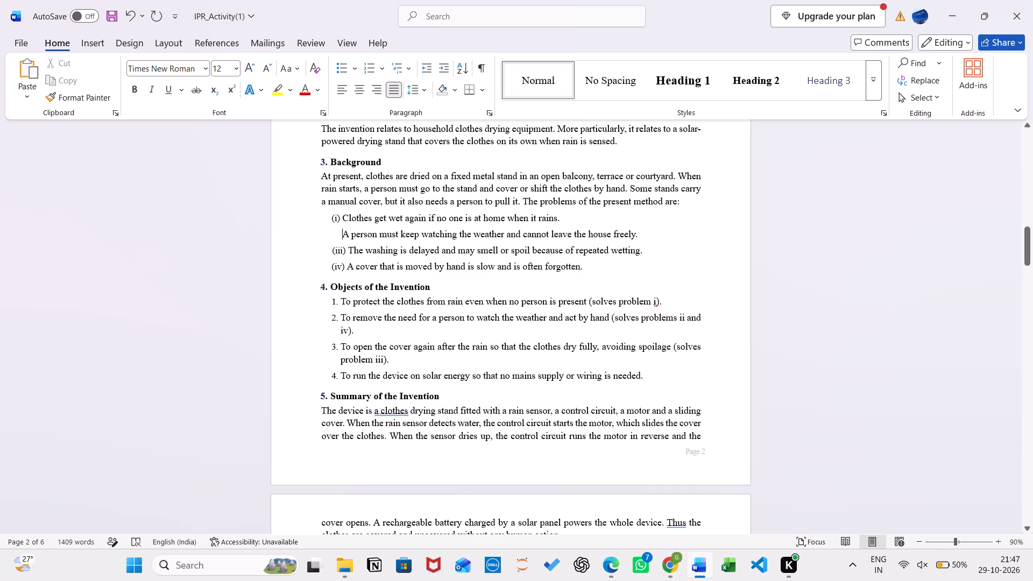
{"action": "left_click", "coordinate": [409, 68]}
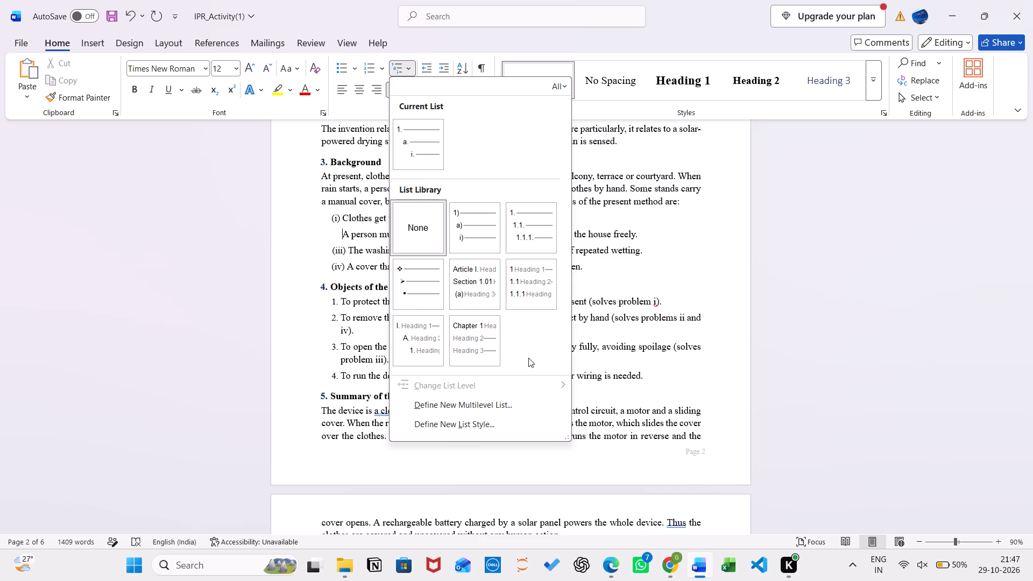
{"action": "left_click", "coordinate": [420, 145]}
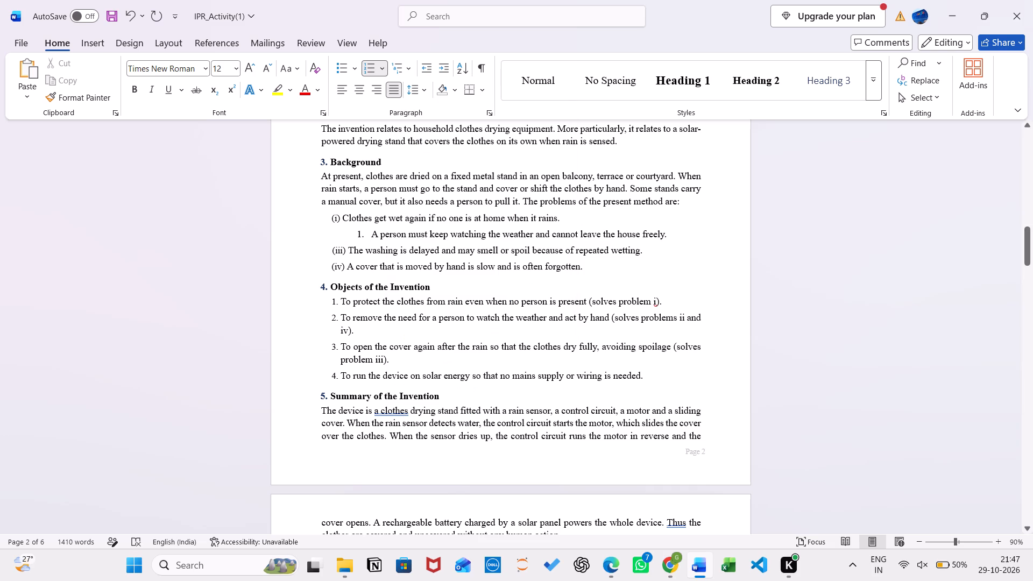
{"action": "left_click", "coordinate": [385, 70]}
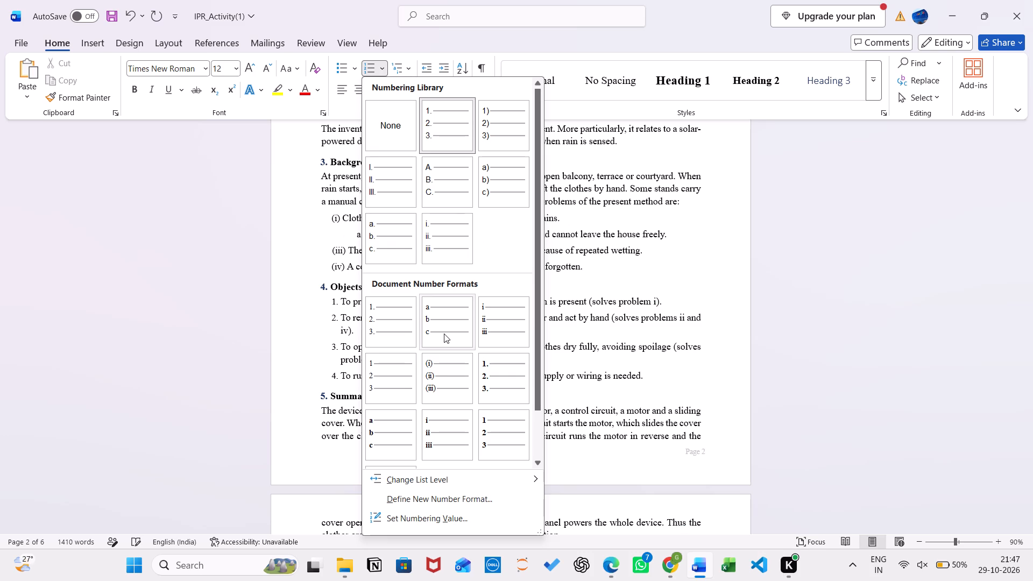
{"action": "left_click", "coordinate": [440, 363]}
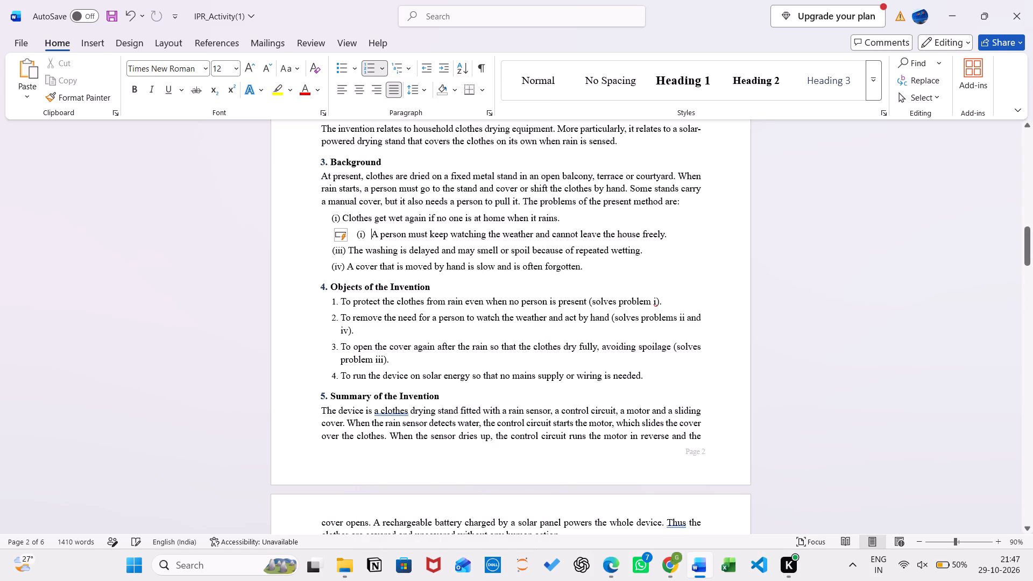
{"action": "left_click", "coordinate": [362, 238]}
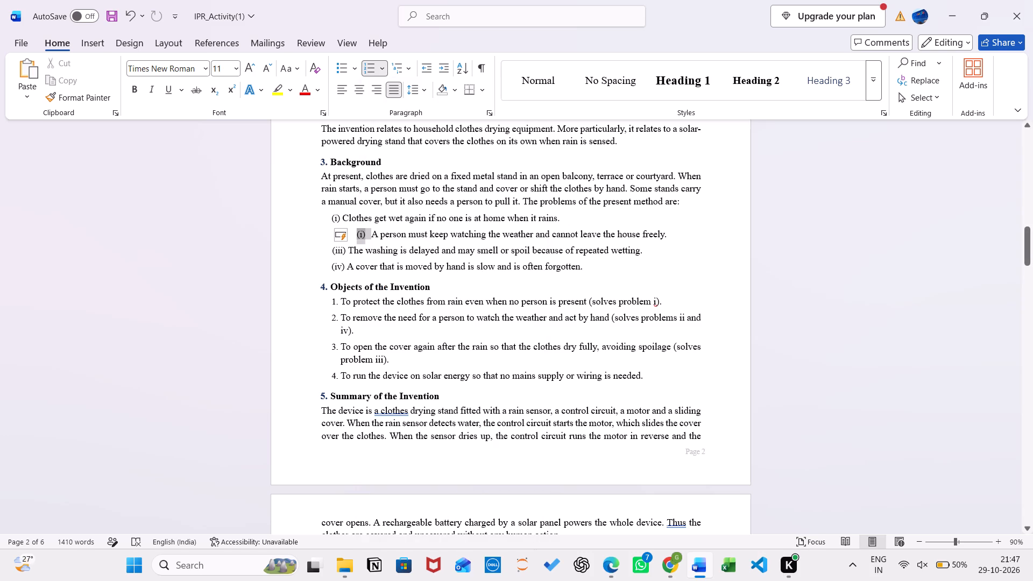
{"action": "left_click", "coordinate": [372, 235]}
Clear the numbering and indent from the "A person must keep watching the weather" line and give it one leading space.
{"action": "key", "text": "BackSpace"}
{"action": "key", "text": "BackSpace"}
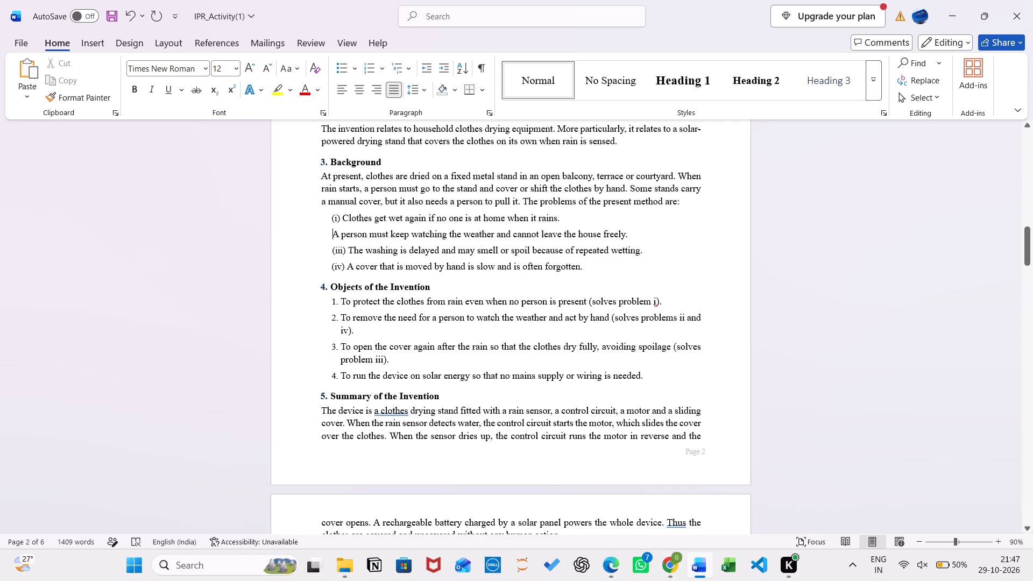
{"action": "key", "text": "BackSpace"}
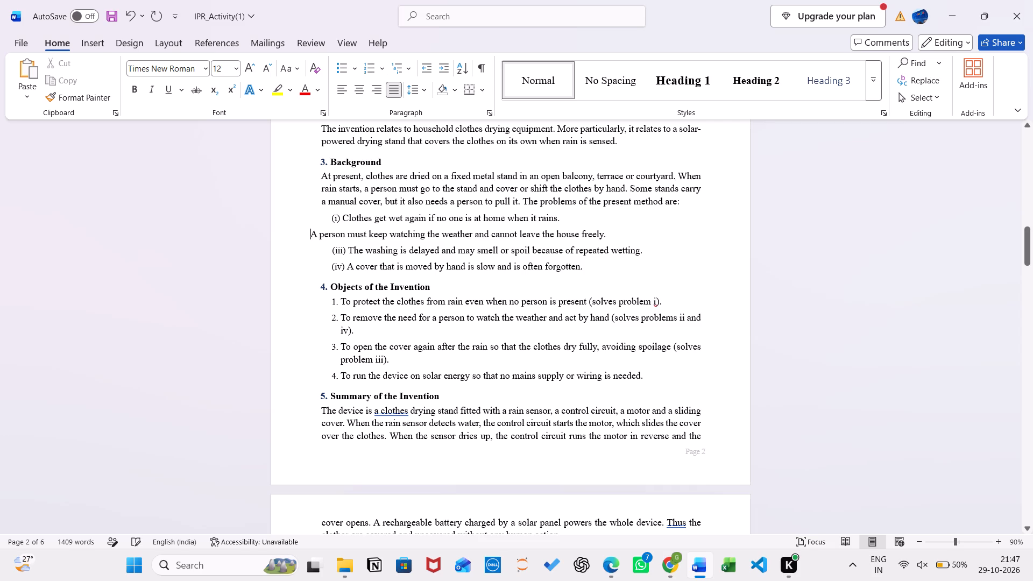
{"action": "key", "text": "space"}
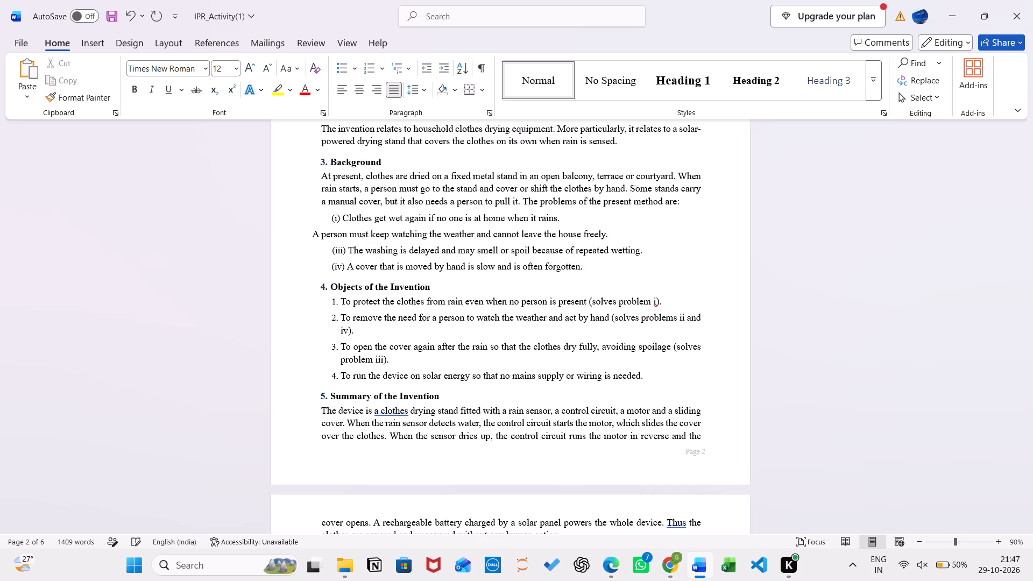
Replace the typed "(i)" before "Clothes get wet again" with automatic numbering in the i., ii., iii. format.
{"action": "left_click_drag", "start_coordinate": [339, 218], "coordinate": [332, 218]}
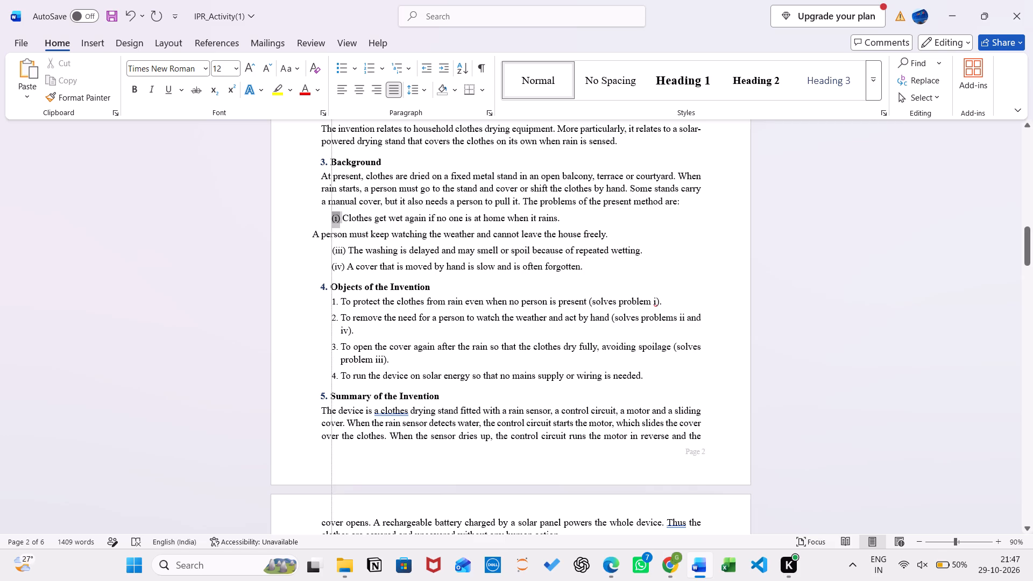
{"action": "left_click_drag", "start_coordinate": [332, 218], "coordinate": [331, 218]}
{"action": "key", "text": "BackSpace"}
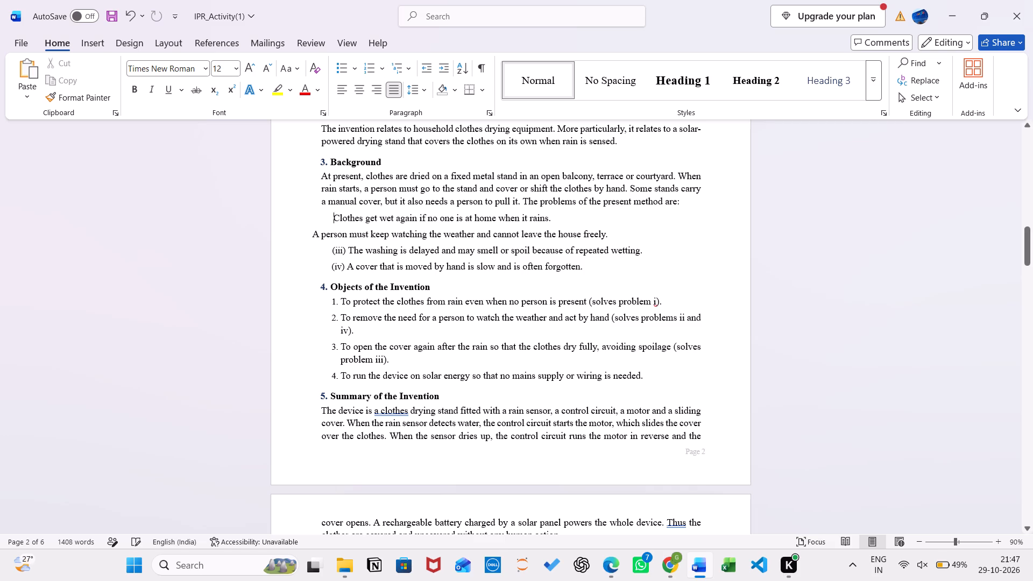
{"action": "left_click", "coordinate": [381, 60]}
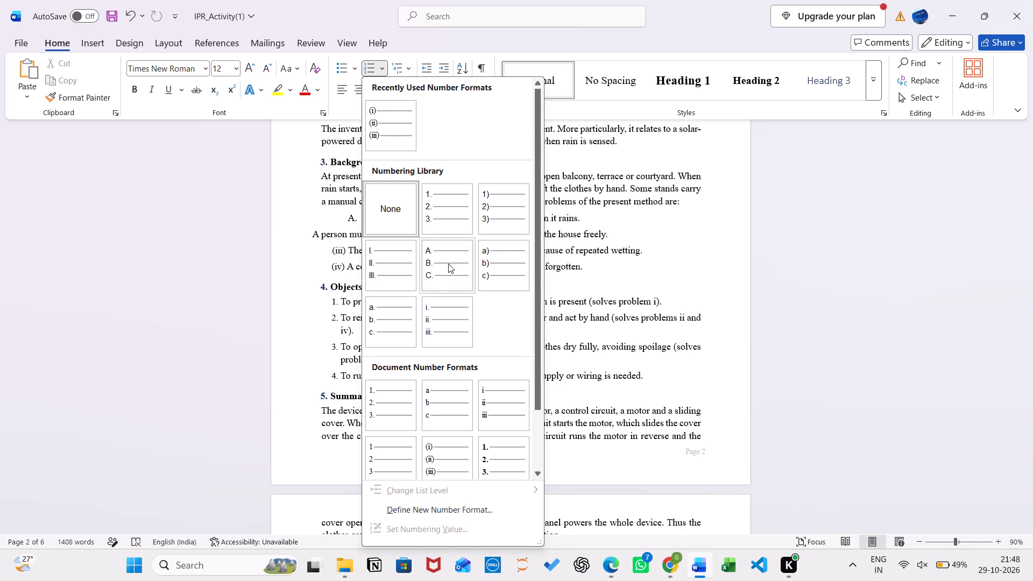
{"action": "left_click", "coordinate": [440, 319]}
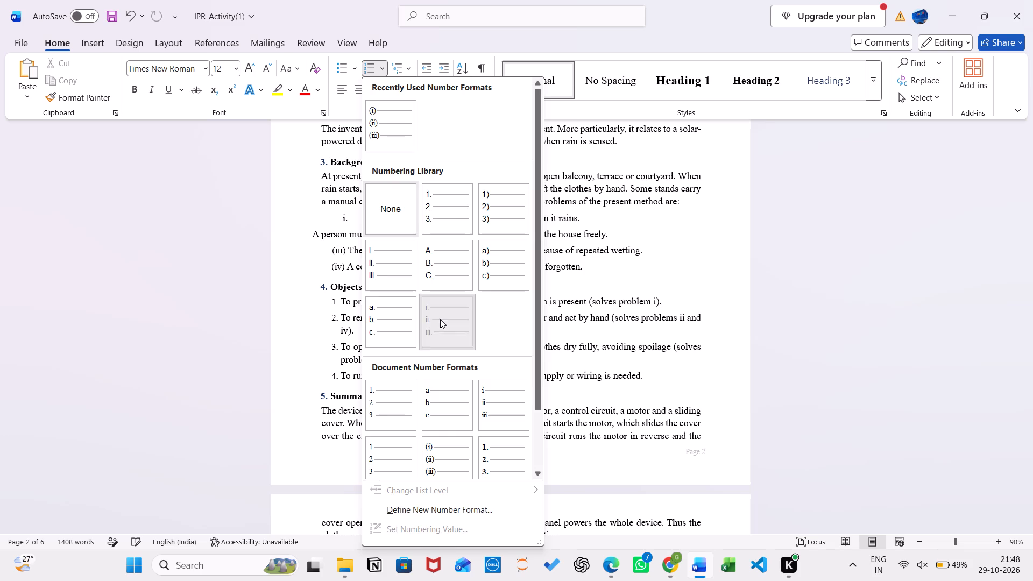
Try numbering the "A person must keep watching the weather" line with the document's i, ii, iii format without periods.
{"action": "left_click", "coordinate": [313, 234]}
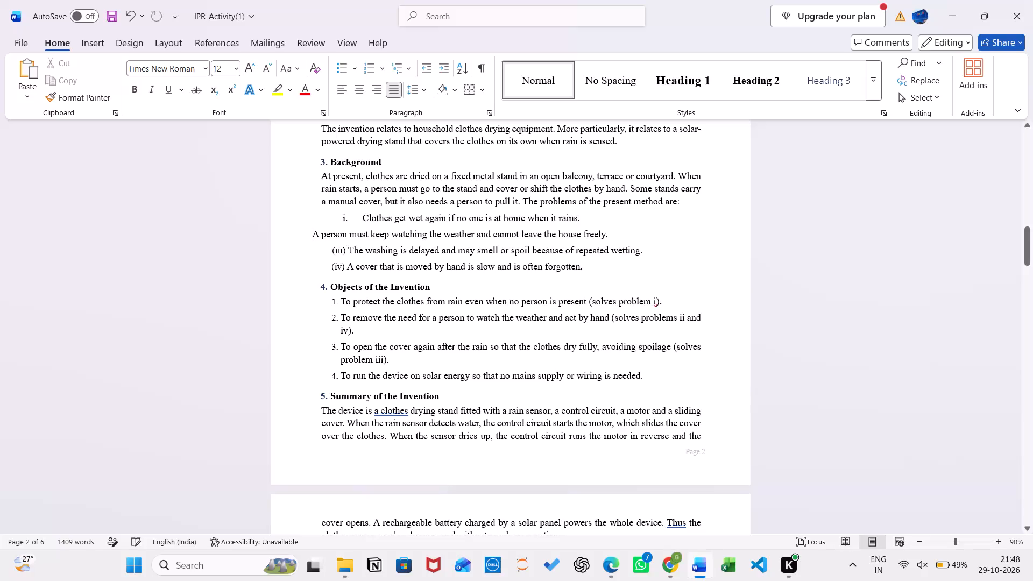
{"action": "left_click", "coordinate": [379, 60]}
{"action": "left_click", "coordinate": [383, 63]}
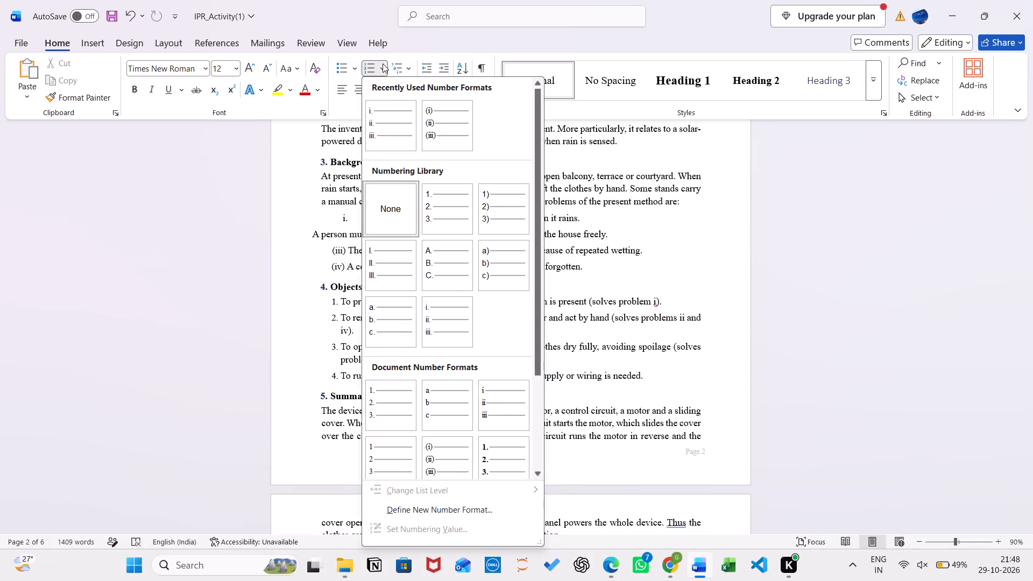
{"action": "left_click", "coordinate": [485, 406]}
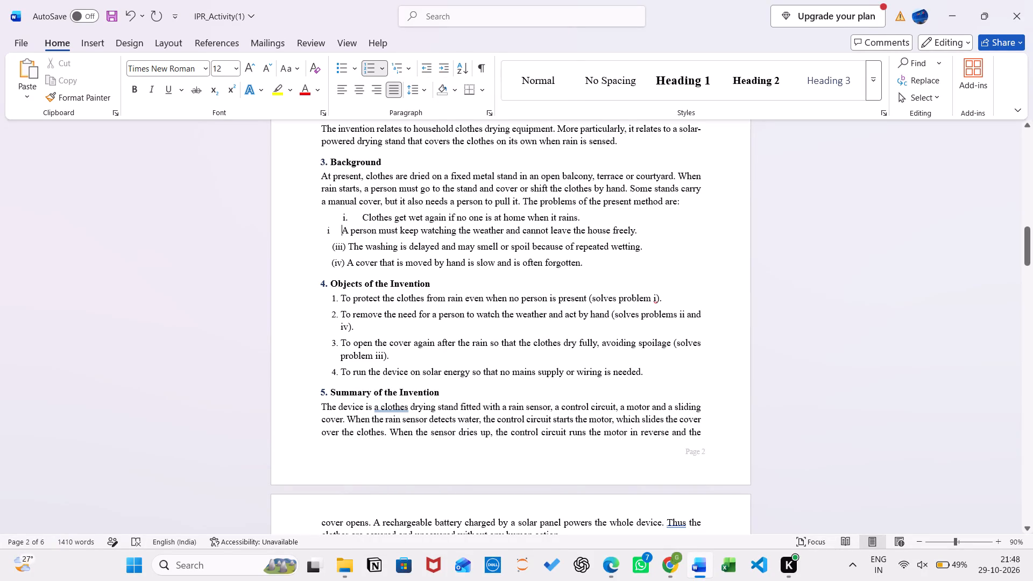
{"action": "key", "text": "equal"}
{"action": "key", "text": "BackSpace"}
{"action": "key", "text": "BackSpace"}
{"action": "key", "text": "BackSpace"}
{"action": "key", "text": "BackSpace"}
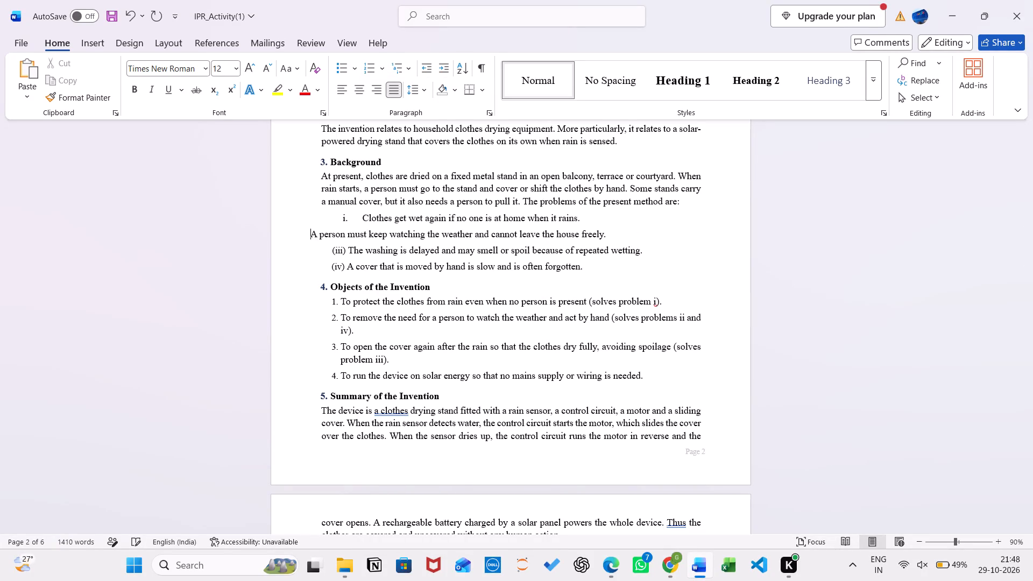
Join the "A person must keep watching the weather" line to item i and split it off again as list item ii.
{"action": "key", "text": "Return"}
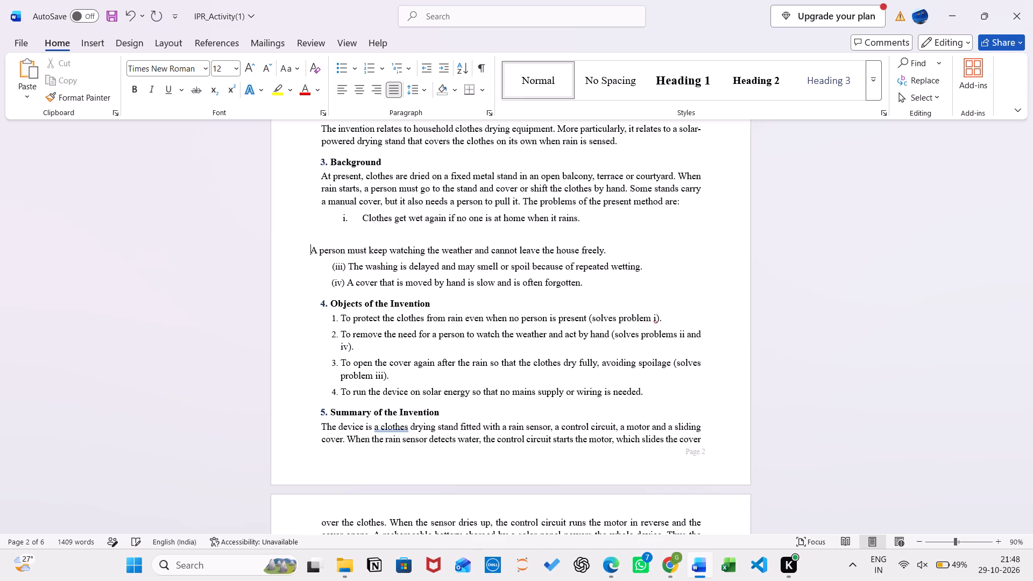
{"action": "key", "text": "BackSpace"}
{"action": "key", "text": "BackSpace"}
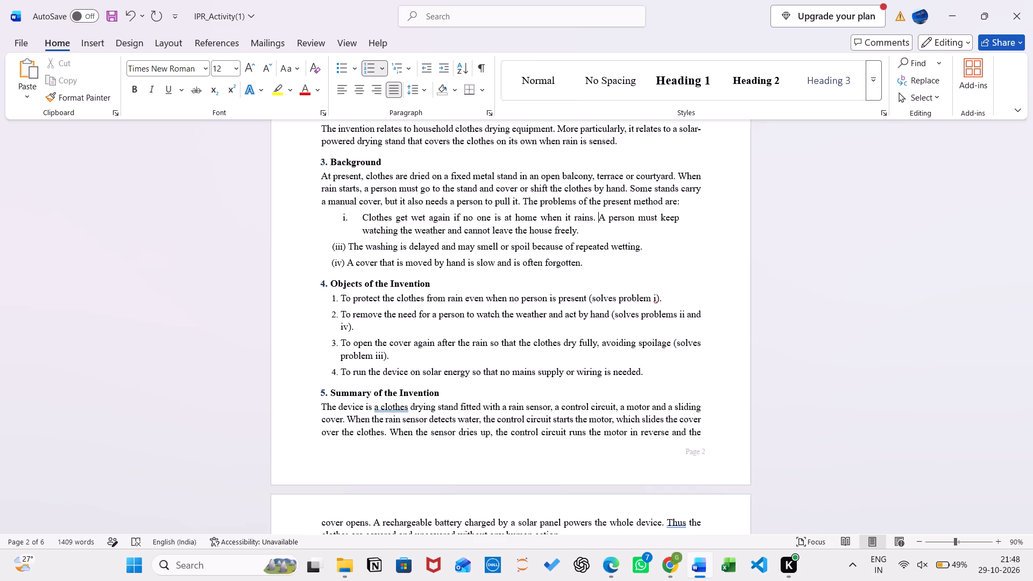
{"action": "key", "text": "Return"}
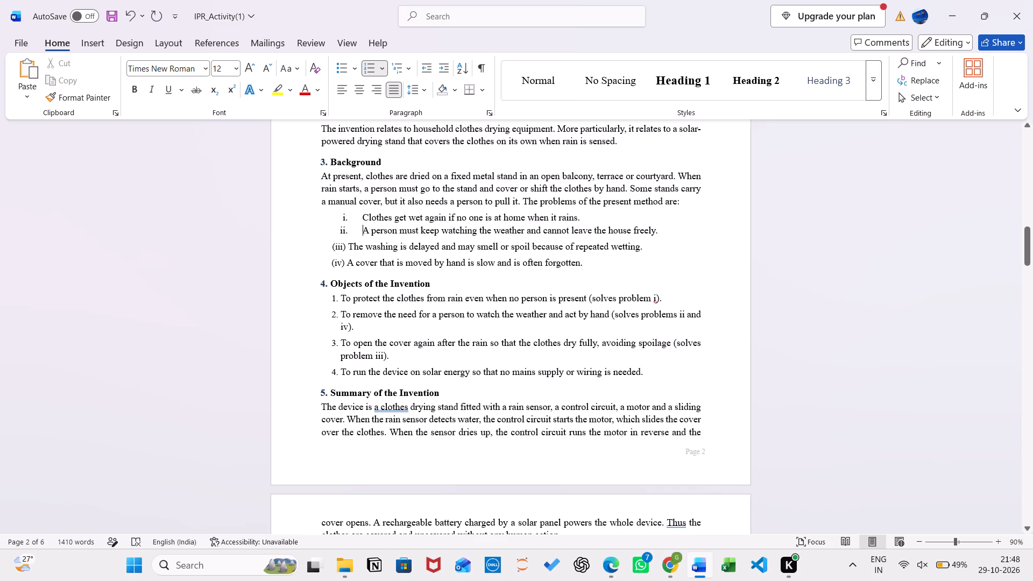
Replace the typed "(iii)" before "The washing is delayed" with automatic numbering as item iii. of the list.
{"action": "left_click", "coordinate": [346, 248]}
{"action": "key", "text": "BackSpace"}
{"action": "key", "text": "BackSpace"}
{"action": "key", "text": "BackSpace"}
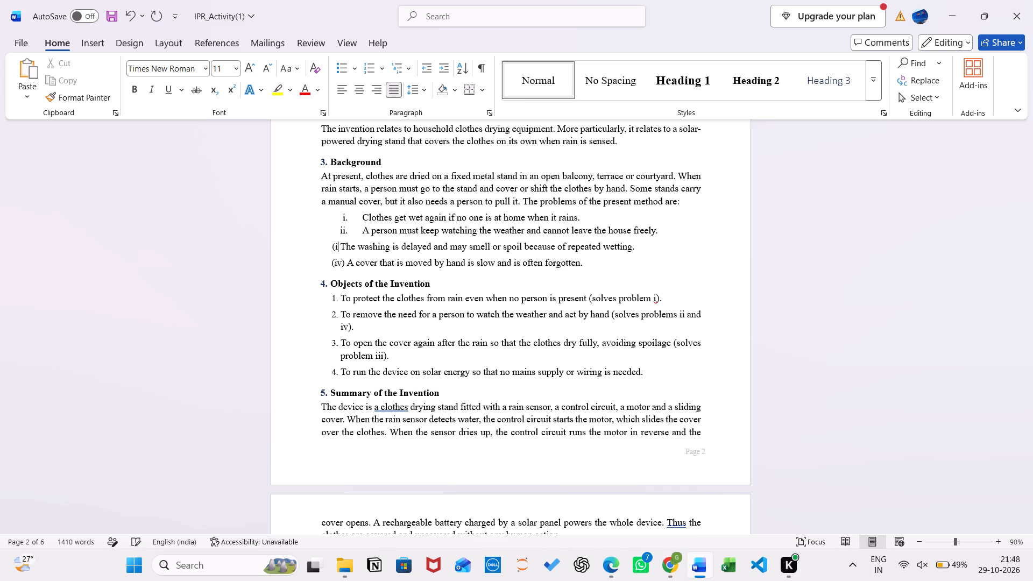
{"action": "key", "text": "BackSpace"}
{"action": "key", "text": "BackSpace"}
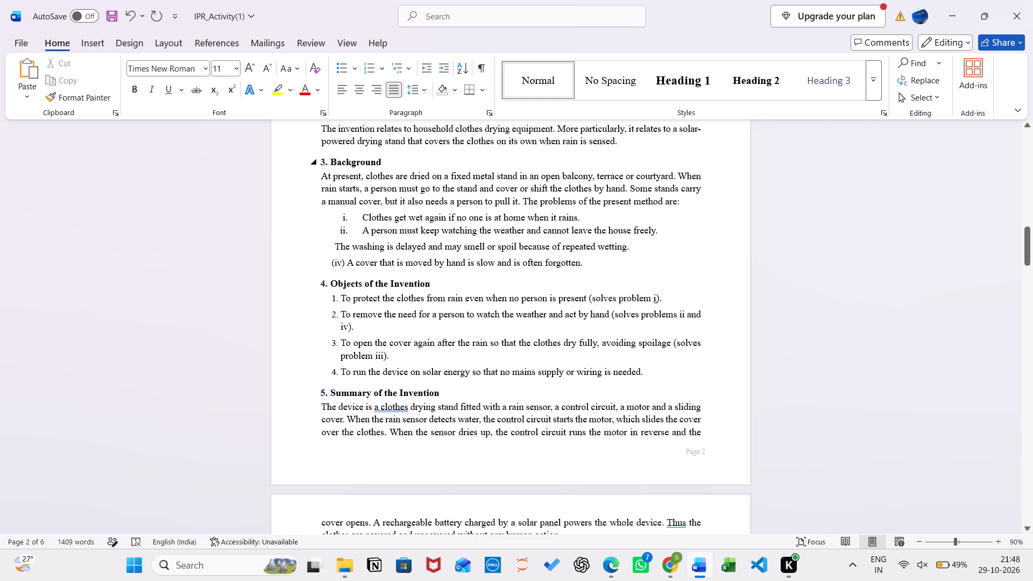
{"action": "left_click", "coordinate": [375, 60]}
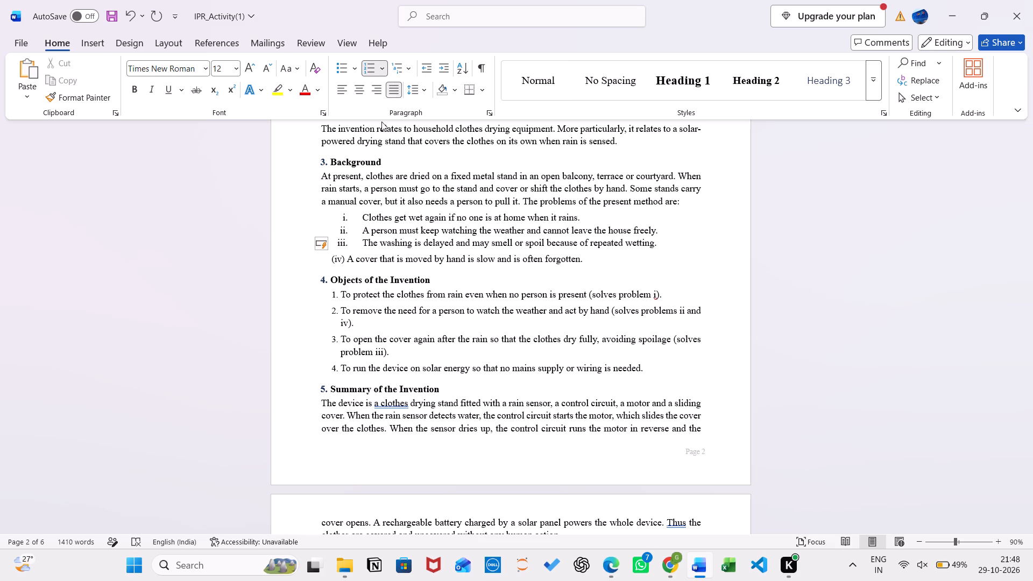
Replace the typed "(iv)" before "A cover that is moved by hand" with automatic numbering as item iv. of the list.
{"action": "left_click", "coordinate": [347, 261]}
{"action": "key", "text": "BackSpace"}
{"action": "key", "text": "BackSpace"}
{"action": "key", "text": "BackSpace"}
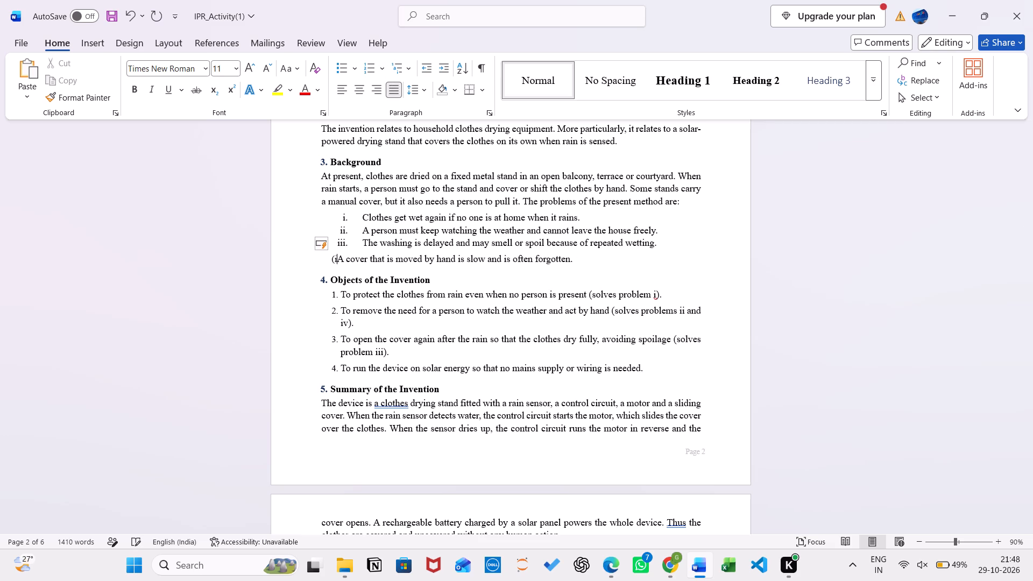
{"action": "key", "text": "BackSpace"}
{"action": "key", "text": "BackSpace"}
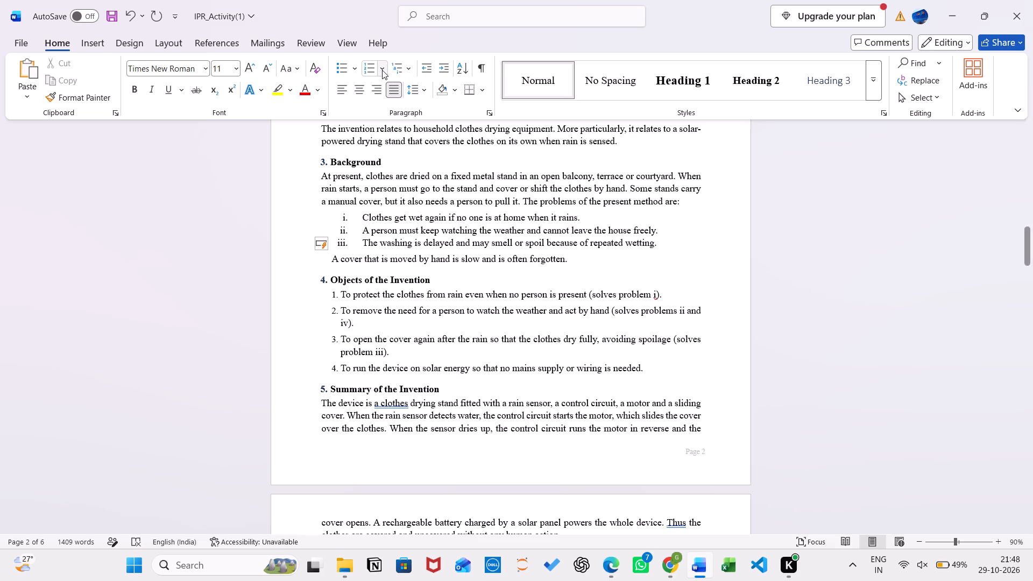
{"action": "left_click", "coordinate": [382, 69]}
{"action": "left_click", "coordinate": [371, 69]}
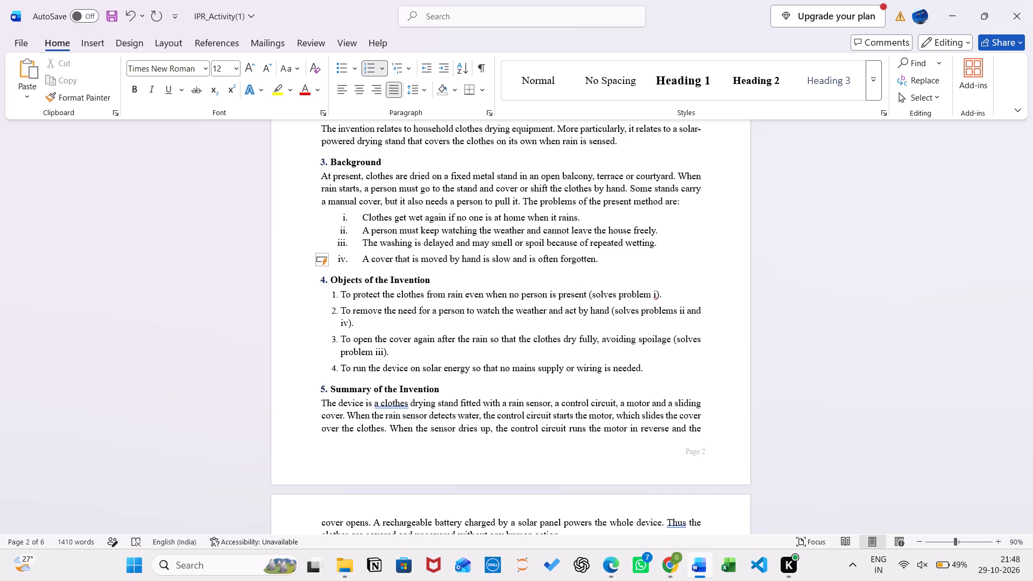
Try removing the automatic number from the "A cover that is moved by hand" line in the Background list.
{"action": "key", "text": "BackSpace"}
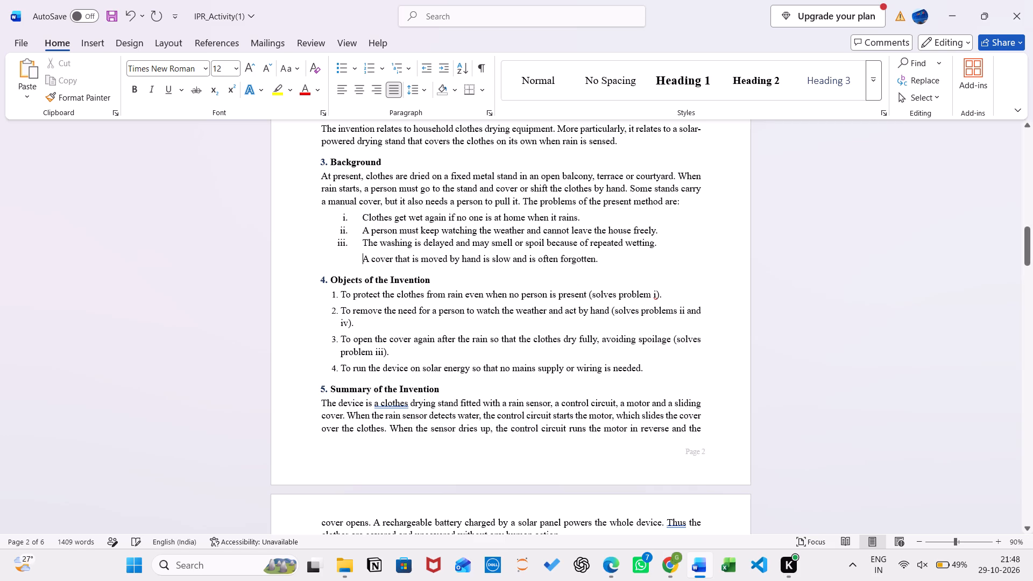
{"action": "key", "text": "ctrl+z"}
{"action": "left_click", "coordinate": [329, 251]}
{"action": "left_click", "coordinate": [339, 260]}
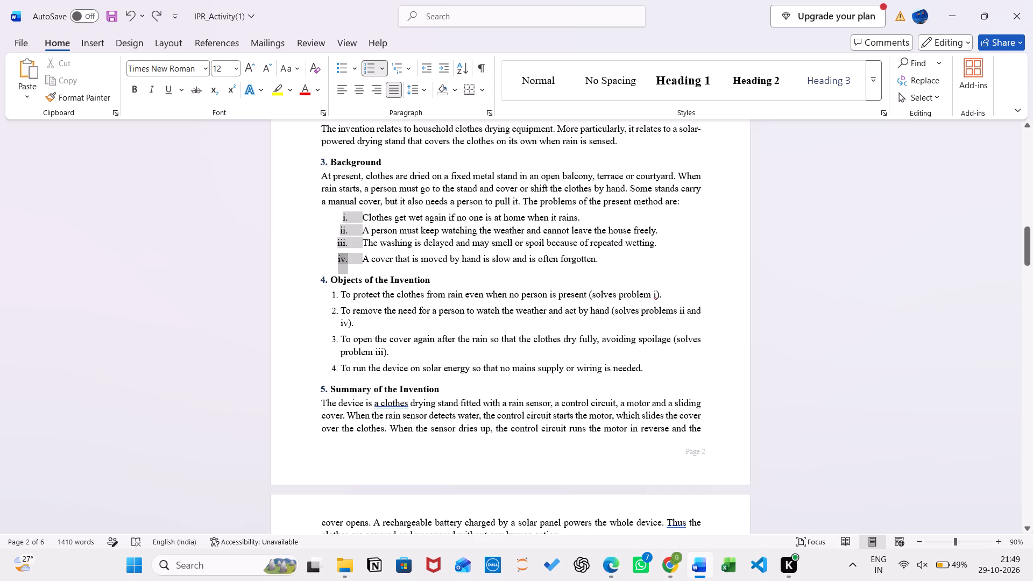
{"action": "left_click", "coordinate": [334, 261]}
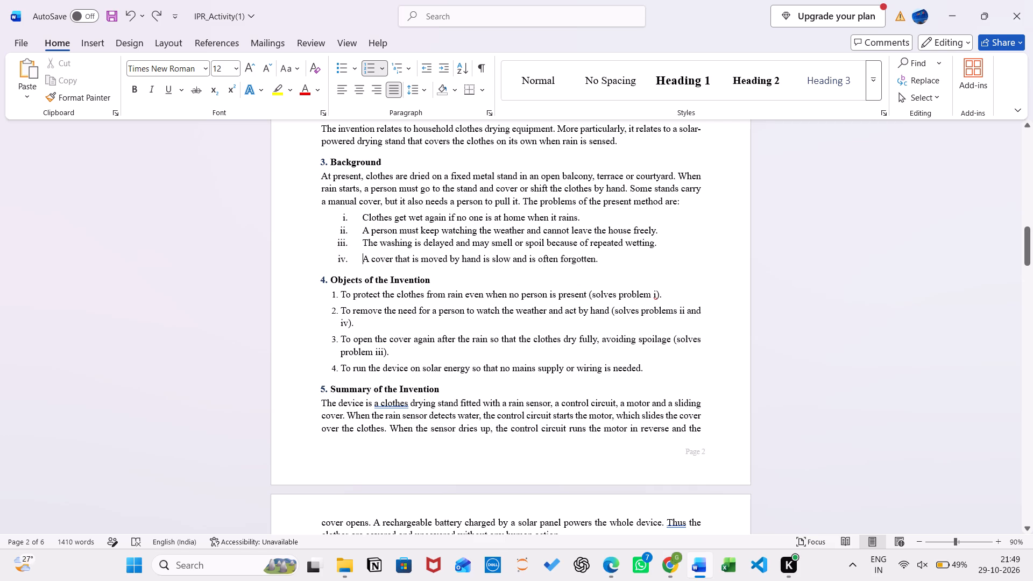
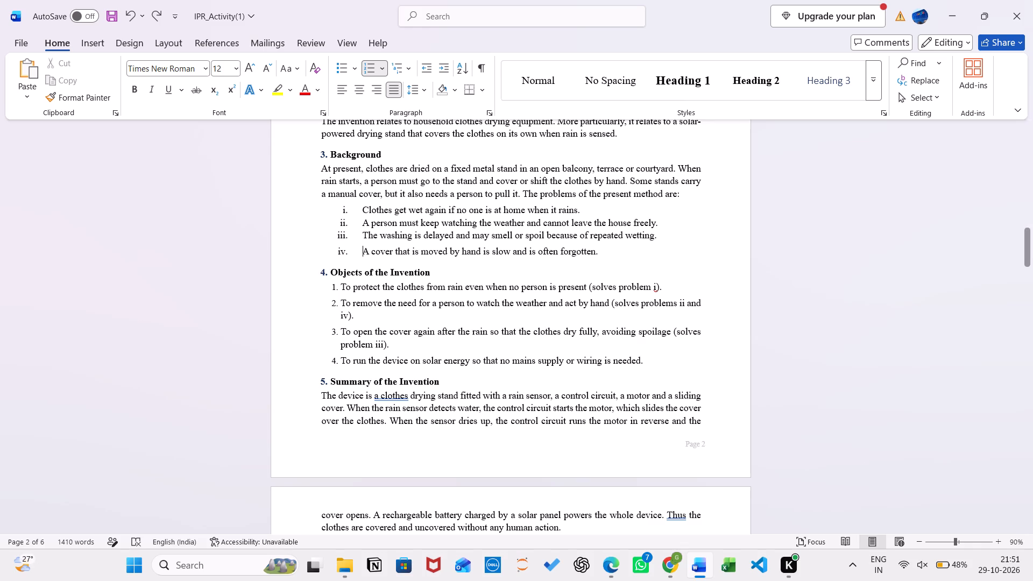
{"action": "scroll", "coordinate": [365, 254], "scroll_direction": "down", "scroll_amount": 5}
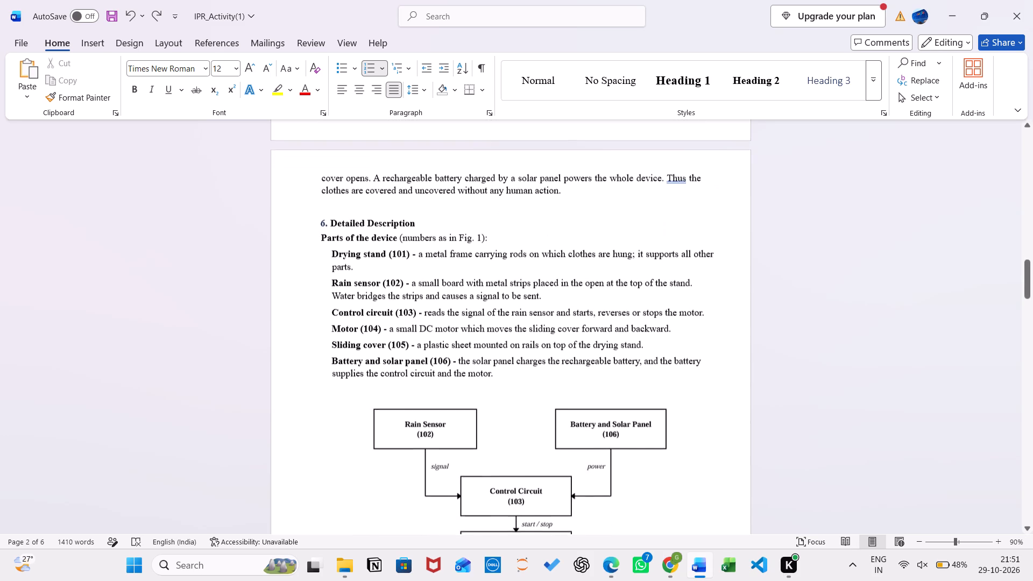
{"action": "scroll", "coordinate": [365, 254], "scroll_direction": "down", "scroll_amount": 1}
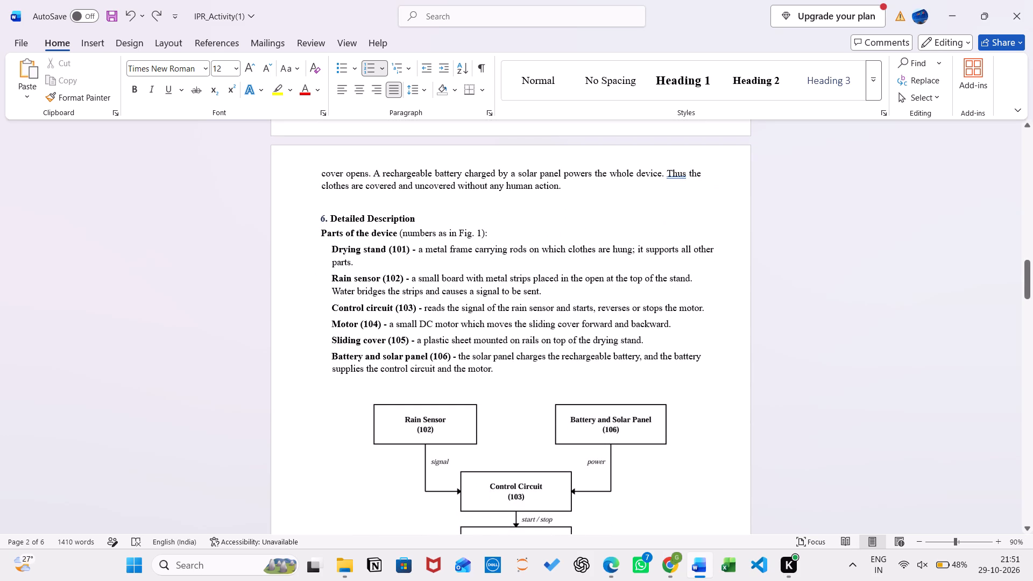
Review the patent pages from the Detailed Description to the Abstract, the Background problem list, and back up to the cover page.
{"action": "scroll", "coordinate": [365, 254], "scroll_direction": "down", "scroll_amount": 1}
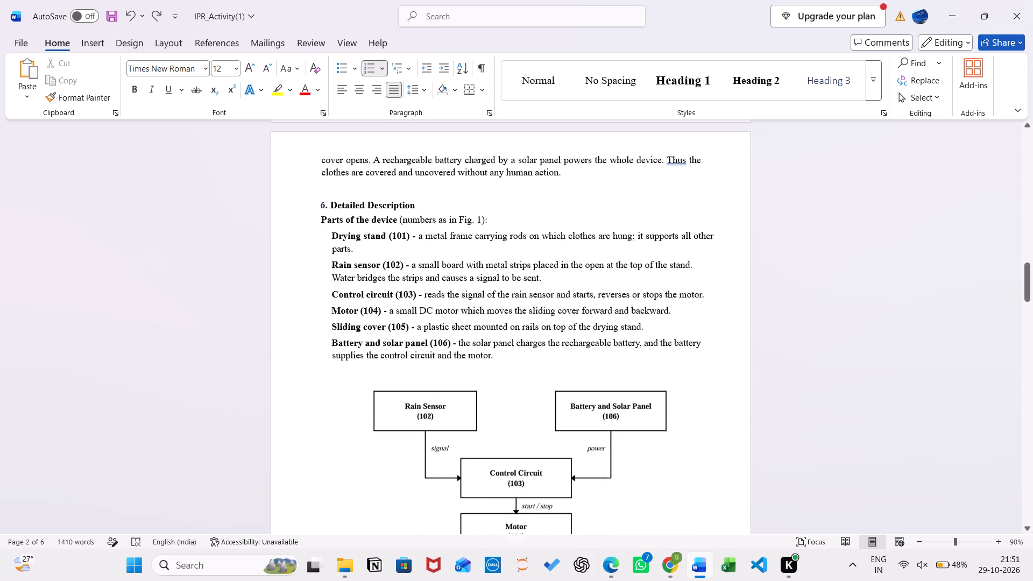
{"action": "scroll", "coordinate": [365, 254], "scroll_direction": "down", "scroll_amount": 2}
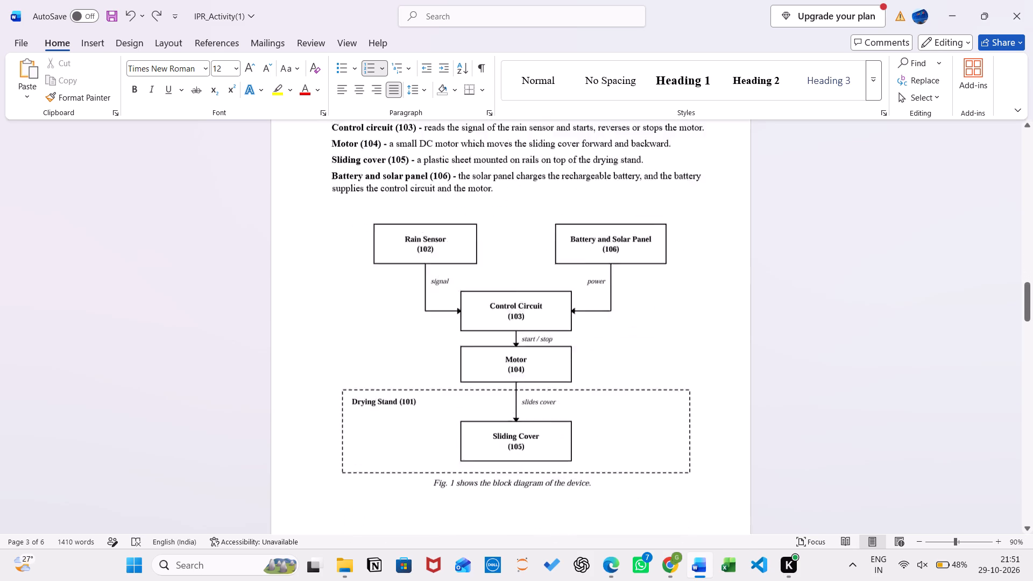
{"action": "scroll", "coordinate": [365, 254], "scroll_direction": "down", "scroll_amount": 7}
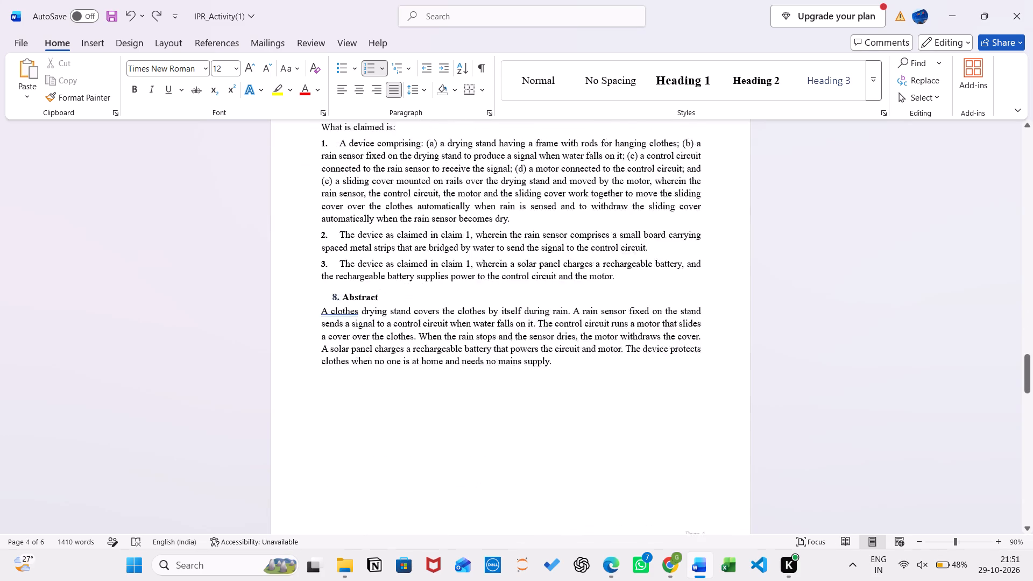
{"action": "scroll", "coordinate": [365, 254], "scroll_direction": "down", "scroll_amount": 1}
{"action": "scroll", "coordinate": [365, 254], "scroll_direction": "up", "scroll_amount": 2}
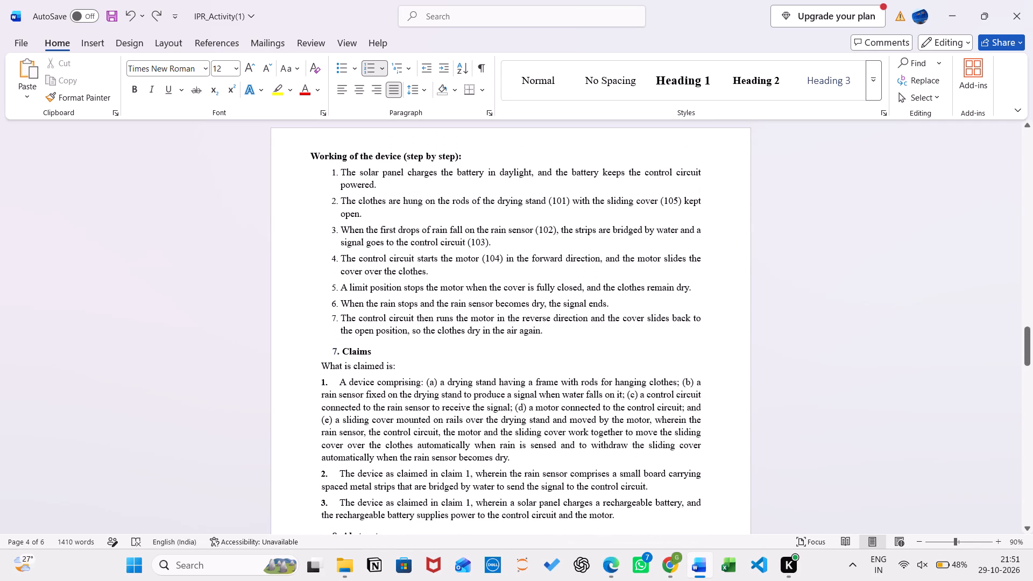
{"action": "scroll", "coordinate": [365, 254], "scroll_direction": "up", "scroll_amount": 5}
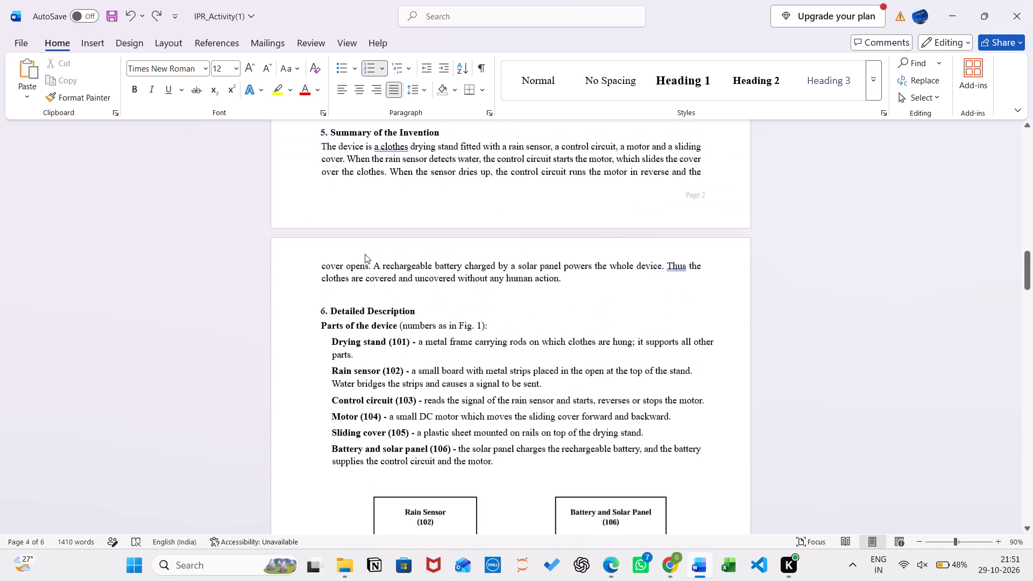
{"action": "scroll", "coordinate": [365, 254], "scroll_direction": "up", "scroll_amount": 3}
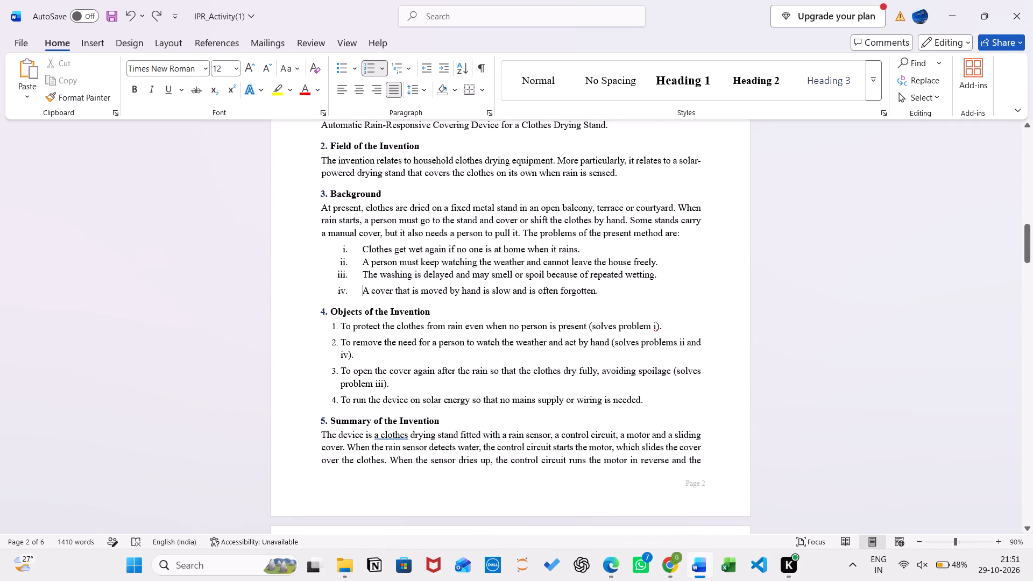
{"action": "left_click_drag", "start_coordinate": [604, 295], "coordinate": [319, 220]}
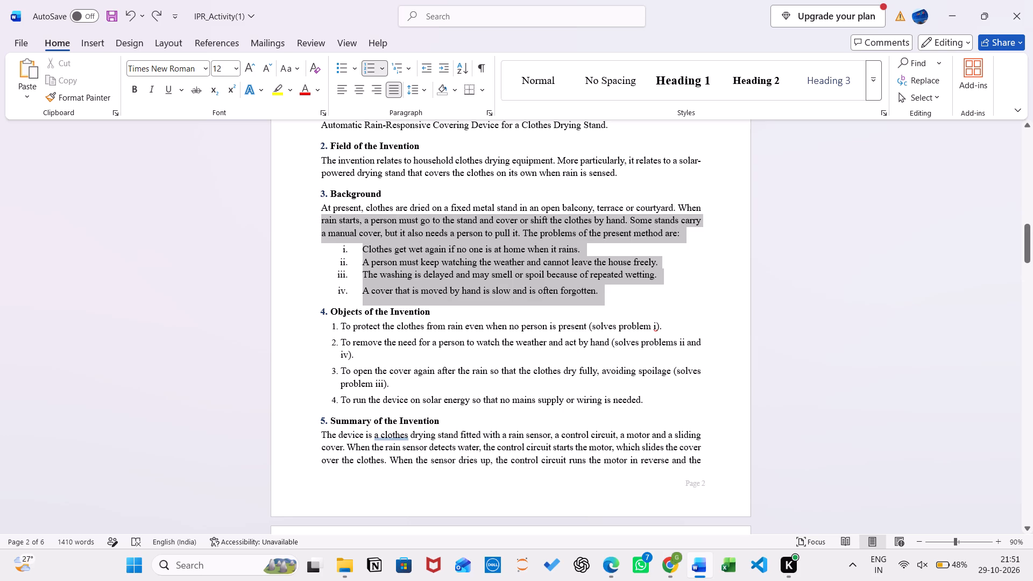
{"action": "left_click_drag", "start_coordinate": [319, 220], "coordinate": [317, 212]}
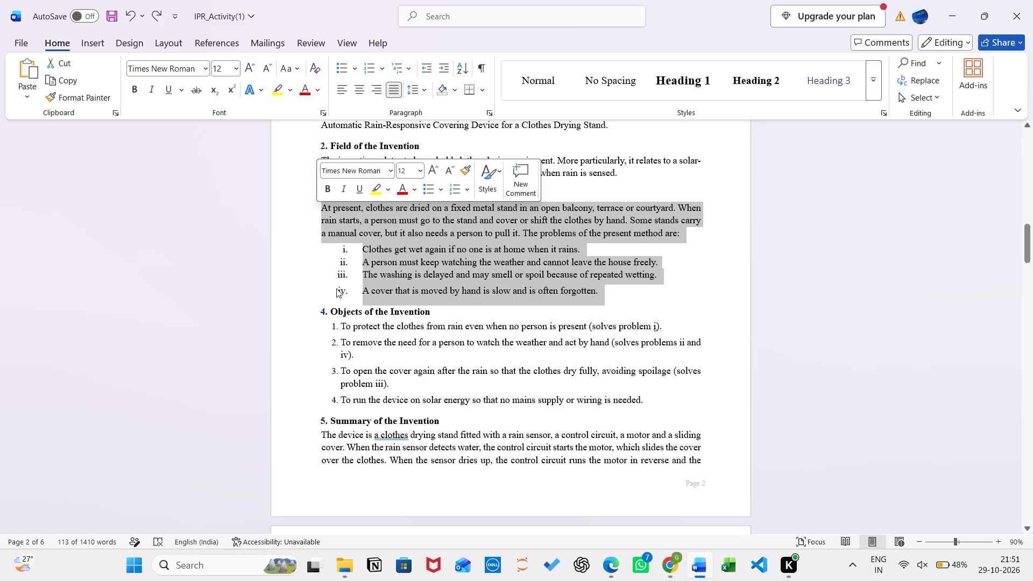
{"action": "left_click", "coordinate": [336, 288]}
{"action": "scroll", "coordinate": [336, 288], "scroll_direction": "up", "scroll_amount": 3}
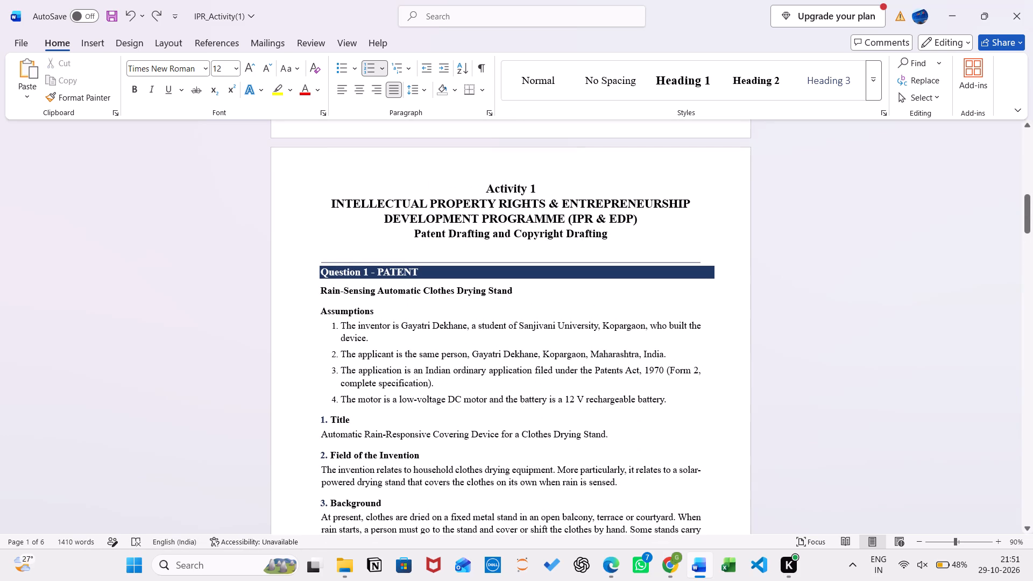
{"action": "scroll", "coordinate": [336, 288], "scroll_direction": "up", "scroll_amount": 2}
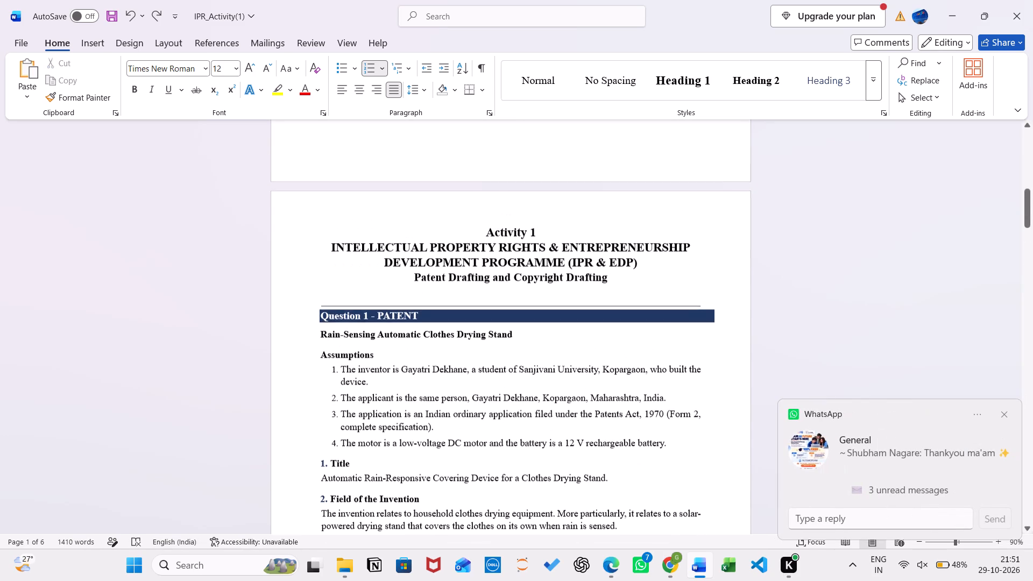
{"action": "scroll", "coordinate": [336, 288], "scroll_direction": "up", "scroll_amount": 6}
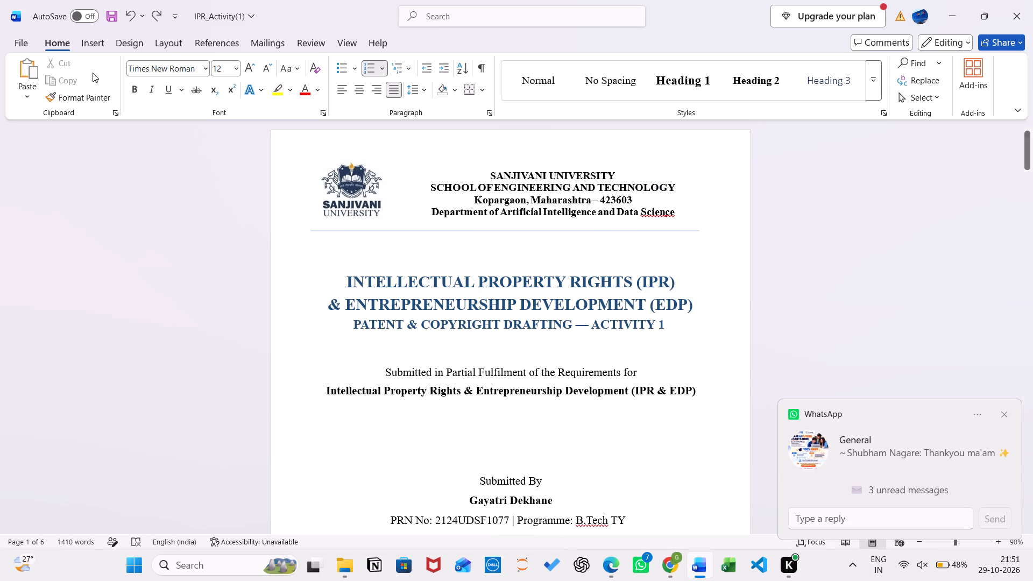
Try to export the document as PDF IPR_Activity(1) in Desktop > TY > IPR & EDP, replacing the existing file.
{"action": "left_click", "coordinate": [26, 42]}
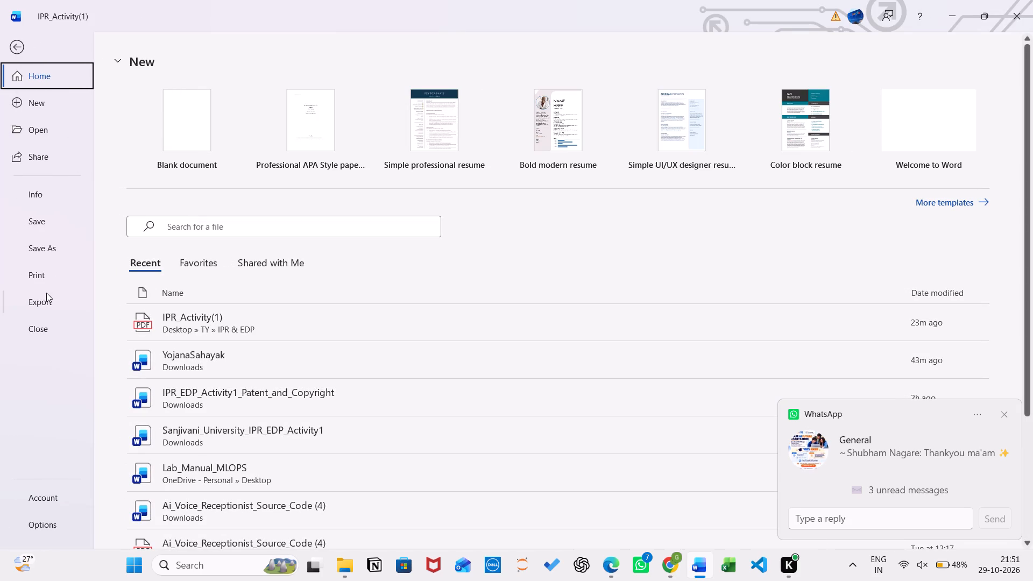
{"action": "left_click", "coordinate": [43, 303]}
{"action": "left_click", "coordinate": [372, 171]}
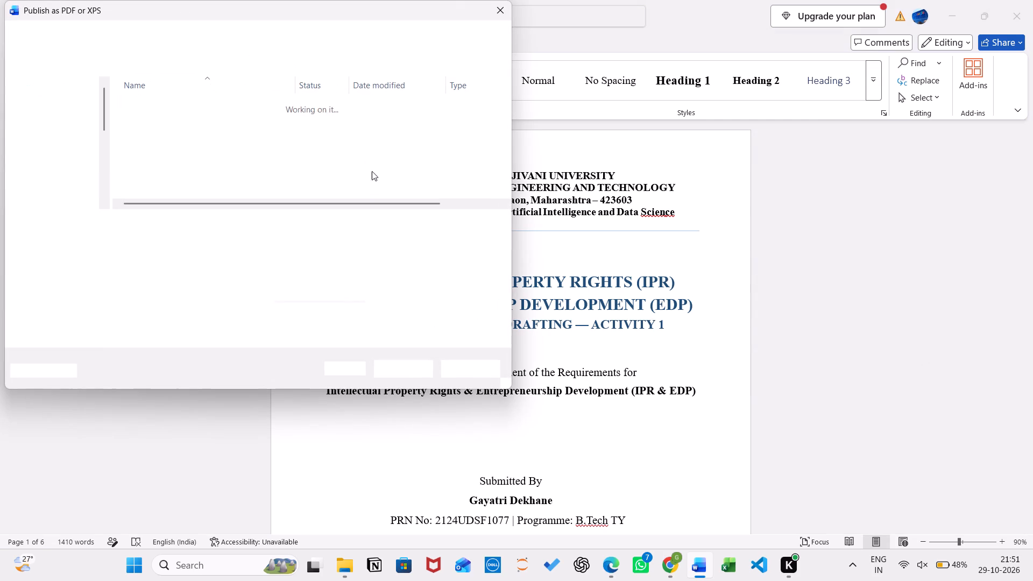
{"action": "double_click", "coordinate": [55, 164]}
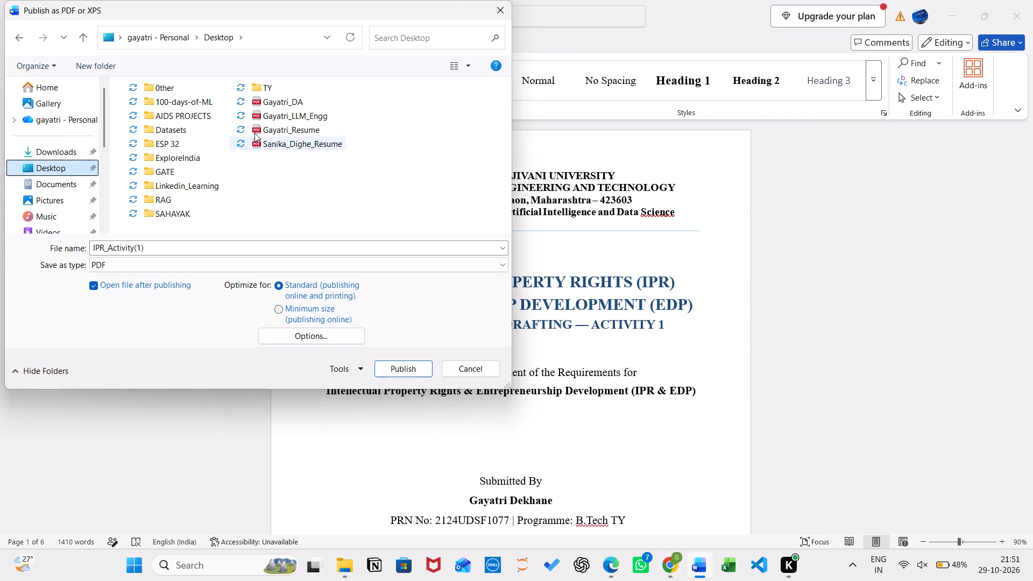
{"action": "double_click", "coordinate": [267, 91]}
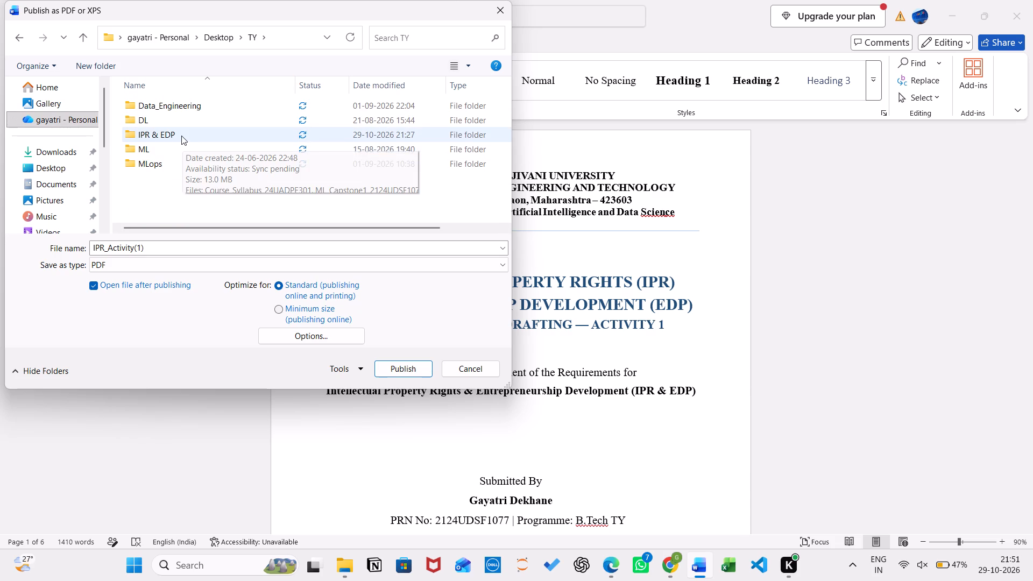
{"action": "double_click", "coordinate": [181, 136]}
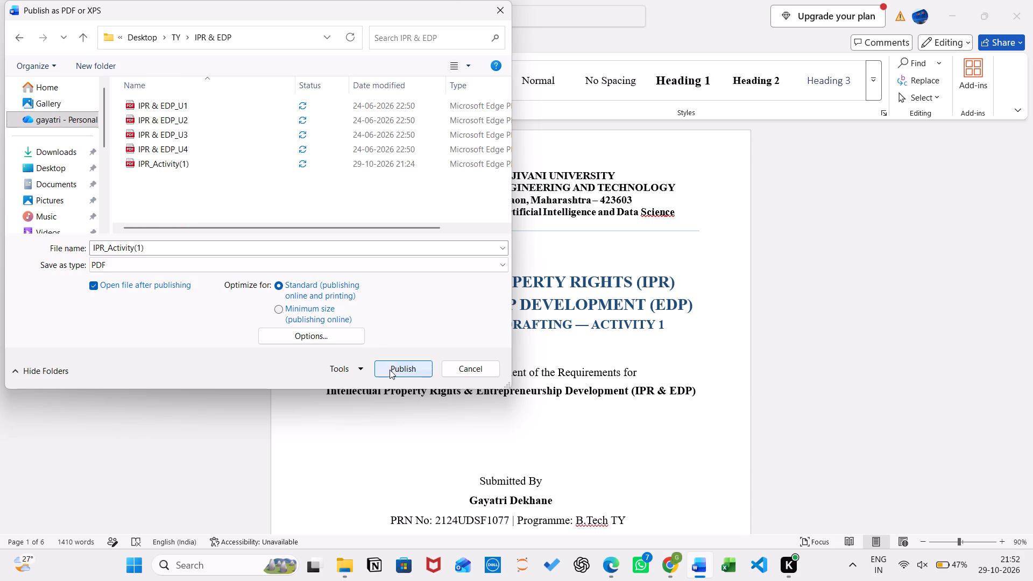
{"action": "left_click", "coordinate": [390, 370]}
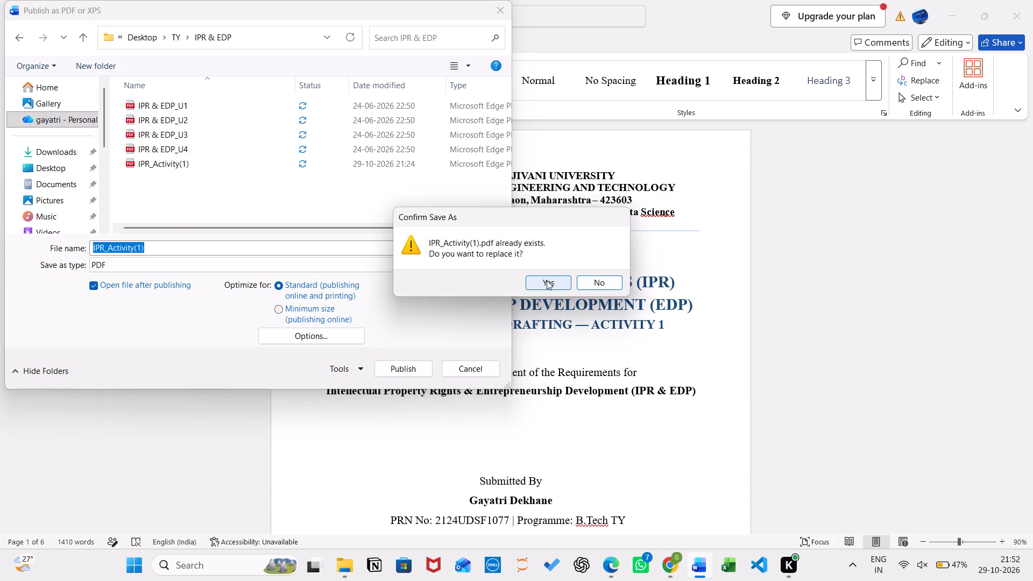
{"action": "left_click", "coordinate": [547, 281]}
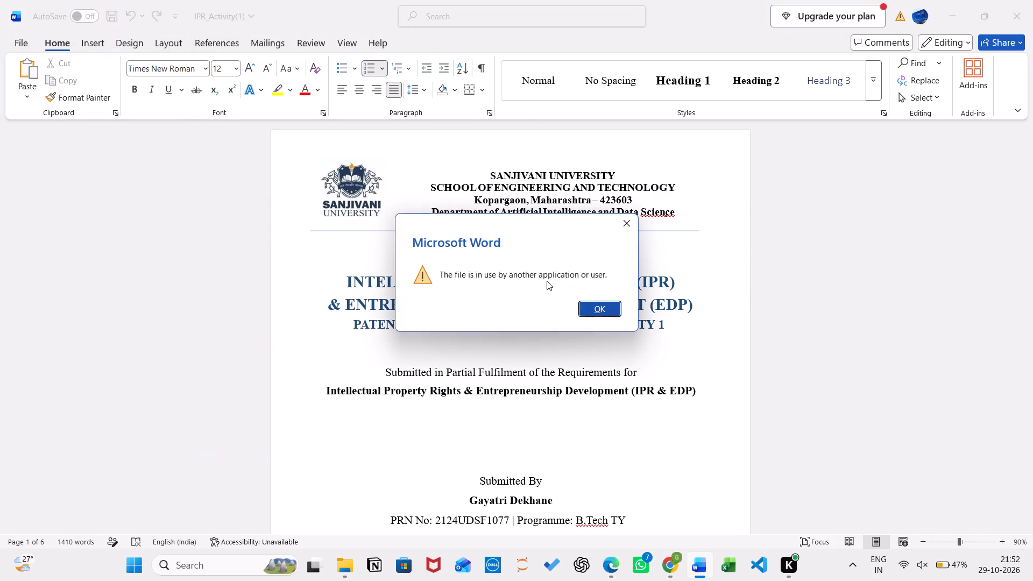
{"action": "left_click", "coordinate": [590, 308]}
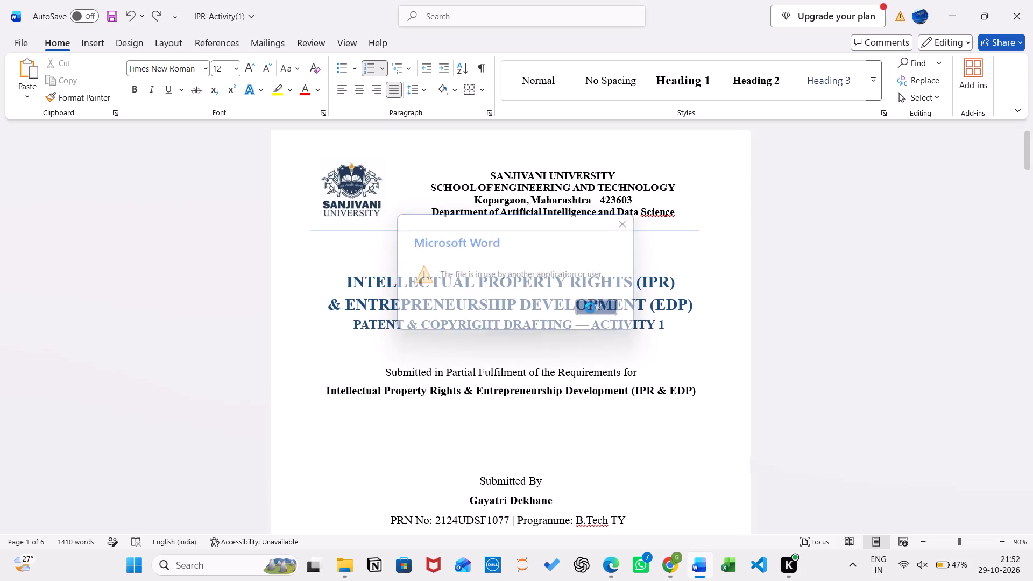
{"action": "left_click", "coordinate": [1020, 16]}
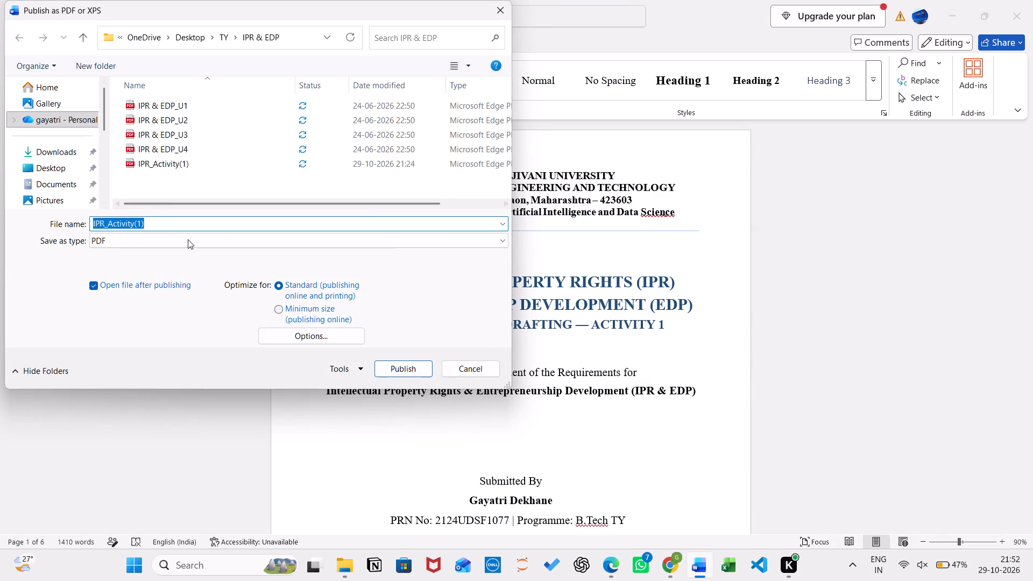
Publish the document as a PDF under the file name "IPR_Activity(1)." in the Desktop > TY > IPR & EDP folder.
{"action": "left_click", "coordinate": [208, 224]}
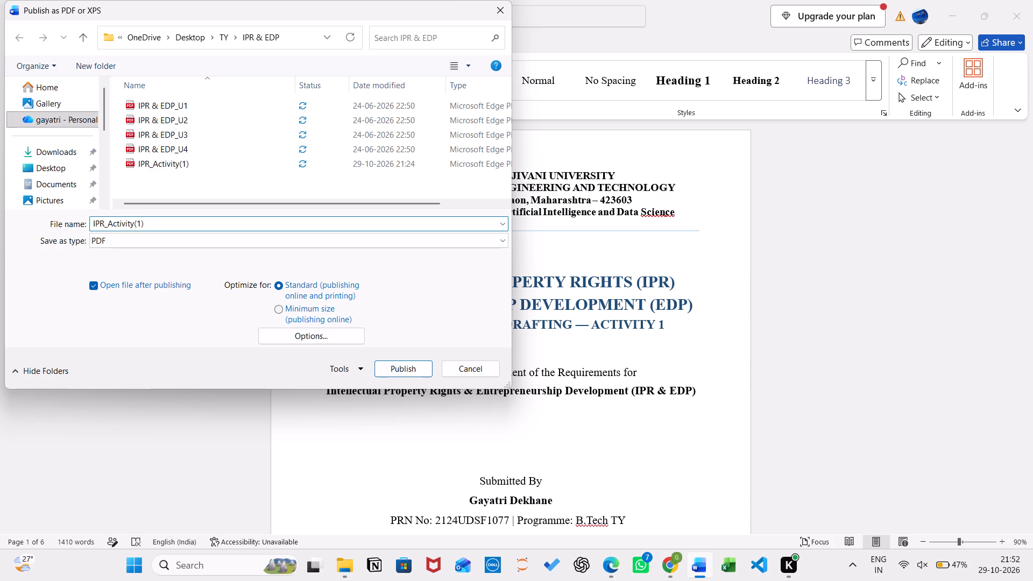
{"action": "double_click", "coordinate": [41, 160]}
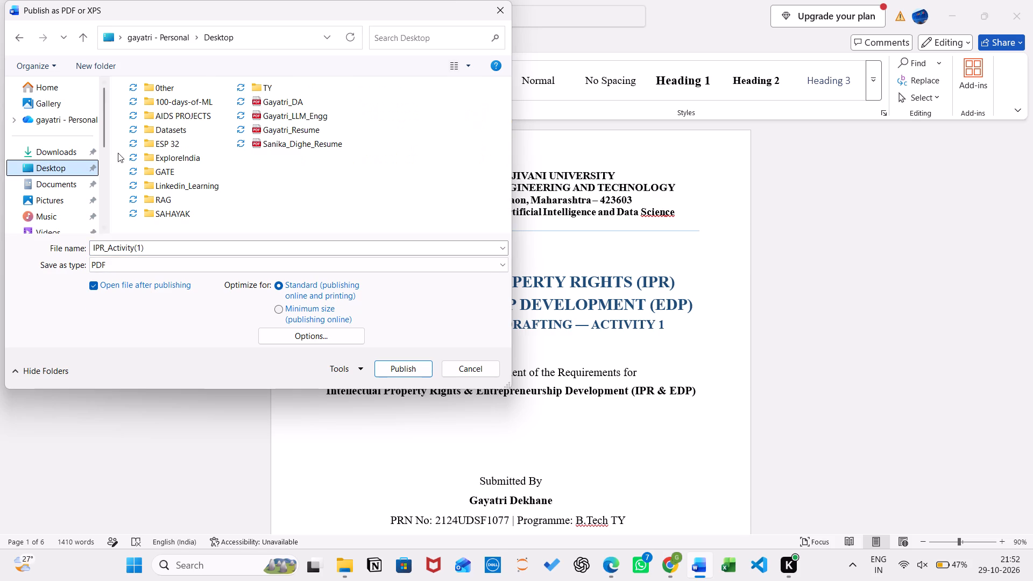
{"action": "double_click", "coordinate": [273, 87]}
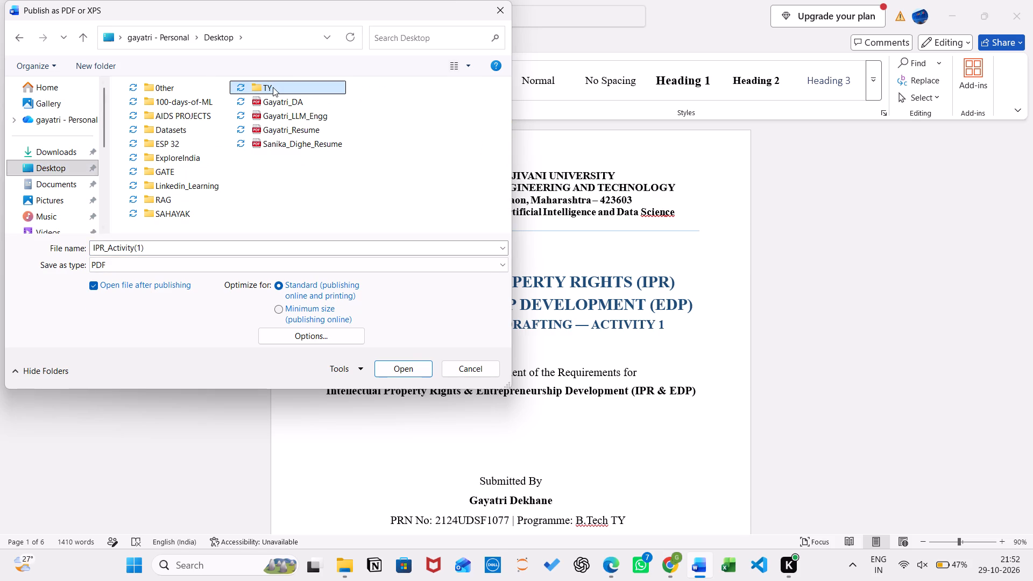
{"action": "double_click", "coordinate": [181, 134]}
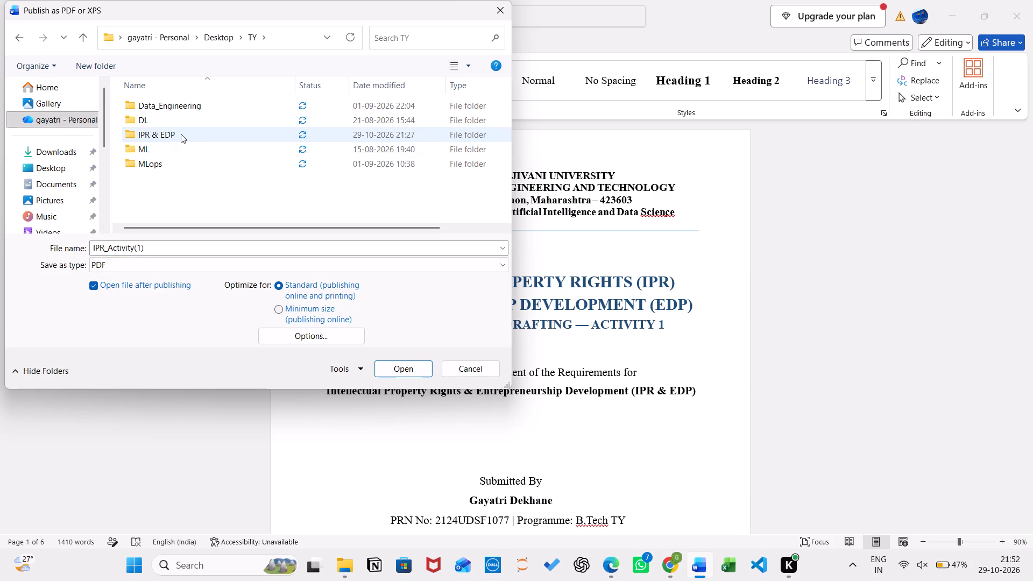
{"action": "left_click", "coordinate": [172, 249]}
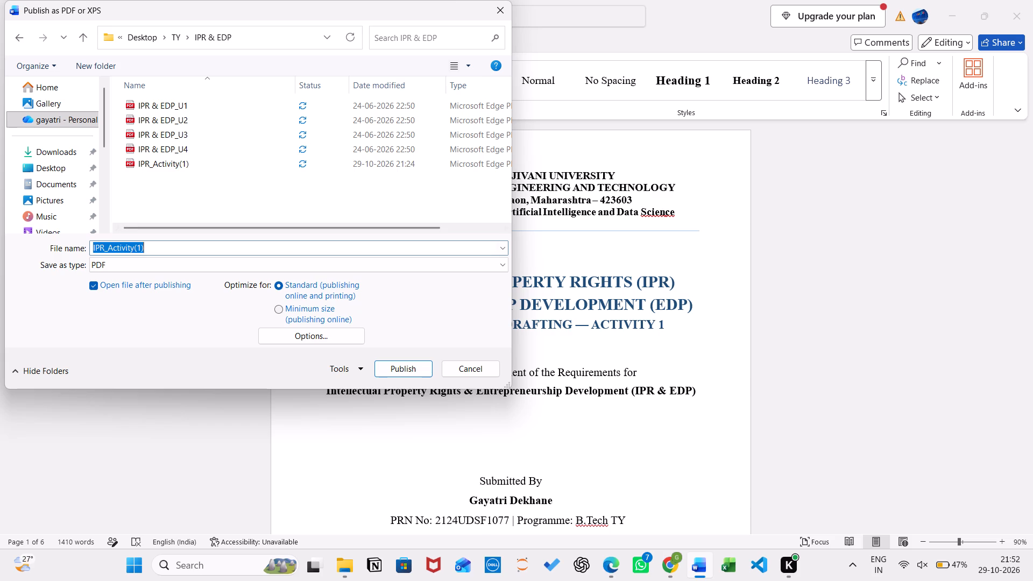
{"action": "left_click", "coordinate": [172, 249]}
{"action": "key", "text": "period"}
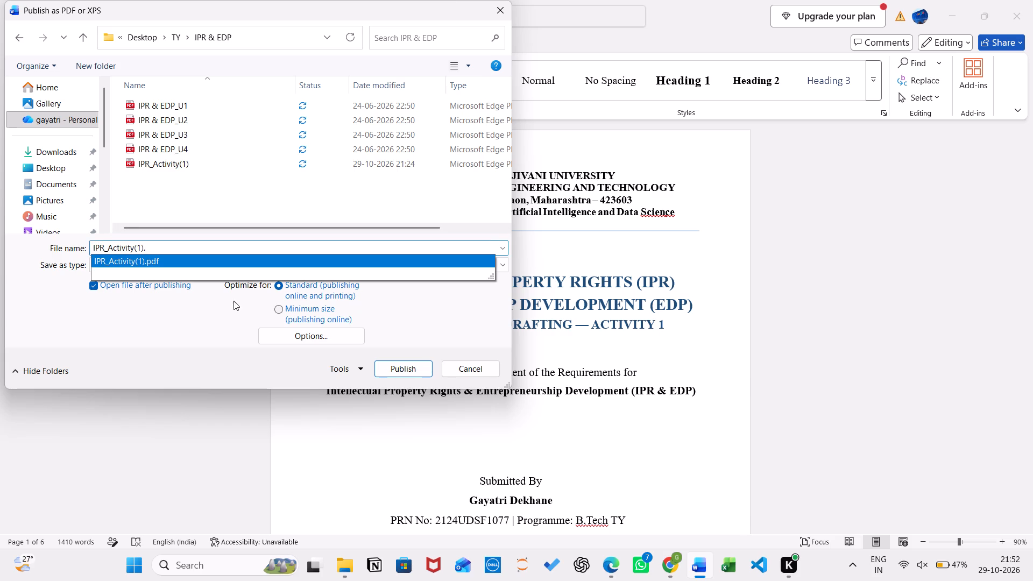
{"action": "left_click", "coordinate": [393, 366]}
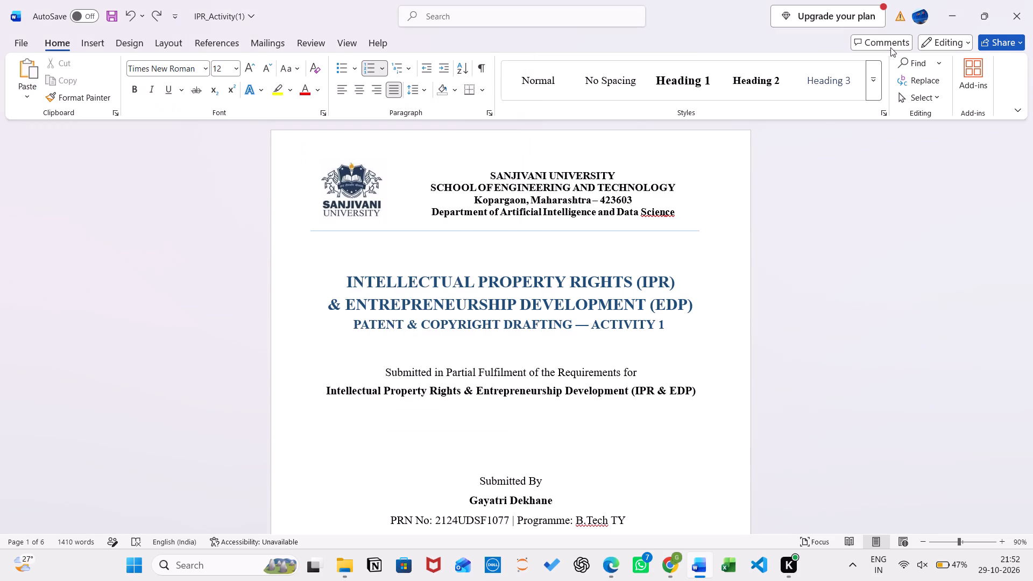
Close the IPR_Activity(1) Word document without saving its changes.
{"action": "left_click", "coordinate": [1017, 21]}
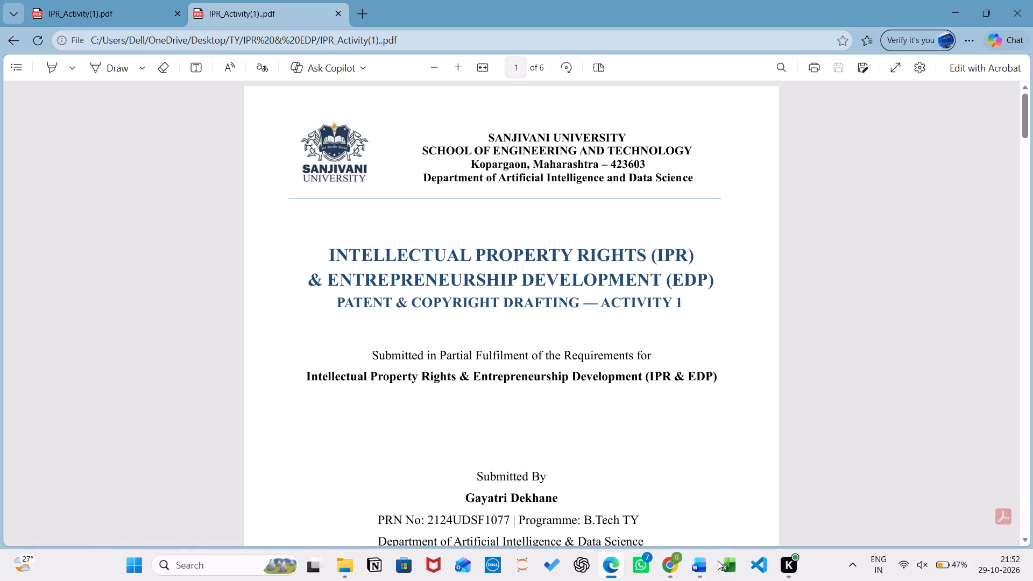
{"action": "left_click", "coordinate": [704, 572]}
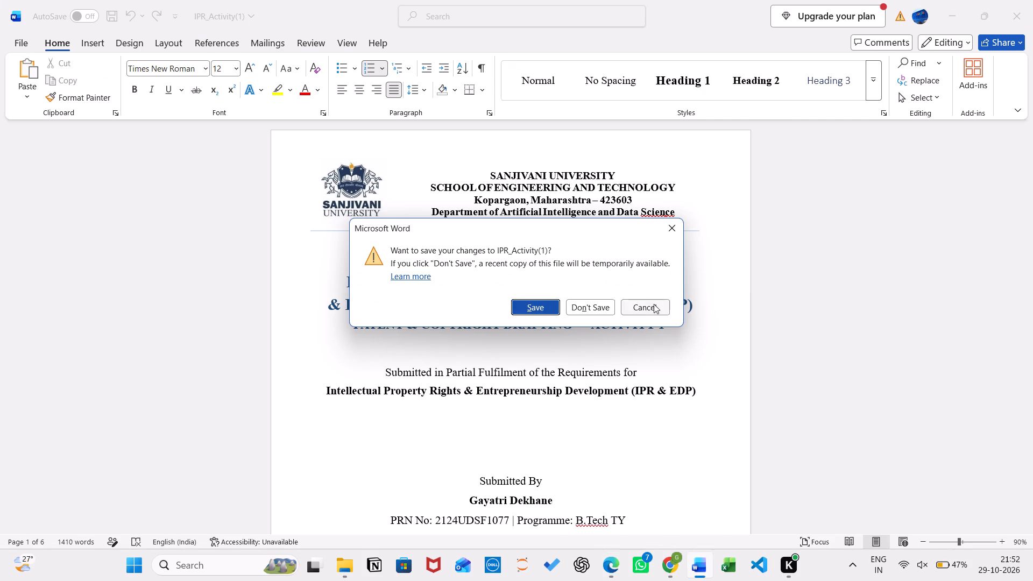
{"action": "left_click", "coordinate": [601, 309]}
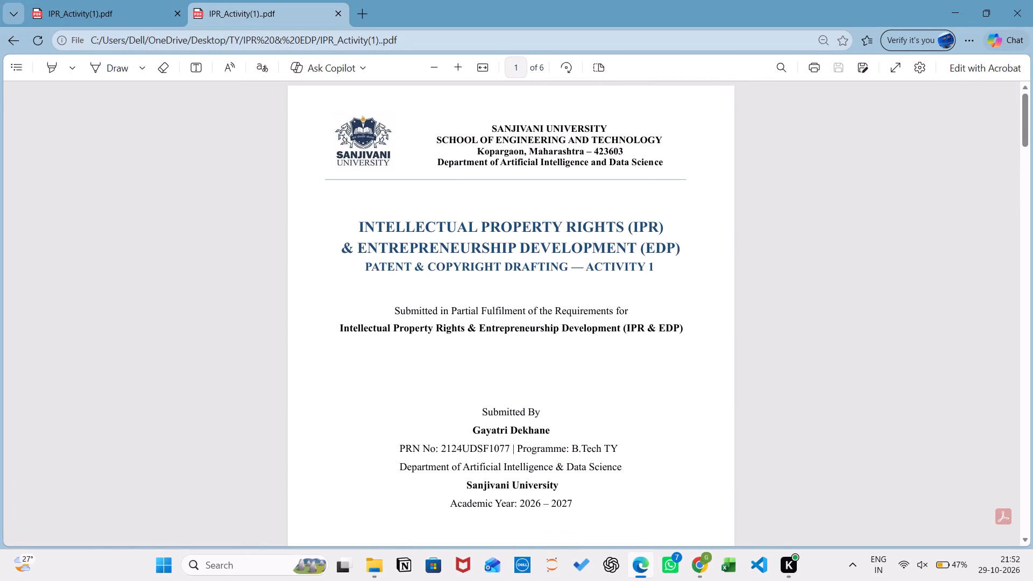
Review the published PDF from the cover page through the patent's Background problem list, Objects and Summary of the Invention.
{"action": "scroll", "coordinate": [562, 263], "scroll_direction": "down", "scroll_amount": 1}
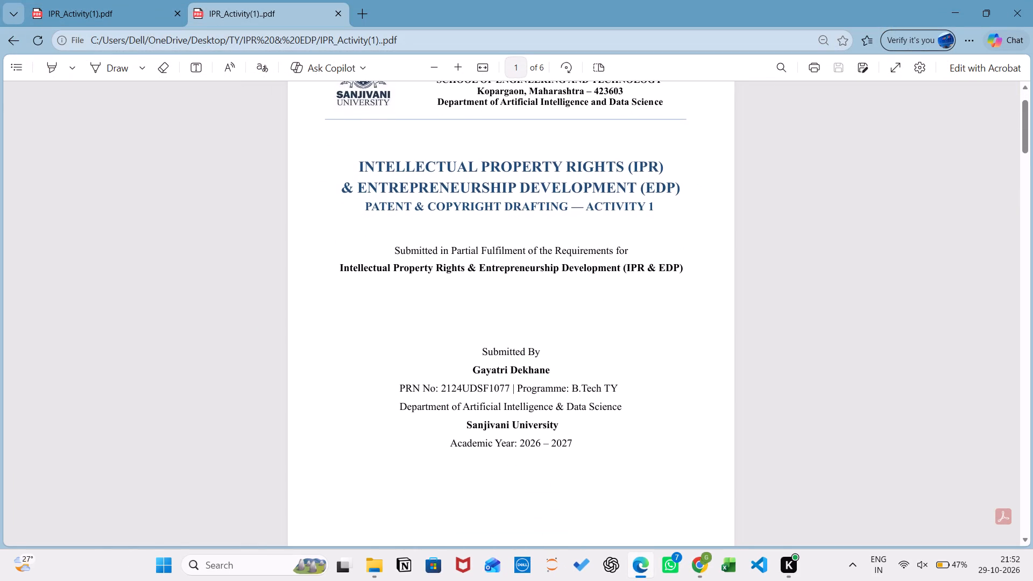
{"action": "scroll", "coordinate": [562, 263], "scroll_direction": "down", "scroll_amount": 3}
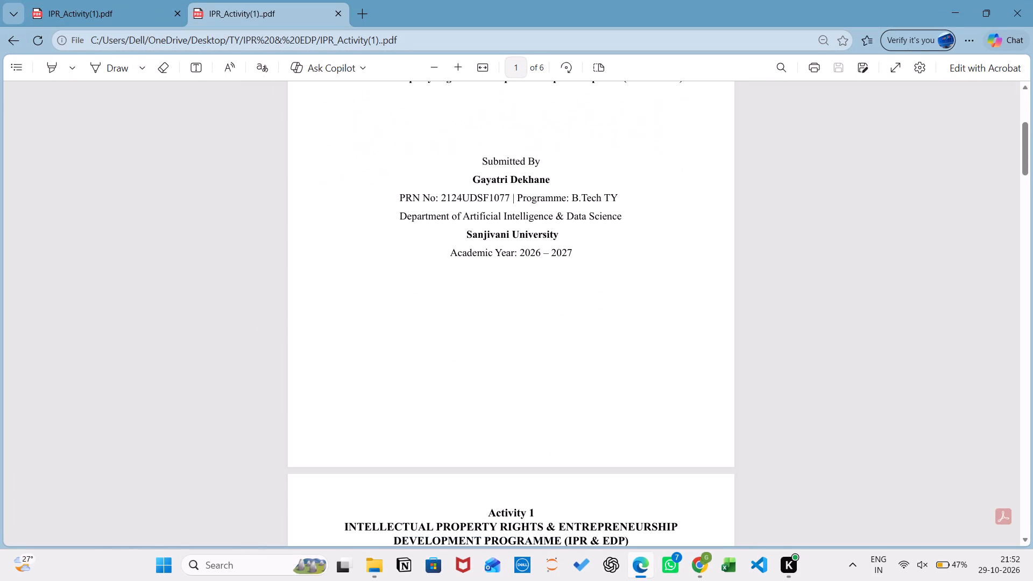
{"action": "scroll", "coordinate": [562, 263], "scroll_direction": "down", "scroll_amount": 5}
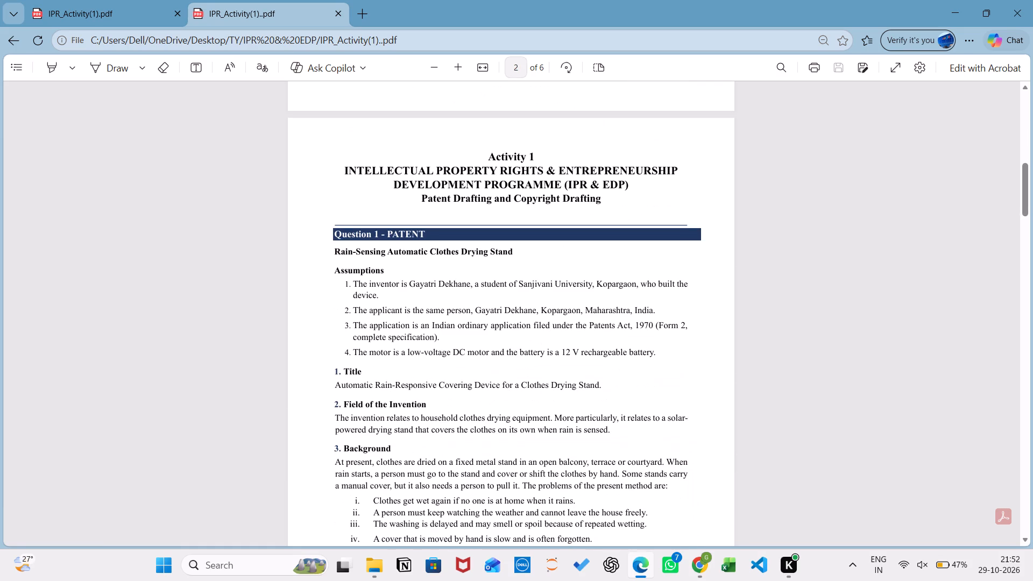
{"action": "scroll", "coordinate": [562, 263], "scroll_direction": "down", "scroll_amount": 5}
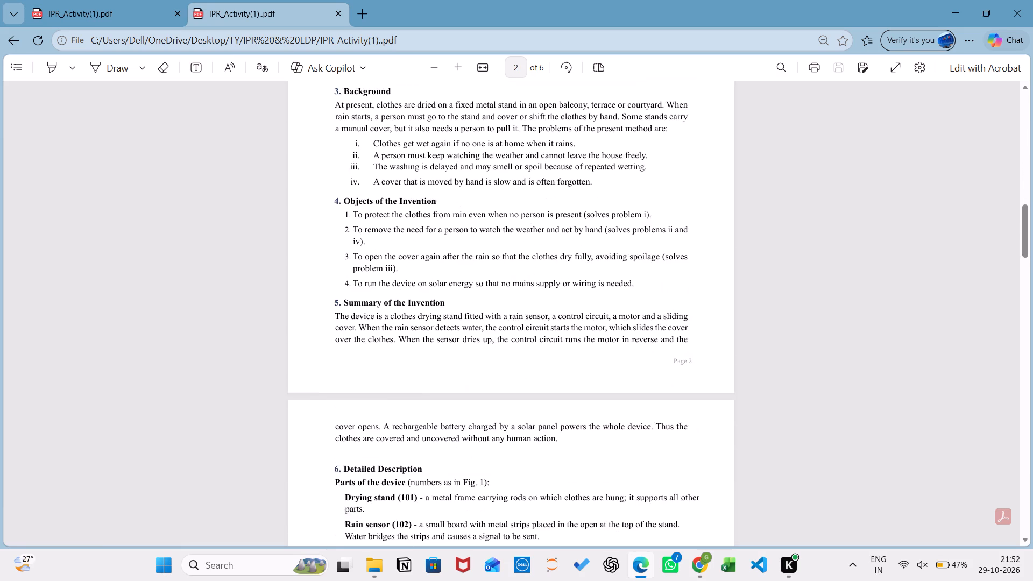
{"action": "scroll", "coordinate": [562, 263], "scroll_direction": "down", "scroll_amount": 2}
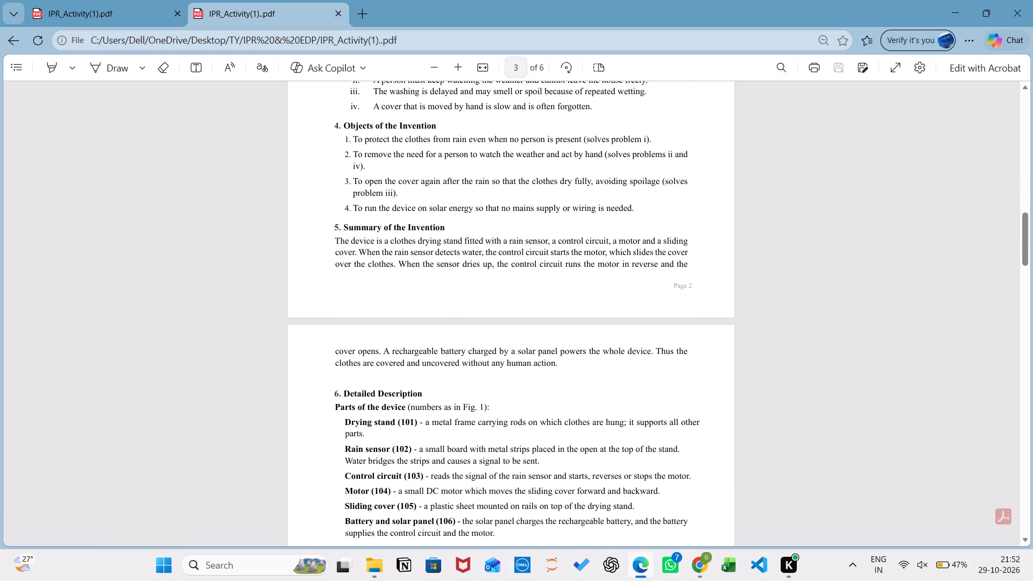
{"action": "scroll", "coordinate": [562, 263], "scroll_direction": "up", "scroll_amount": 1}
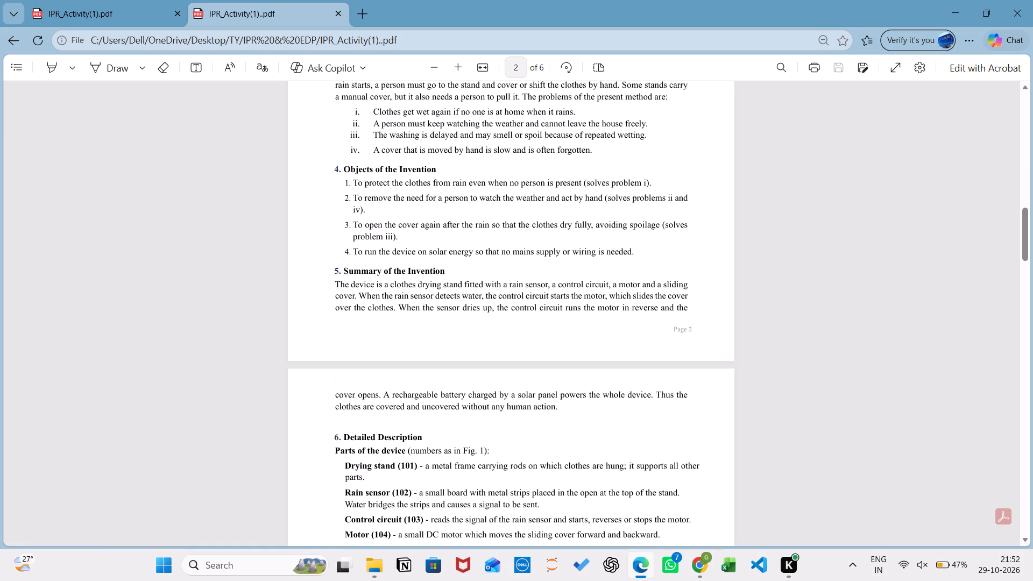
{"action": "scroll", "coordinate": [562, 263], "scroll_direction": "up", "scroll_amount": 1}
Check the Detailed Description, the Fig. 1 block diagram, the Claims and the Abstract in the published PDF.
{"action": "scroll", "coordinate": [562, 263], "scroll_direction": "down", "scroll_amount": 3}
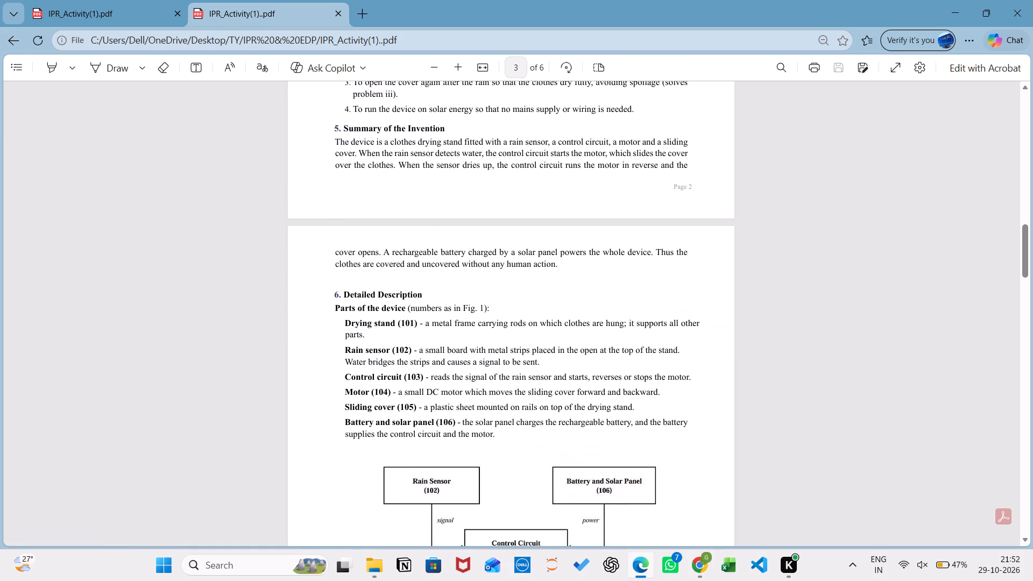
{"action": "scroll", "coordinate": [562, 263], "scroll_direction": "down", "scroll_amount": 2}
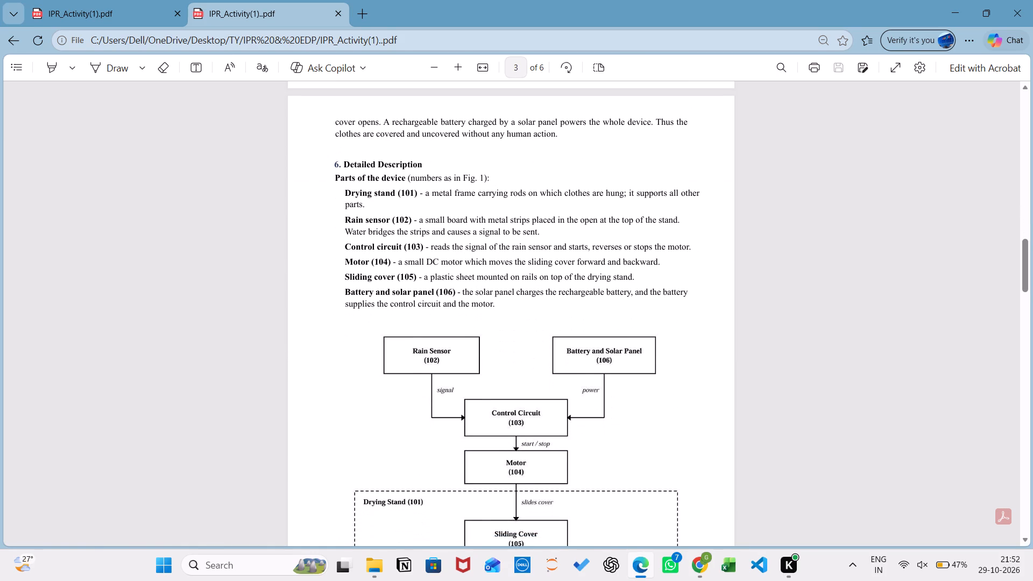
{"action": "scroll", "coordinate": [562, 263], "scroll_direction": "down", "scroll_amount": 3}
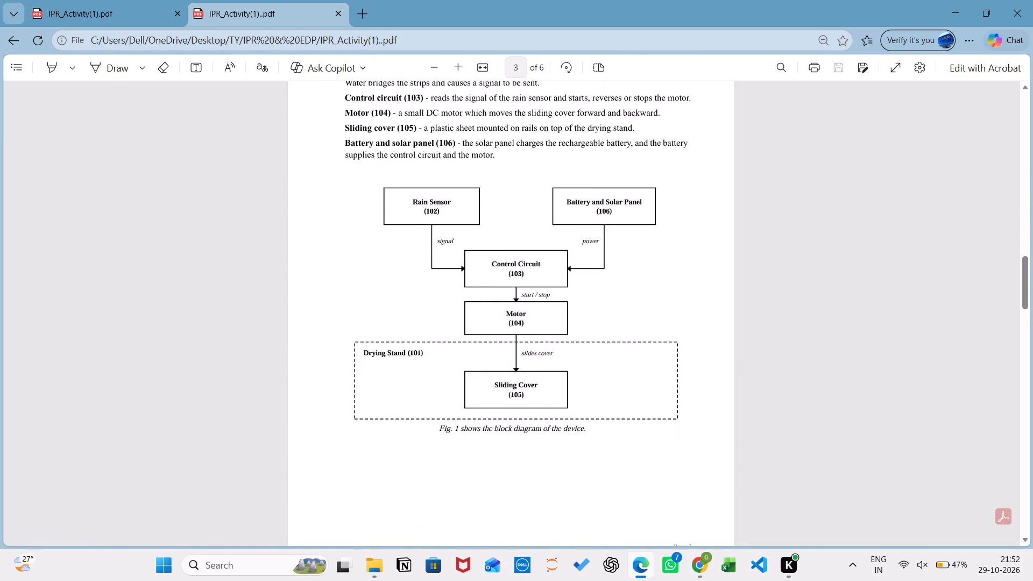
{"action": "scroll", "coordinate": [562, 263], "scroll_direction": "down", "scroll_amount": 2}
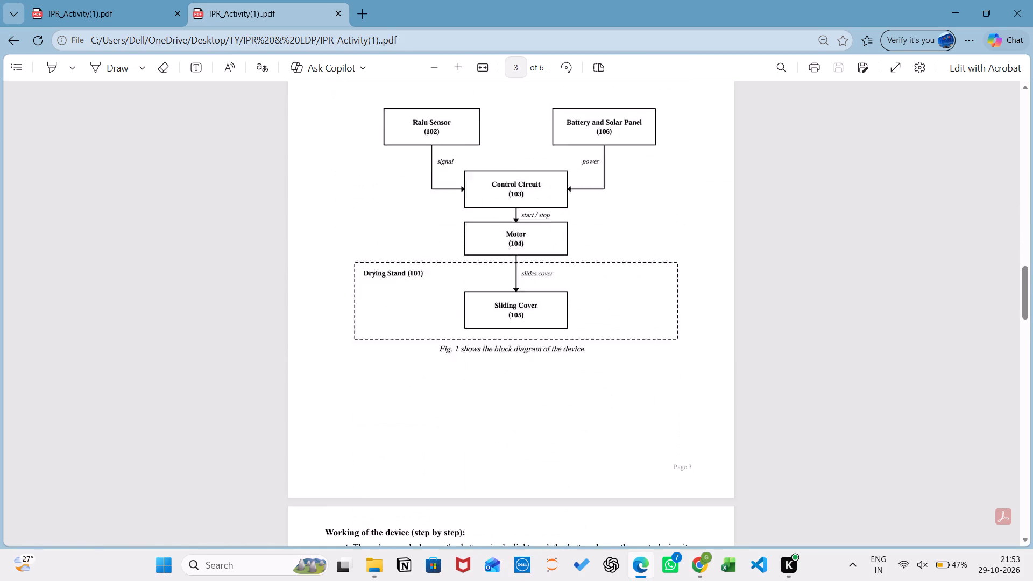
{"action": "scroll", "coordinate": [562, 263], "scroll_direction": "down", "scroll_amount": 6}
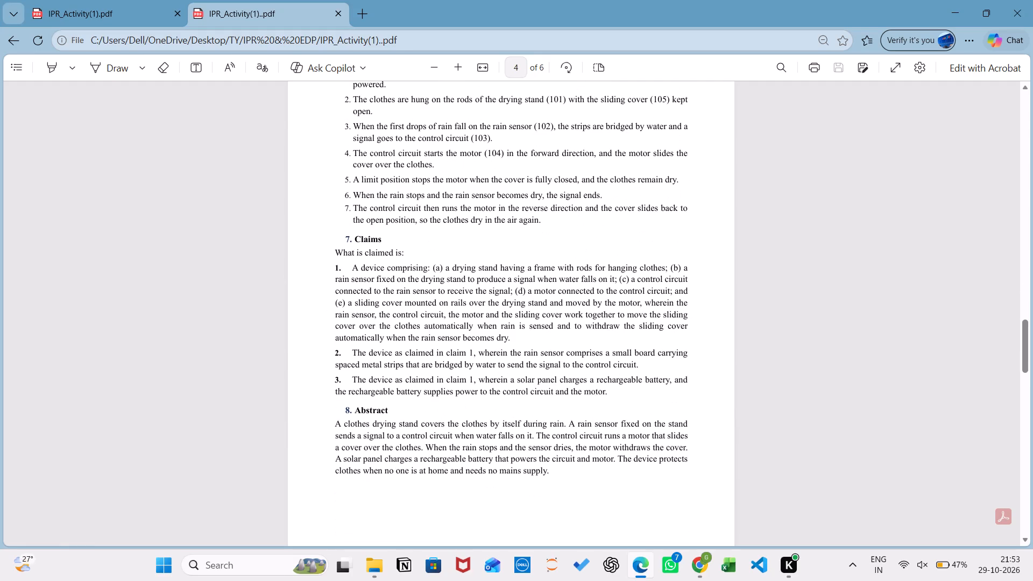
{"action": "scroll", "coordinate": [562, 263], "scroll_direction": "down", "scroll_amount": 1}
{"action": "scroll", "coordinate": [562, 263], "scroll_direction": "up", "scroll_amount": 7}
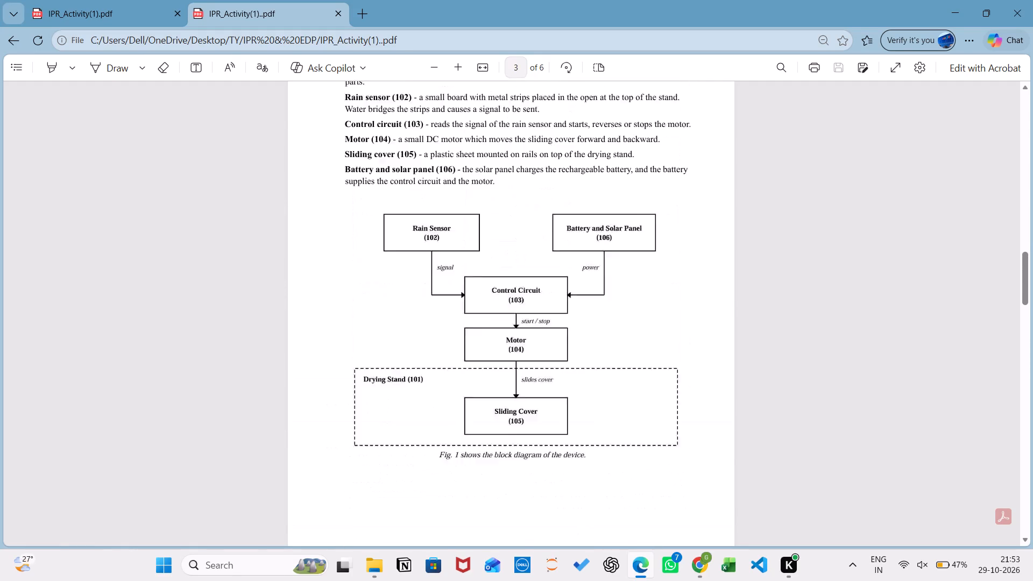
{"action": "scroll", "coordinate": [562, 263], "scroll_direction": "up", "scroll_amount": 2}
{"action": "scroll", "coordinate": [562, 263], "scroll_direction": "down", "scroll_amount": 12}
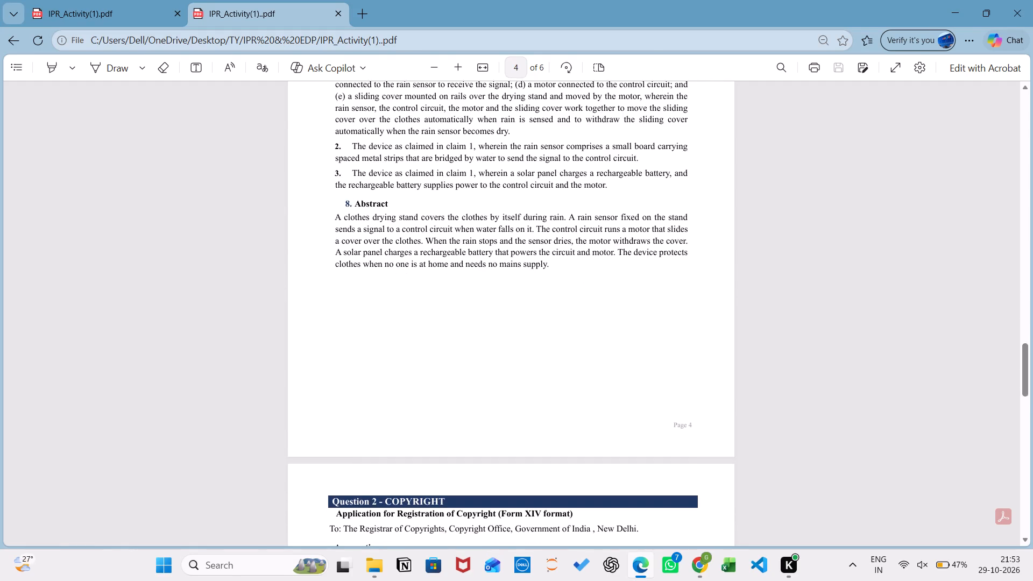
Check the Question 2 copyright application in the published PDF through to the signature block on the last page.
{"action": "scroll", "coordinate": [562, 263], "scroll_direction": "down", "scroll_amount": 2}
{"action": "scroll", "coordinate": [562, 263], "scroll_direction": "up", "scroll_amount": 4}
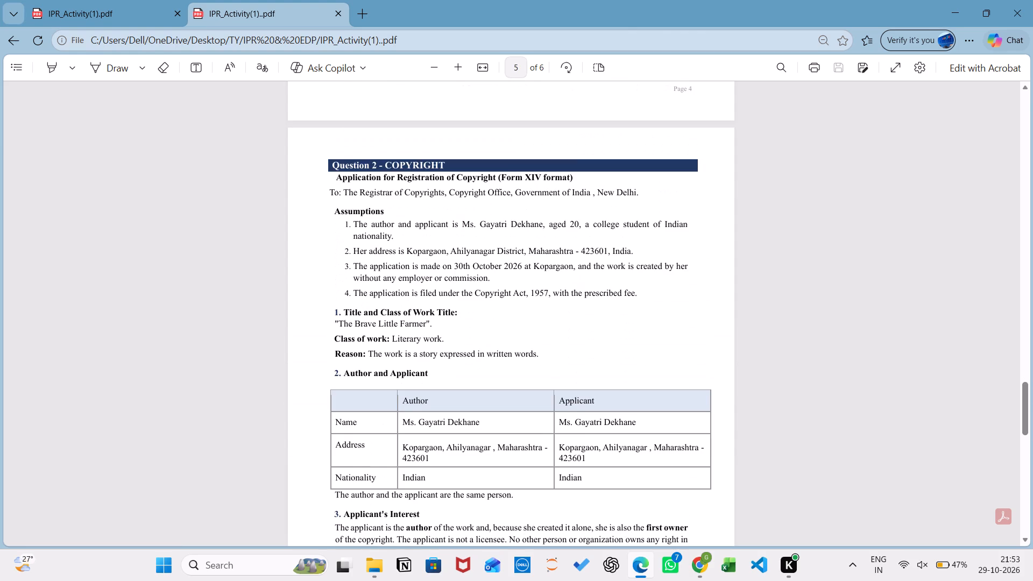
{"action": "scroll", "coordinate": [562, 263], "scroll_direction": "up", "scroll_amount": 1}
{"action": "scroll", "coordinate": [562, 263], "scroll_direction": "down", "scroll_amount": 9}
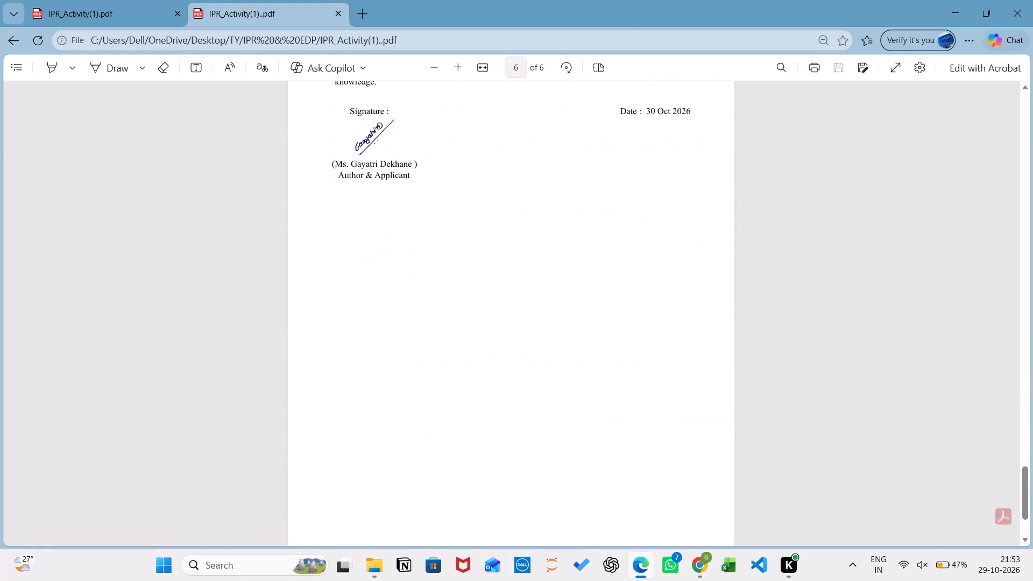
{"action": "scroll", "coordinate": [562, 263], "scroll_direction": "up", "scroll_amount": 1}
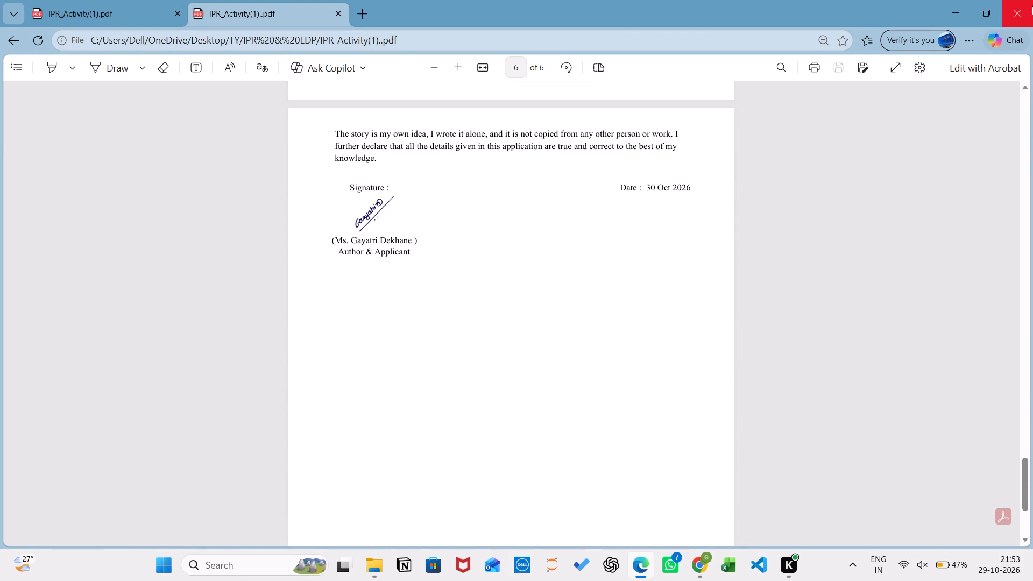
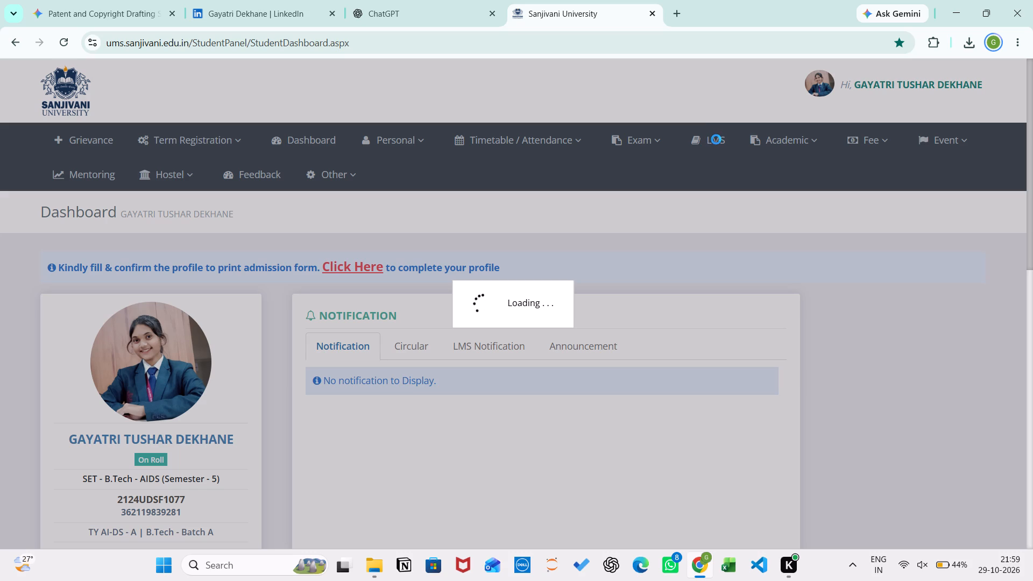
Open the submission page for Activity 1 - Drafting Patent & Copyright from the pending submissions in the university portal's LMS.
{"action": "left_click", "coordinate": [716, 139]}
{"action": "left_click", "coordinate": [692, 154]}
{"action": "left_click", "coordinate": [64, 44]}
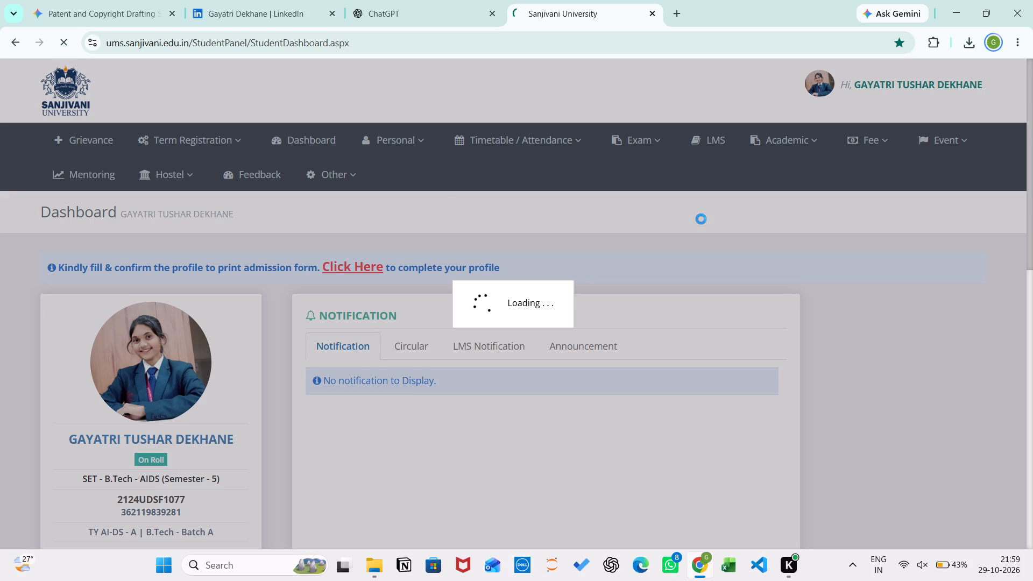
{"action": "left_click", "coordinate": [713, 143]}
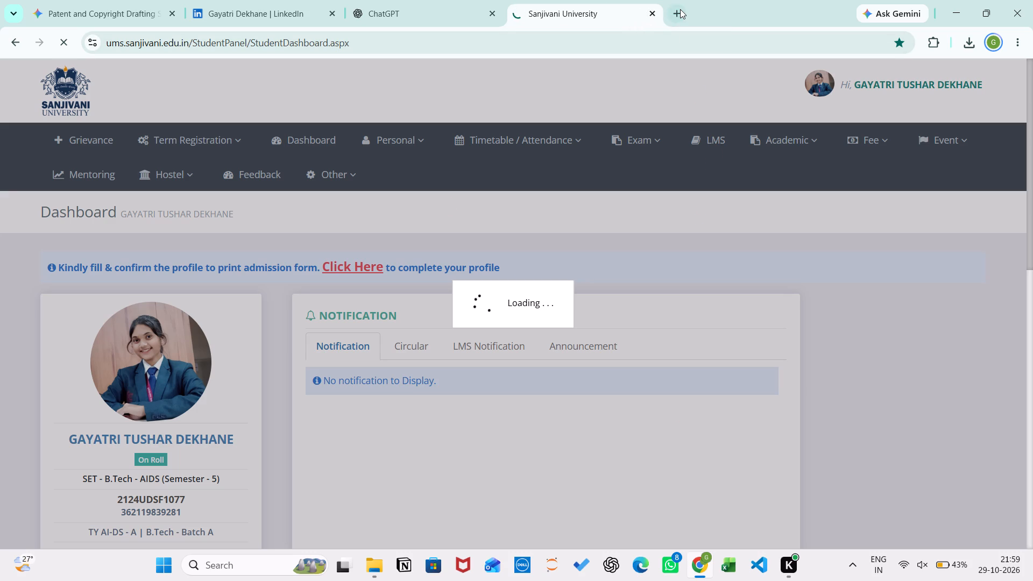
{"action": "left_click", "coordinate": [680, 9]}
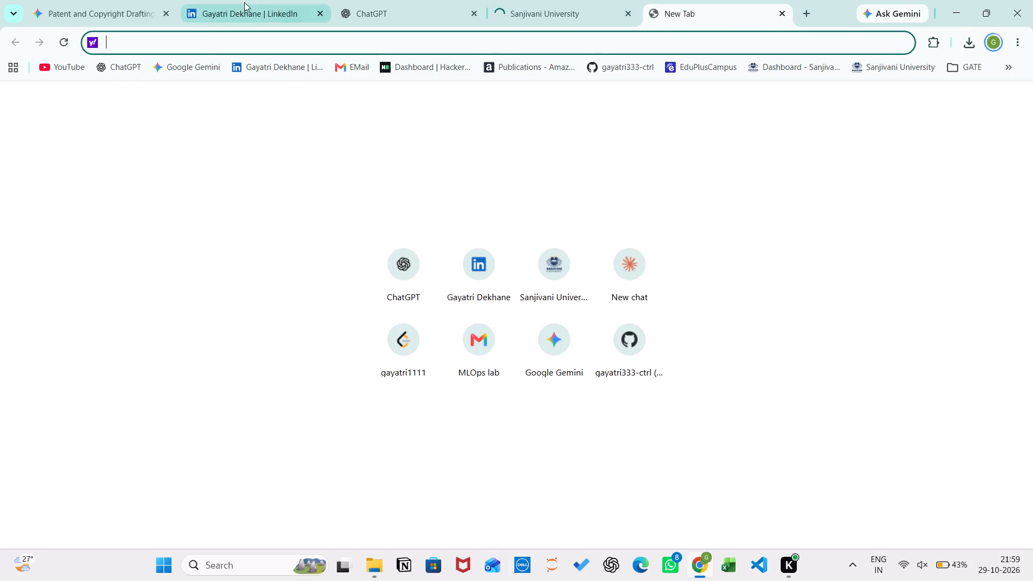
{"action": "left_click", "coordinate": [863, 66]}
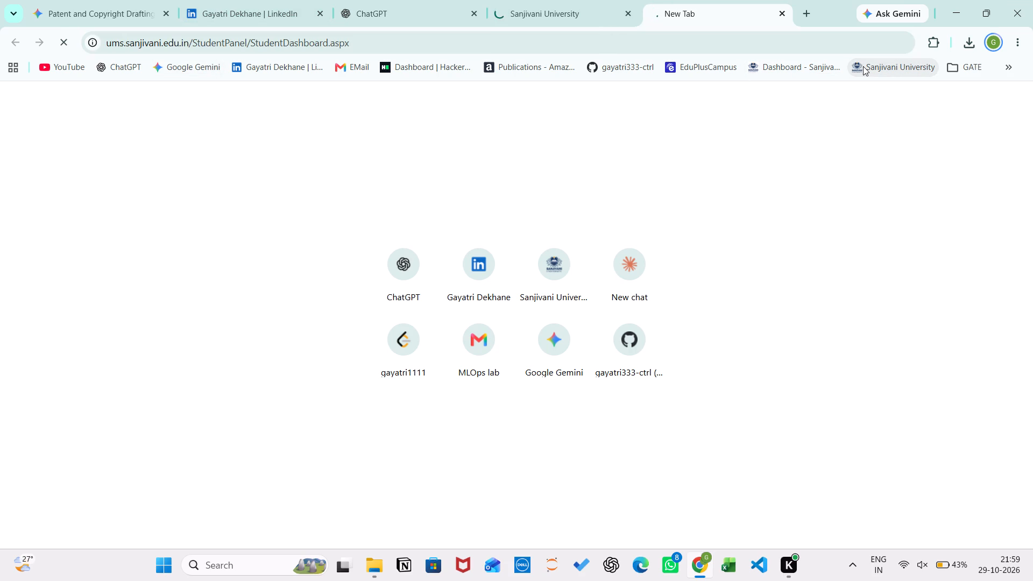
{"action": "left_click", "coordinate": [588, 11]}
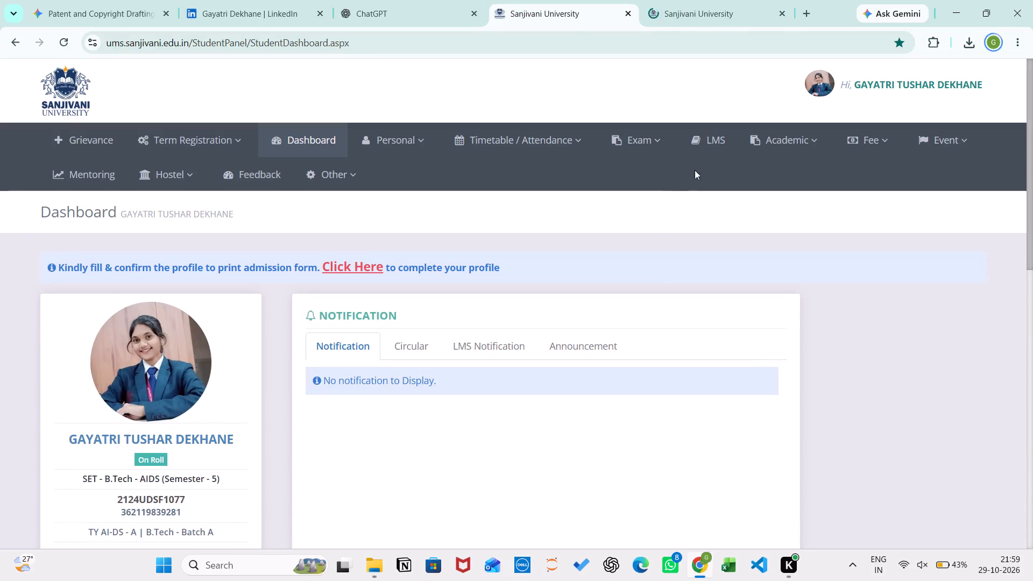
{"action": "left_click", "coordinate": [724, 129]}
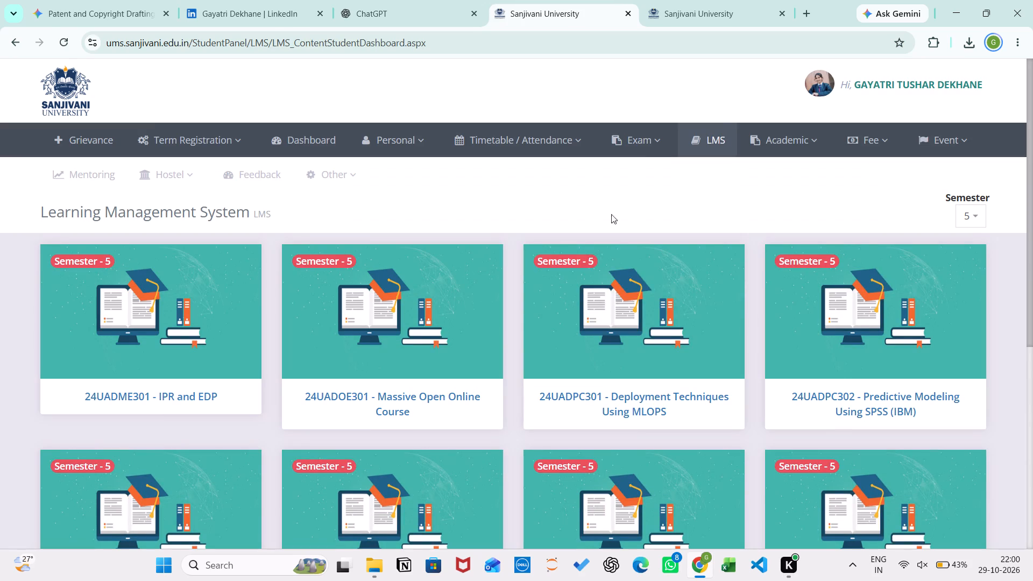
{"action": "scroll", "coordinate": [528, 307], "scroll_direction": "down", "scroll_amount": 7}
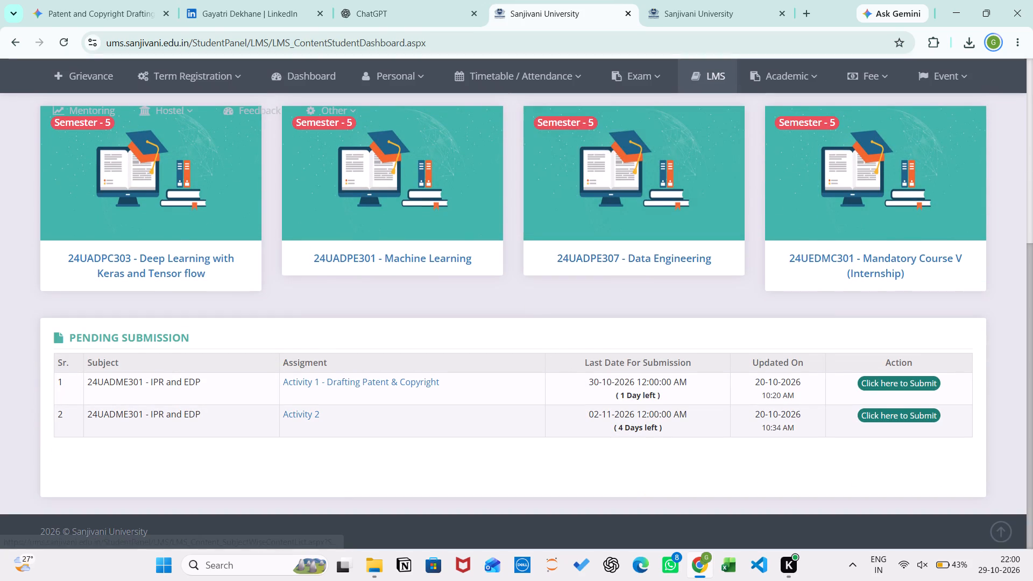
{"action": "left_click", "coordinate": [876, 380]}
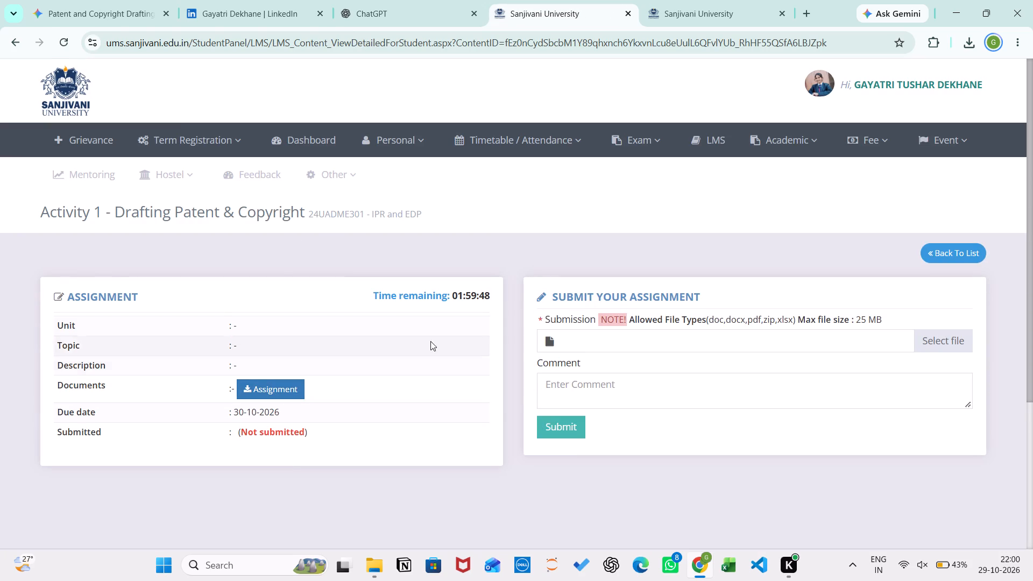
Attach IPR_Activity(1)..pdf from the Desktop's TY > IPR & EDP folder as the assignment submission file.
{"action": "left_click", "coordinate": [931, 337]}
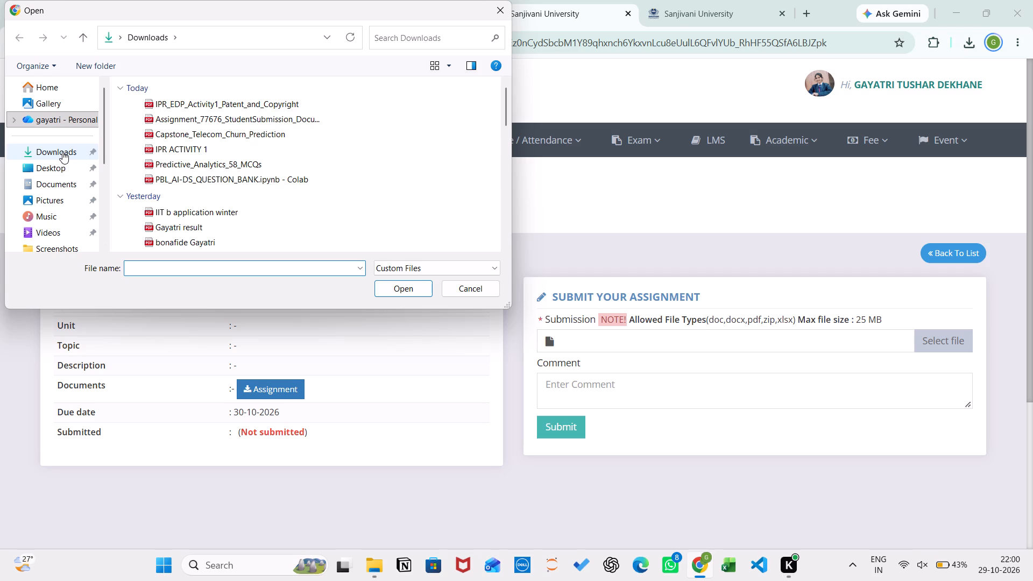
{"action": "left_click", "coordinate": [465, 281]}
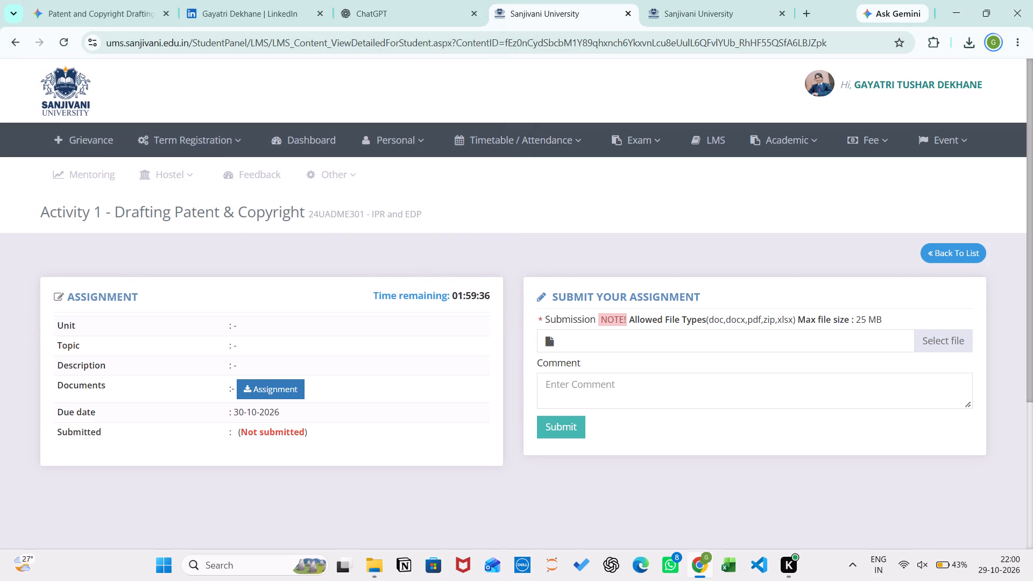
{"action": "left_click", "coordinate": [963, 345]}
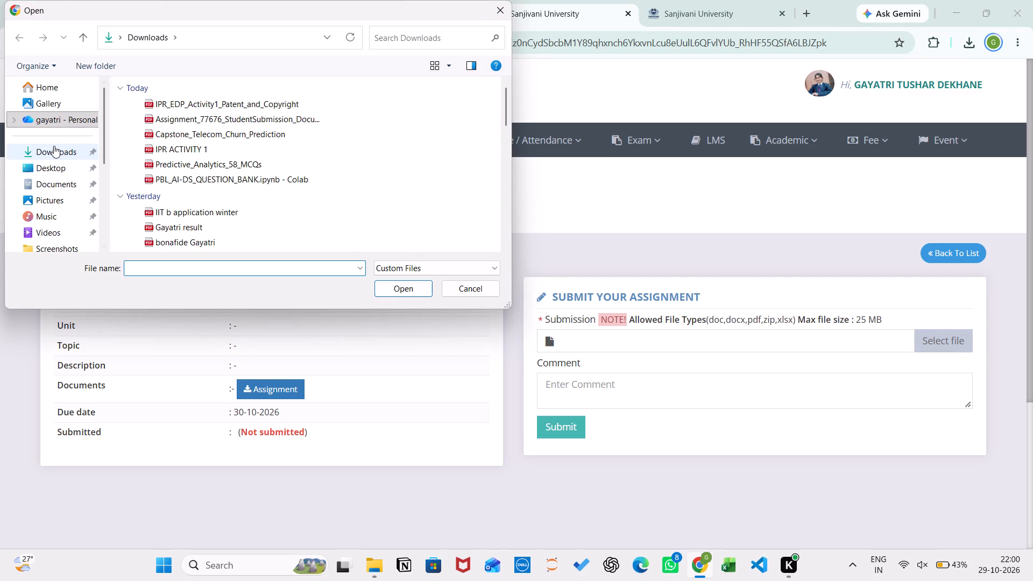
{"action": "double_click", "coordinate": [51, 147]}
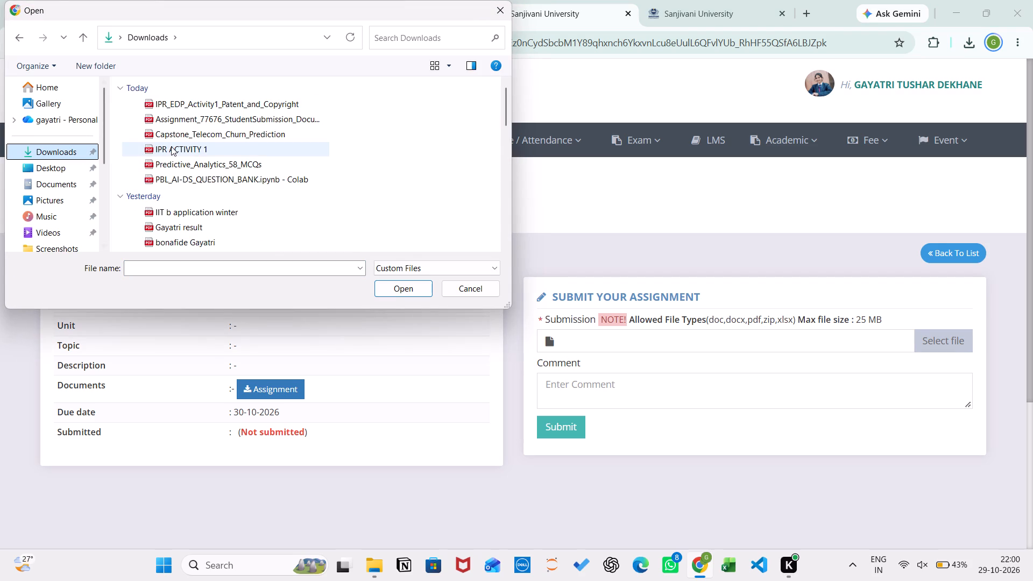
{"action": "double_click", "coordinate": [61, 165]}
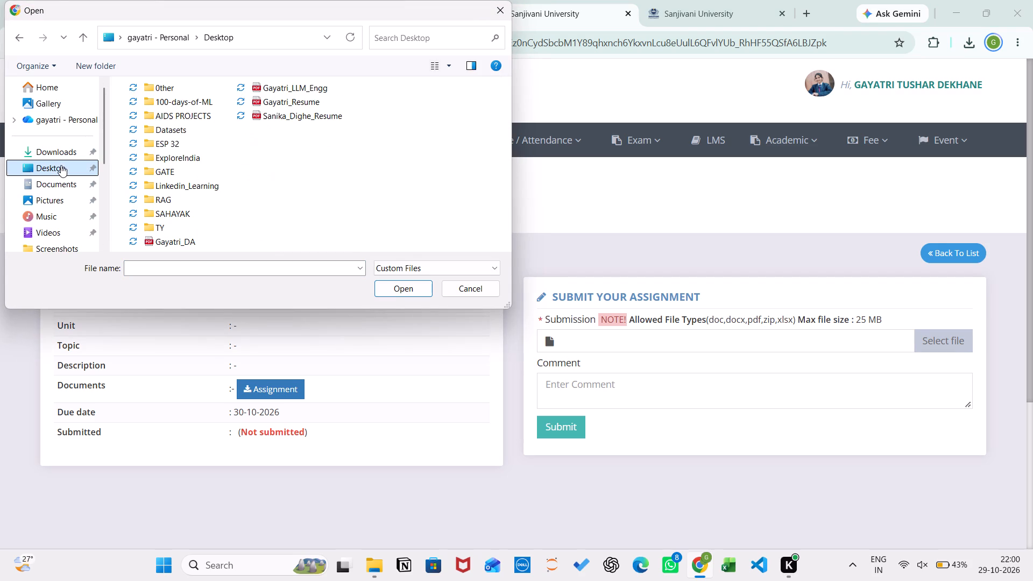
{"action": "double_click", "coordinate": [154, 228]}
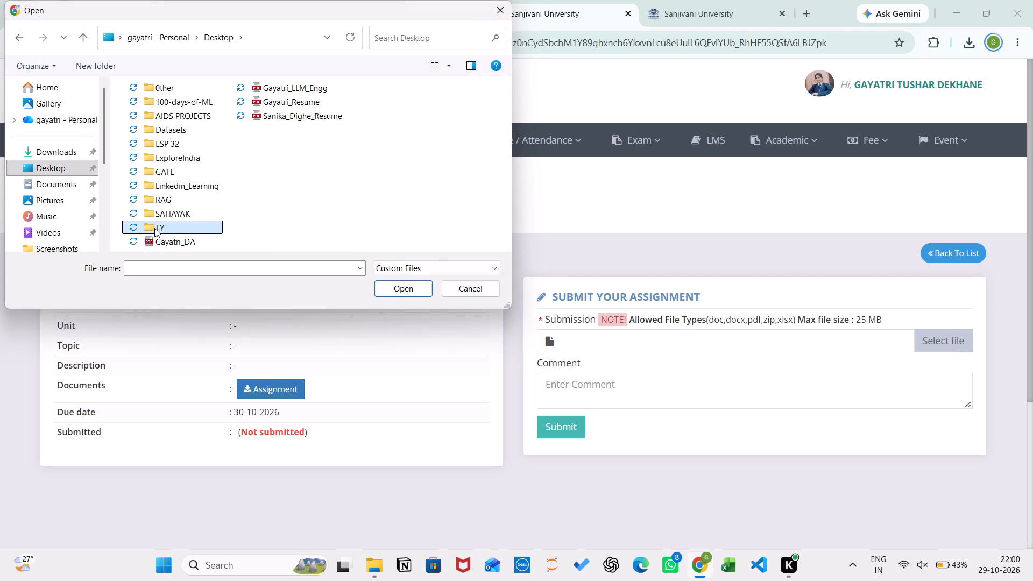
{"action": "double_click", "coordinate": [214, 139]}
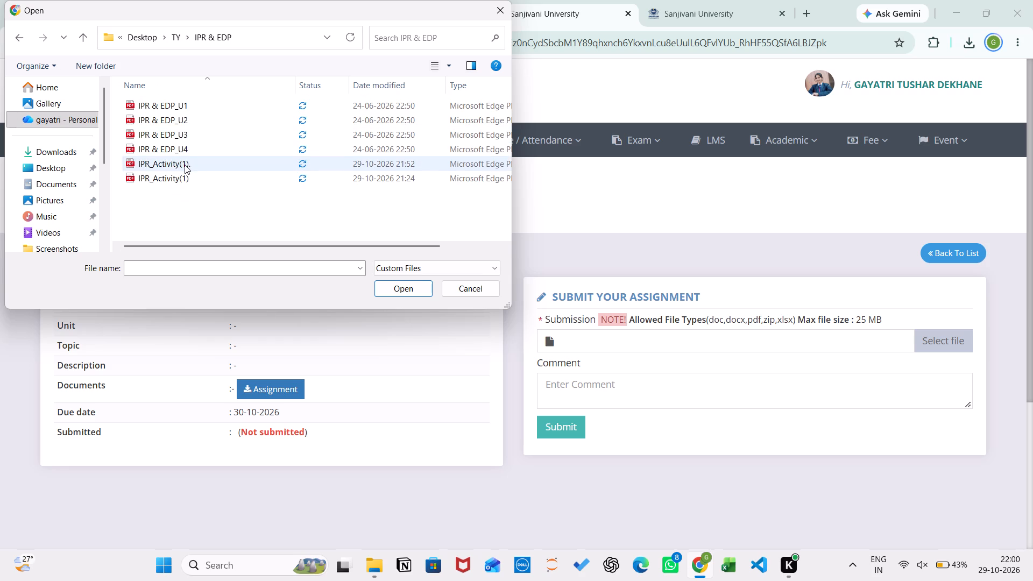
{"action": "left_click", "coordinate": [185, 165]}
{"action": "left_click", "coordinate": [408, 290]}
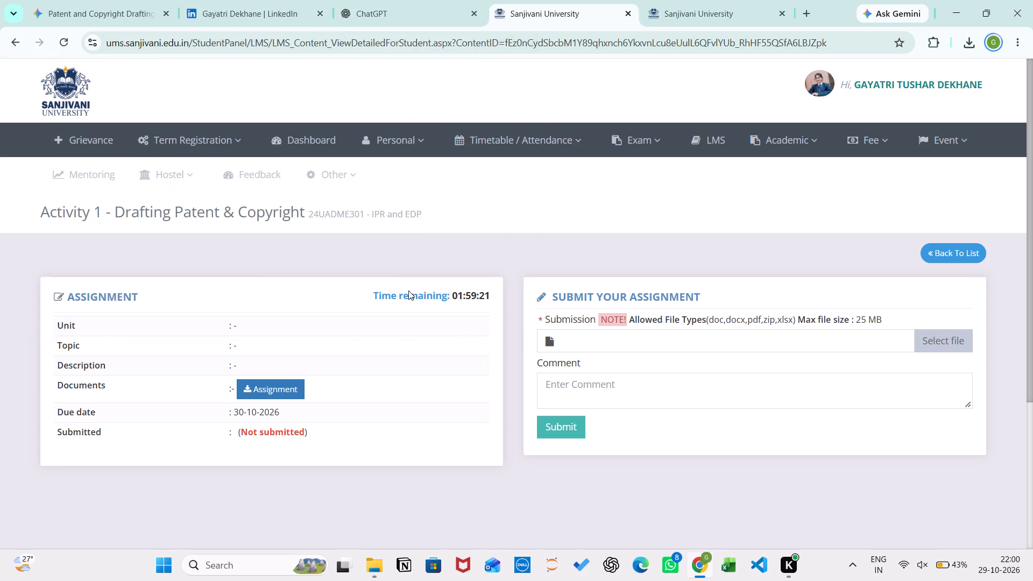
Submit the Activity 1 assignment and confirm the submission.
{"action": "left_click", "coordinate": [568, 428]}
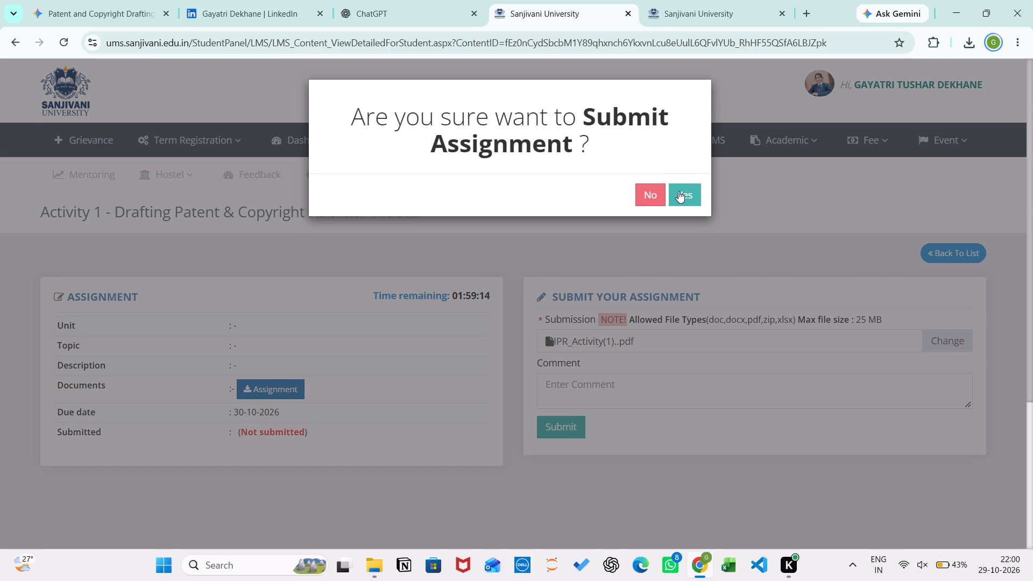
{"action": "left_click", "coordinate": [678, 191]}
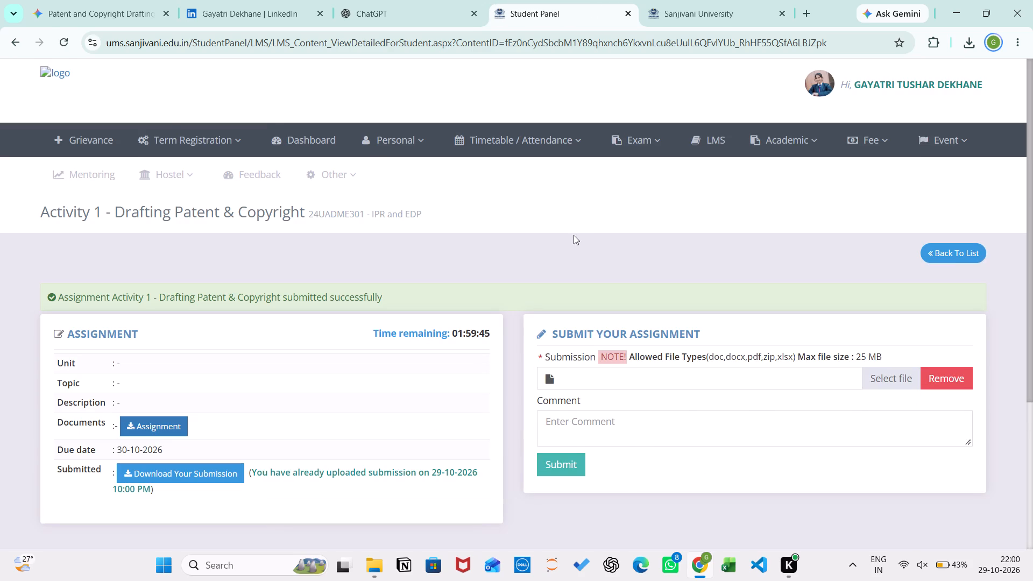
Reload the Activity 1 page, allowing the form resubmission, and close the duplicate Sanjivani University tab.
{"action": "left_click", "coordinate": [68, 48]}
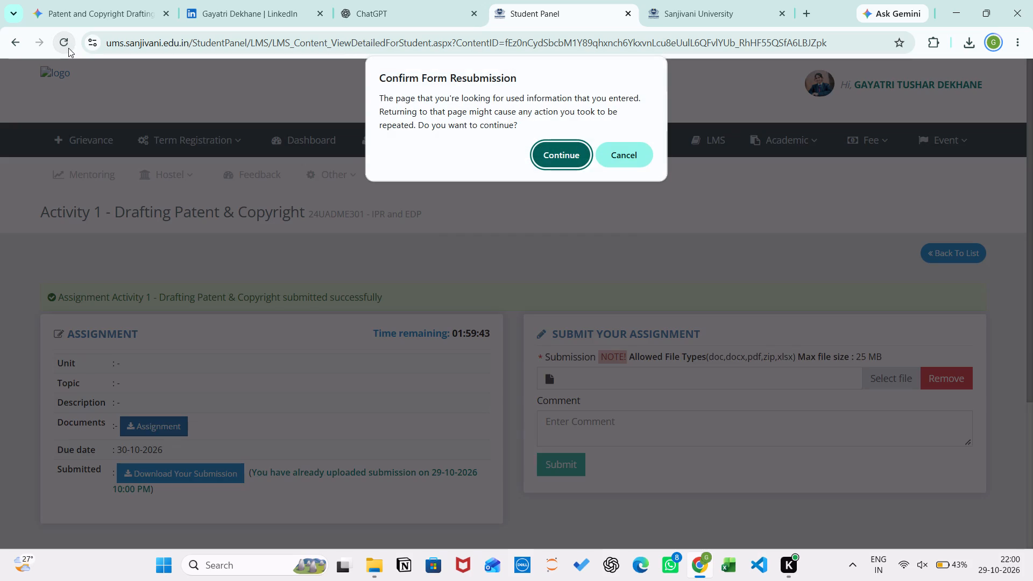
{"action": "left_click", "coordinate": [548, 147]}
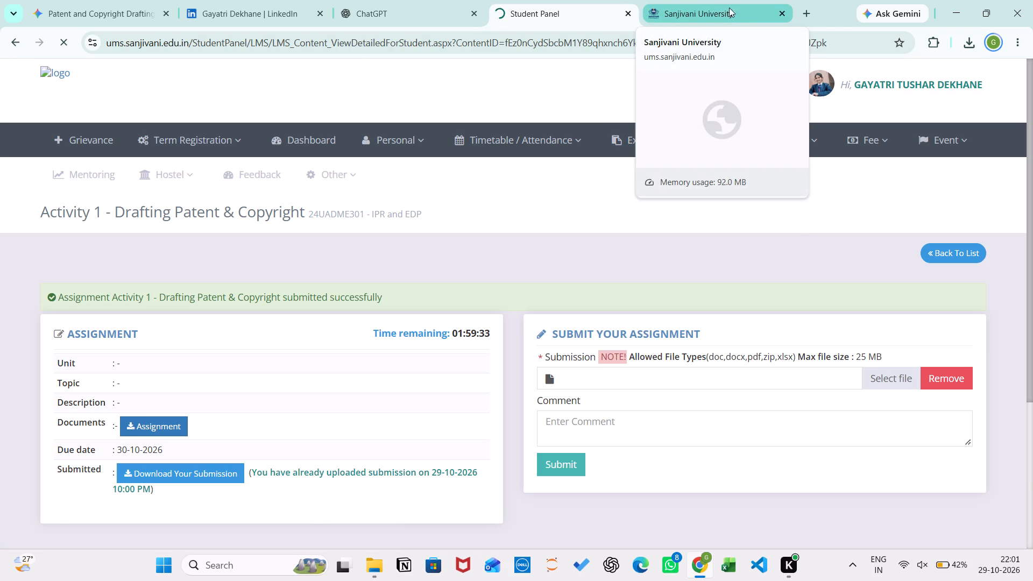
{"action": "left_click", "coordinate": [783, 11]}
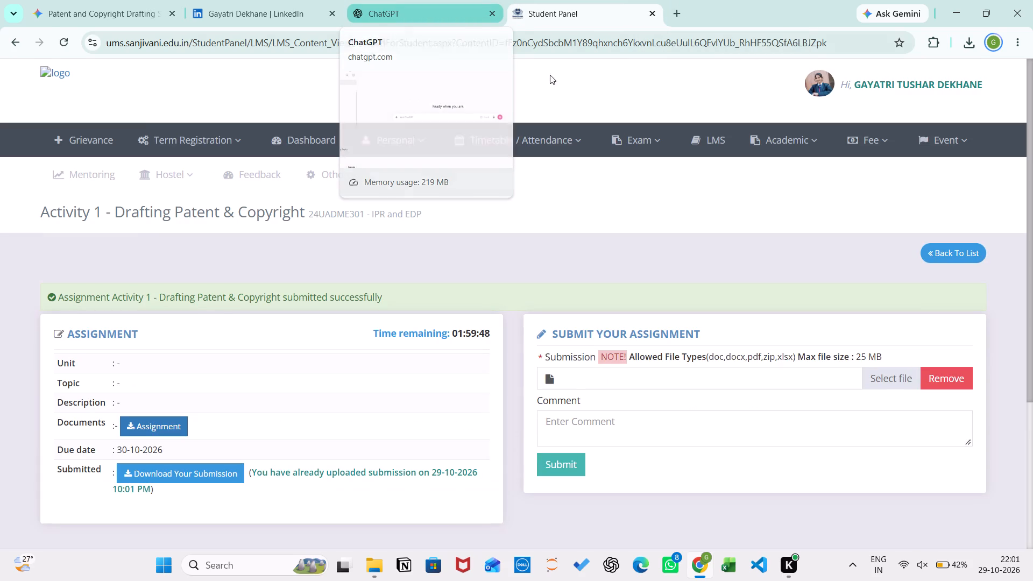
Check the LMS pending submissions and the 24UADME301 - IPR and EDP assignment list for the submission status of Activity 1.
{"action": "left_click", "coordinate": [712, 144]}
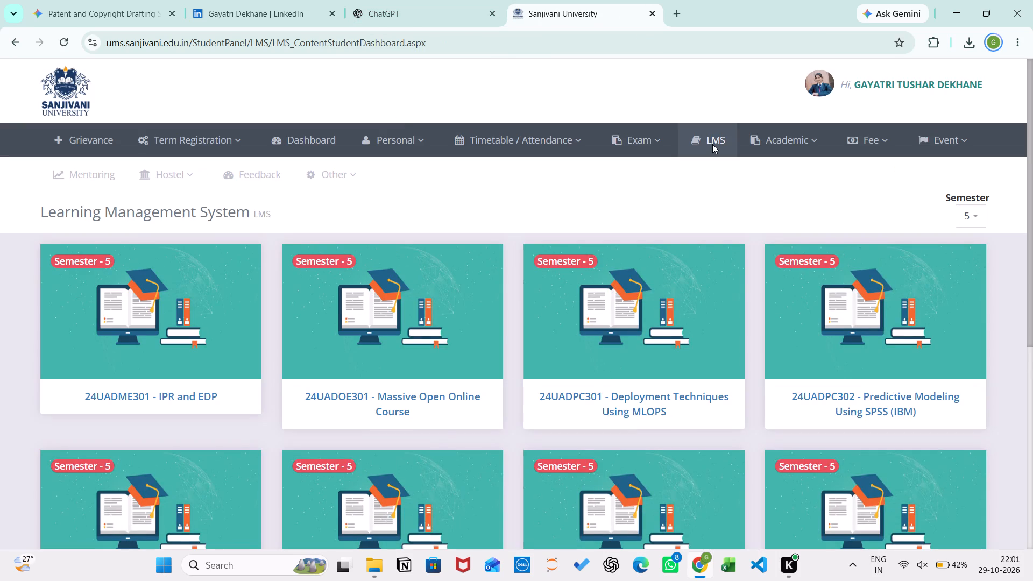
{"action": "scroll", "coordinate": [561, 369], "scroll_direction": "down", "scroll_amount": 7}
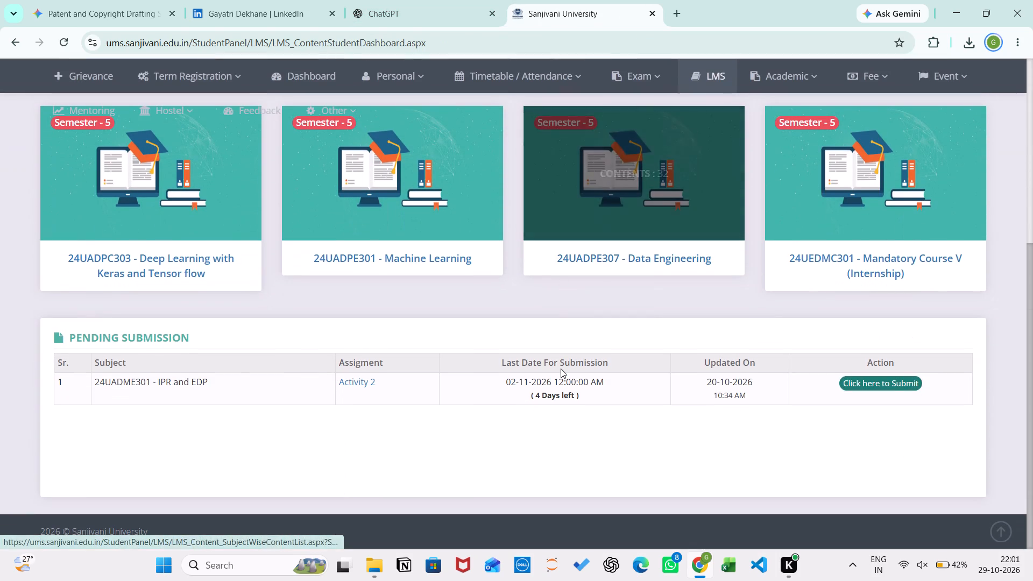
{"action": "scroll", "coordinate": [561, 369], "scroll_direction": "up", "scroll_amount": 2}
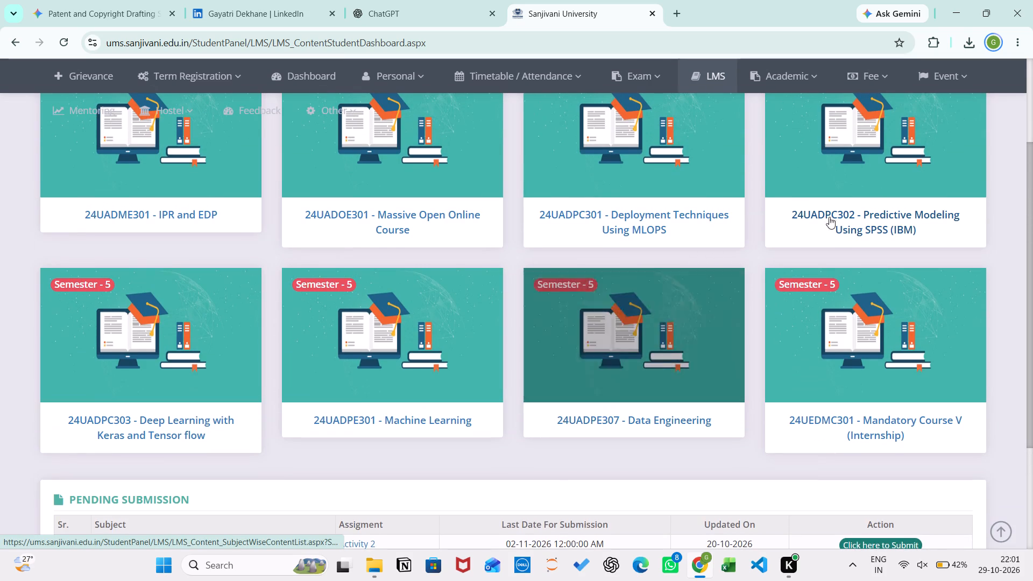
{"action": "left_click", "coordinate": [402, 341]}
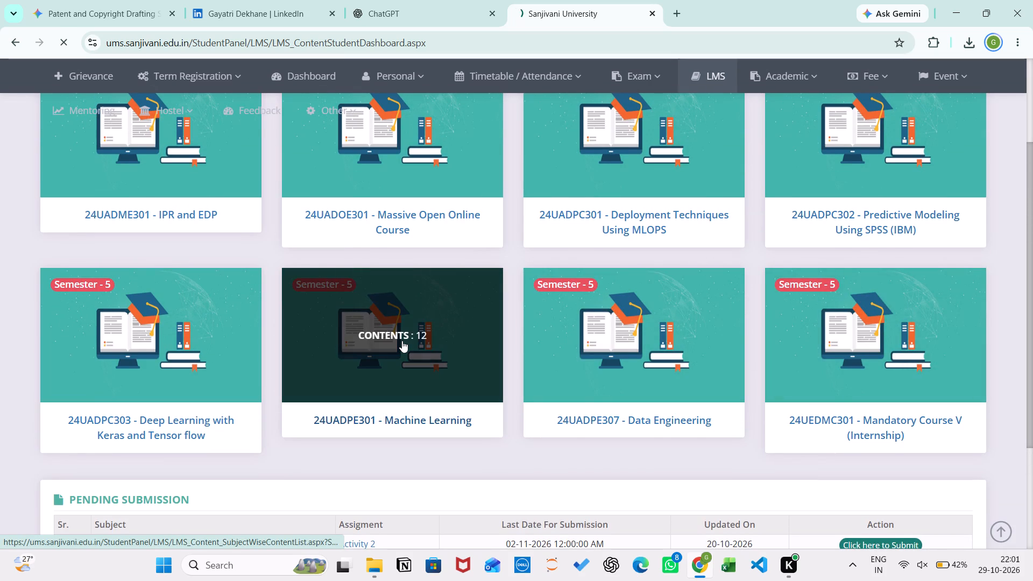
{"action": "left_click", "coordinate": [15, 46]}
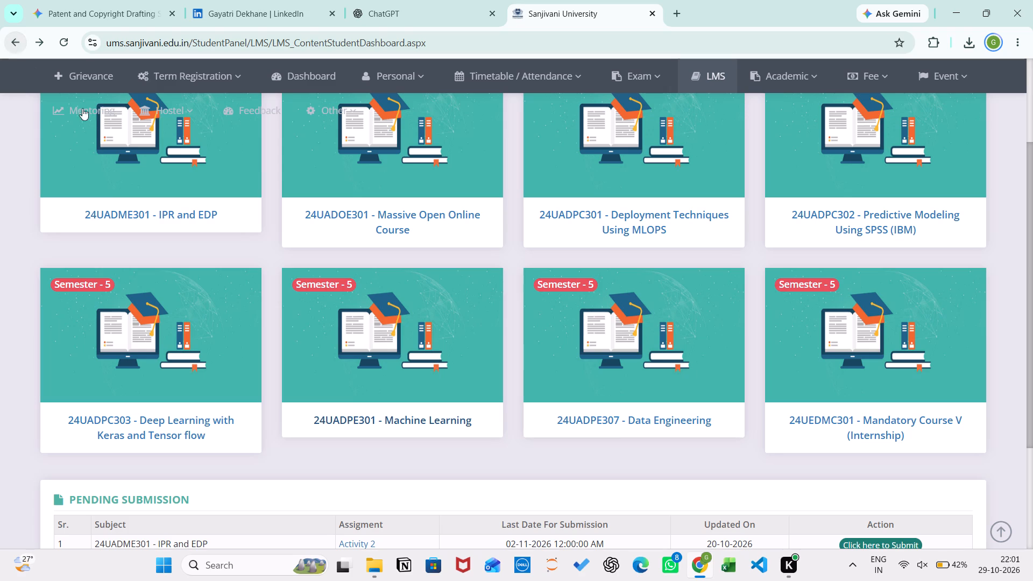
{"action": "left_click", "coordinate": [174, 179]}
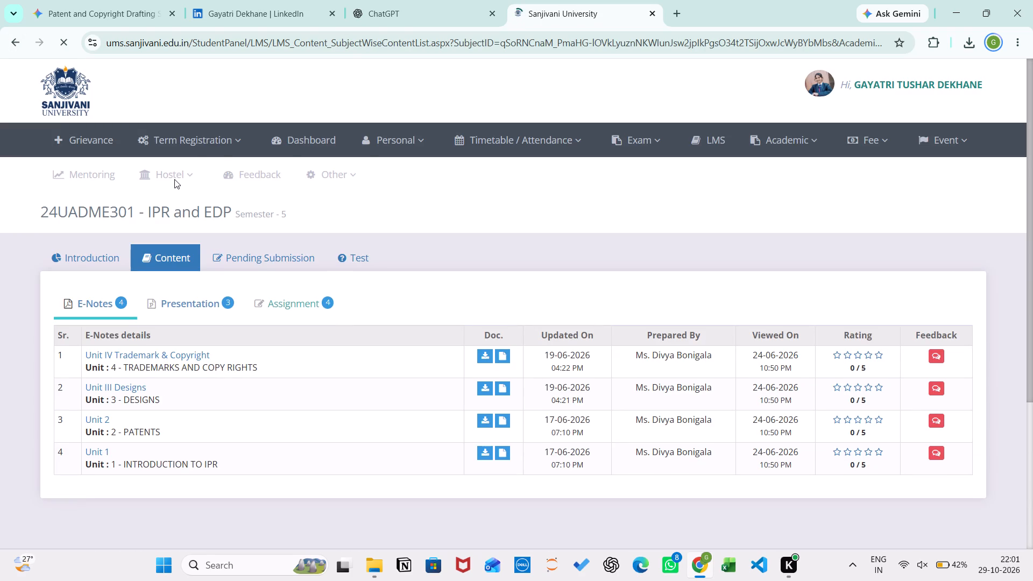
{"action": "scroll", "coordinate": [218, 179], "scroll_direction": "up", "scroll_amount": 1}
{"action": "left_click", "coordinate": [285, 299]}
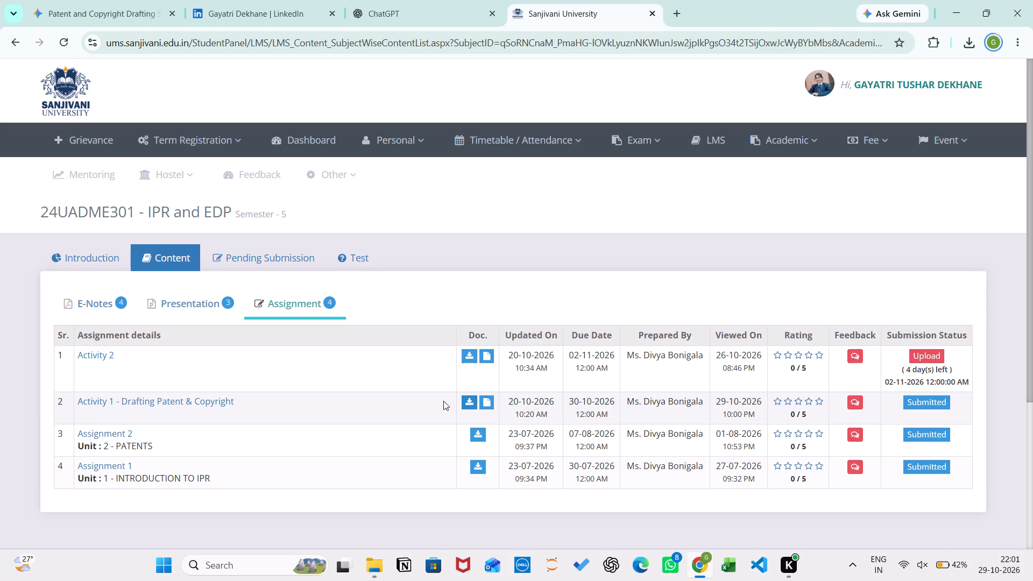
Download the submitted file from the Activity 1 - Drafting Patent & Copyright assignment page.
{"action": "left_click", "coordinate": [214, 398]}
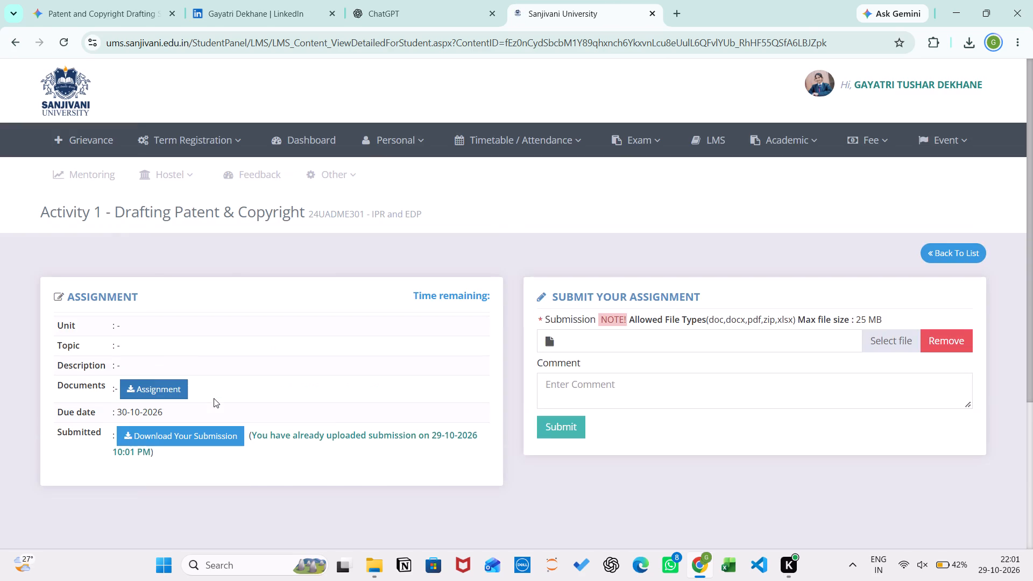
{"action": "left_click", "coordinate": [174, 441]}
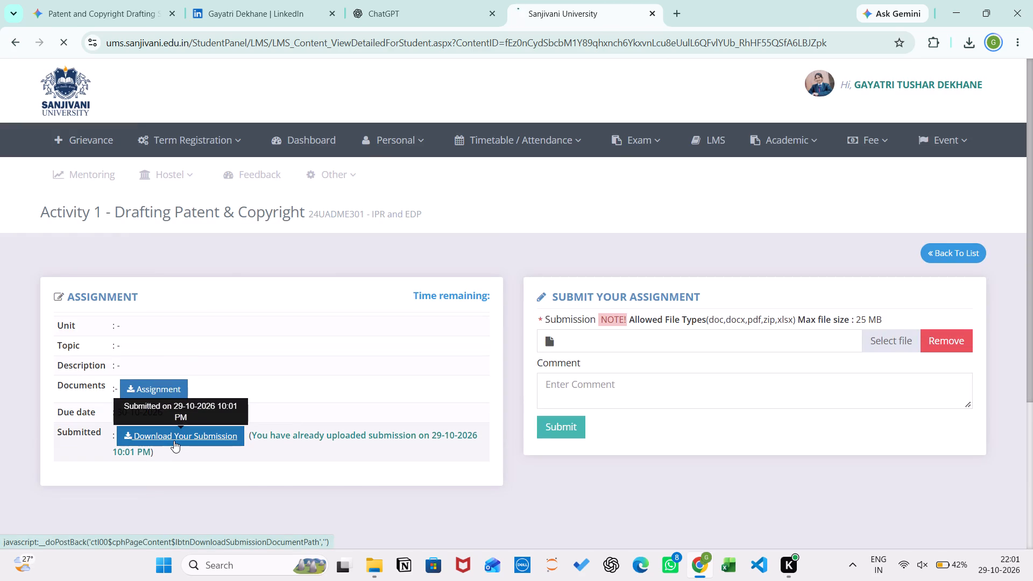